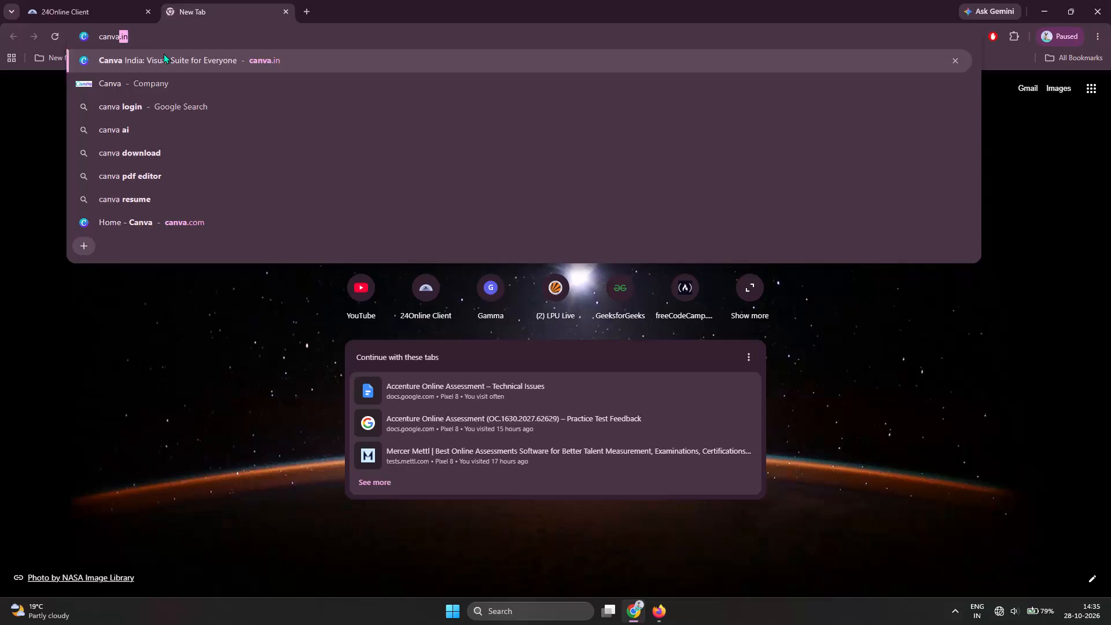
Open the Canva India website (canva.in) and go to its login page.
click(163, 53)
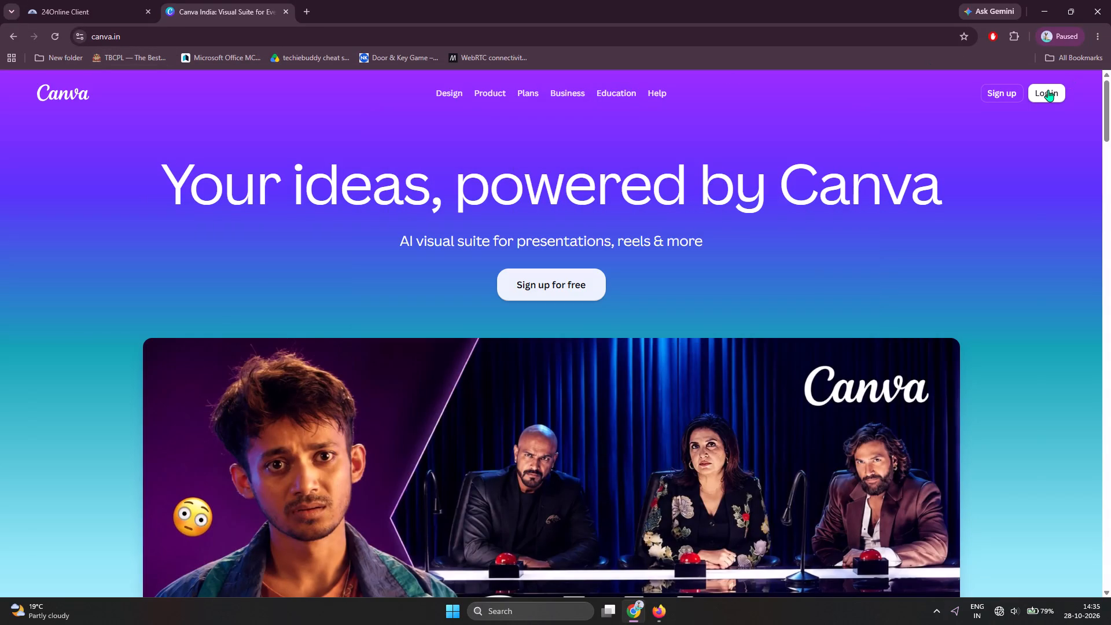
click(1048, 90)
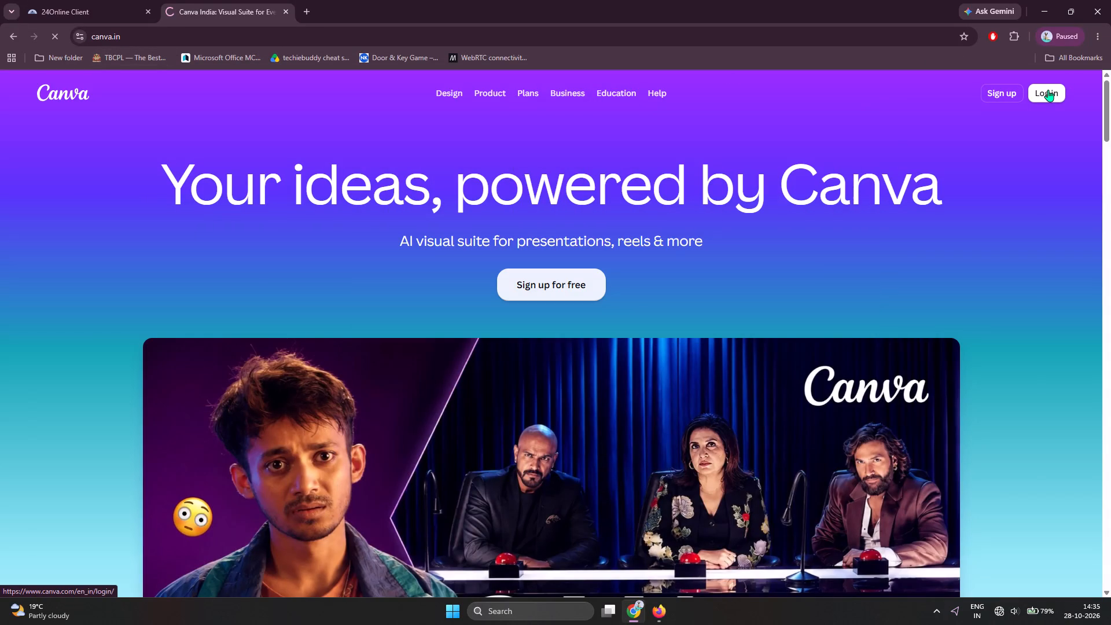
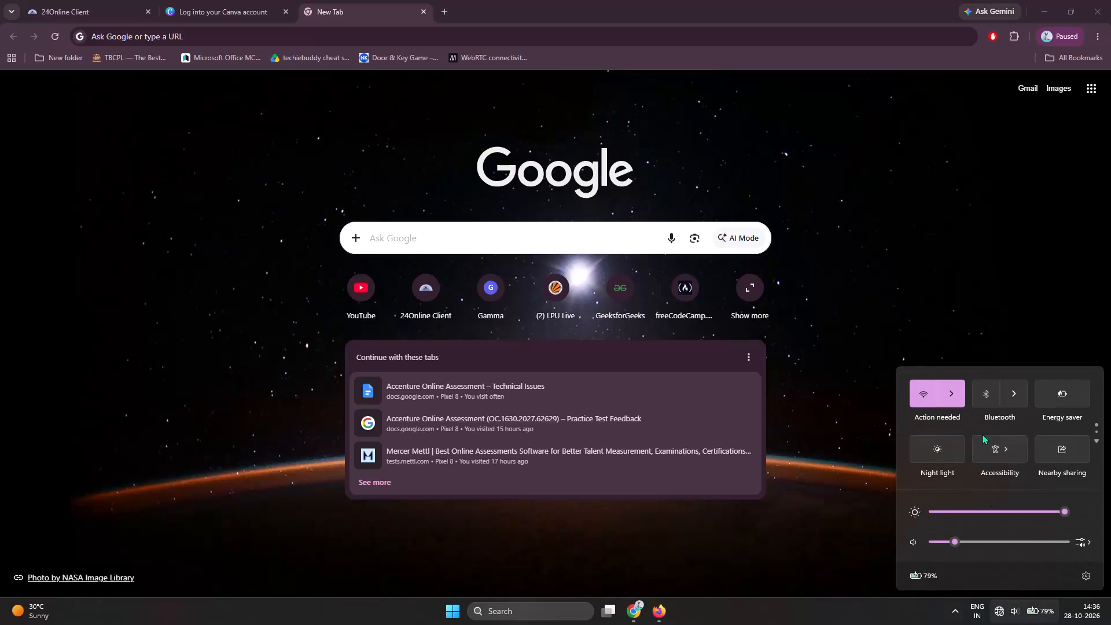
Request the login page of the LPU Hostels-5G Wi-Fi network in the browser, closing the old 24Online Client tab.
click(947, 383)
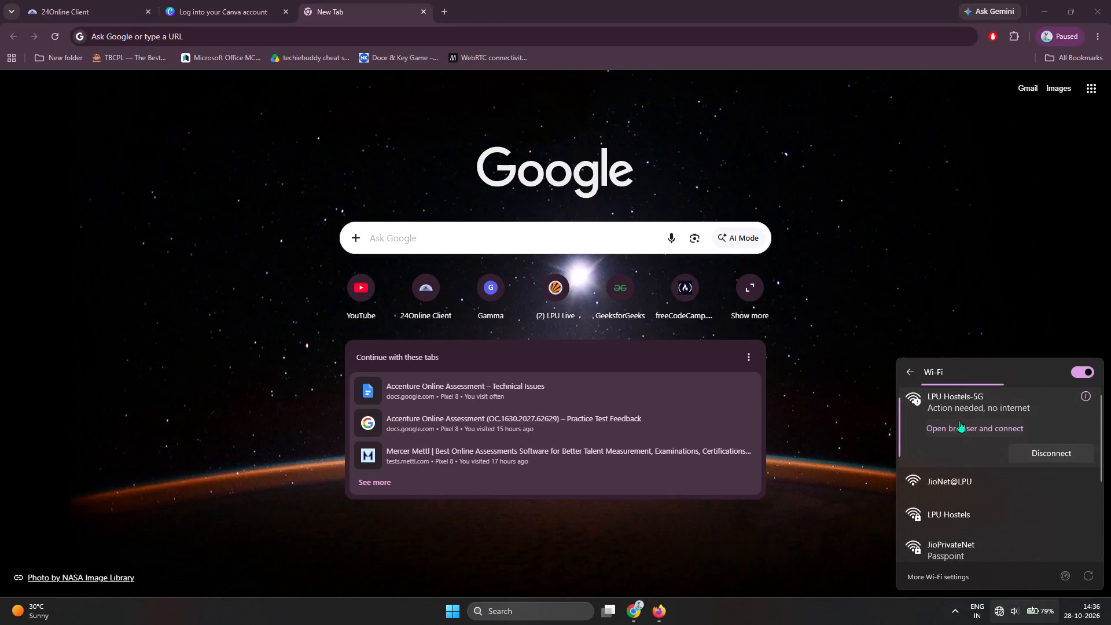
click(959, 421)
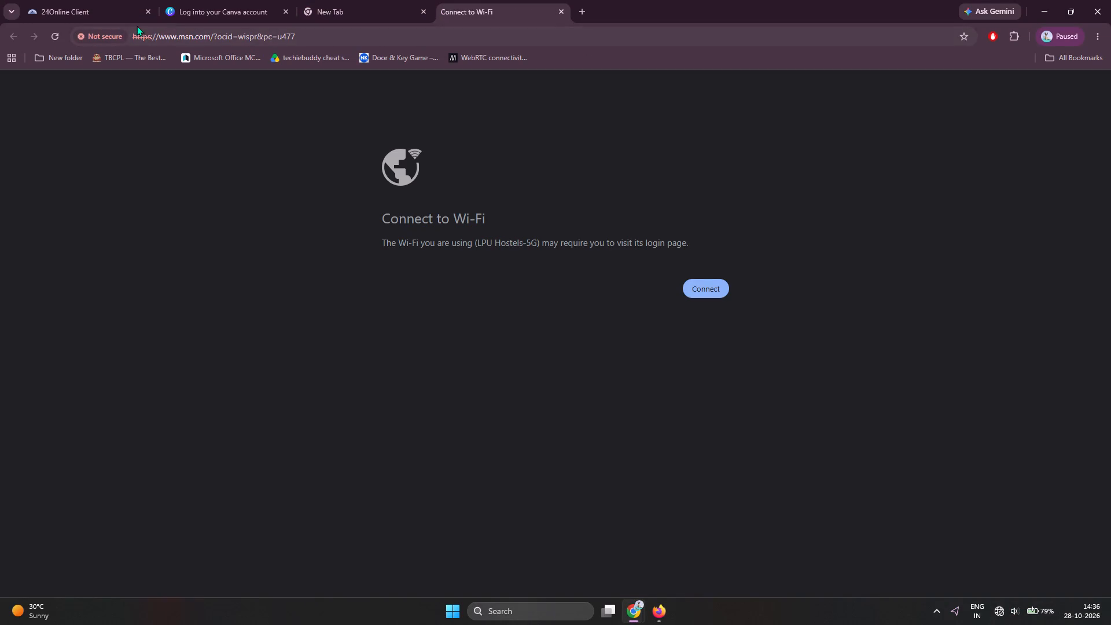
click(146, 13)
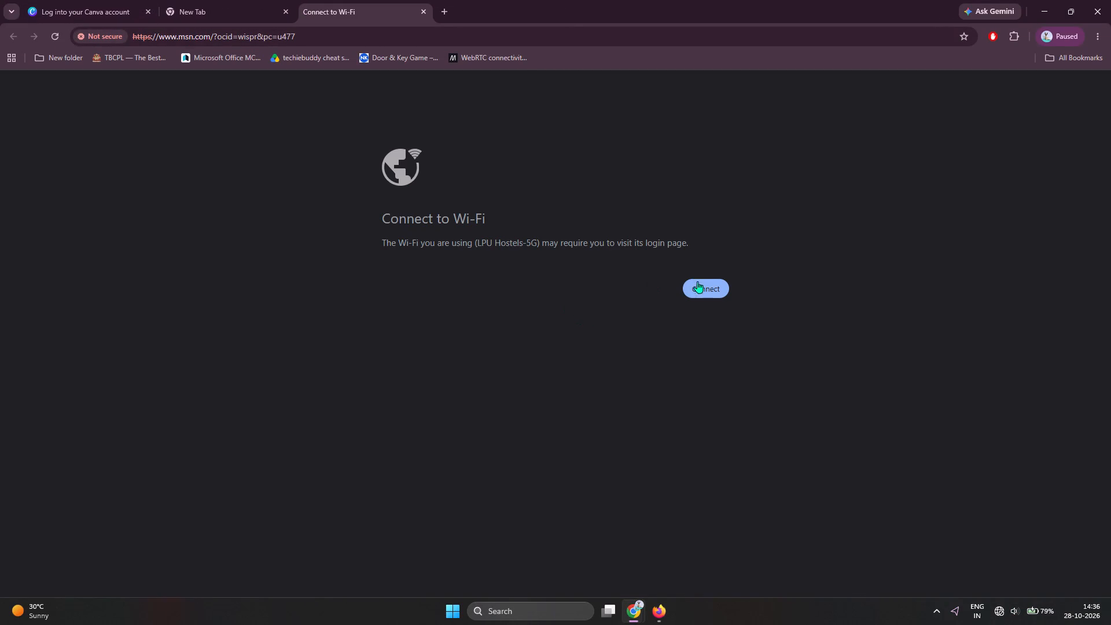
click(697, 286)
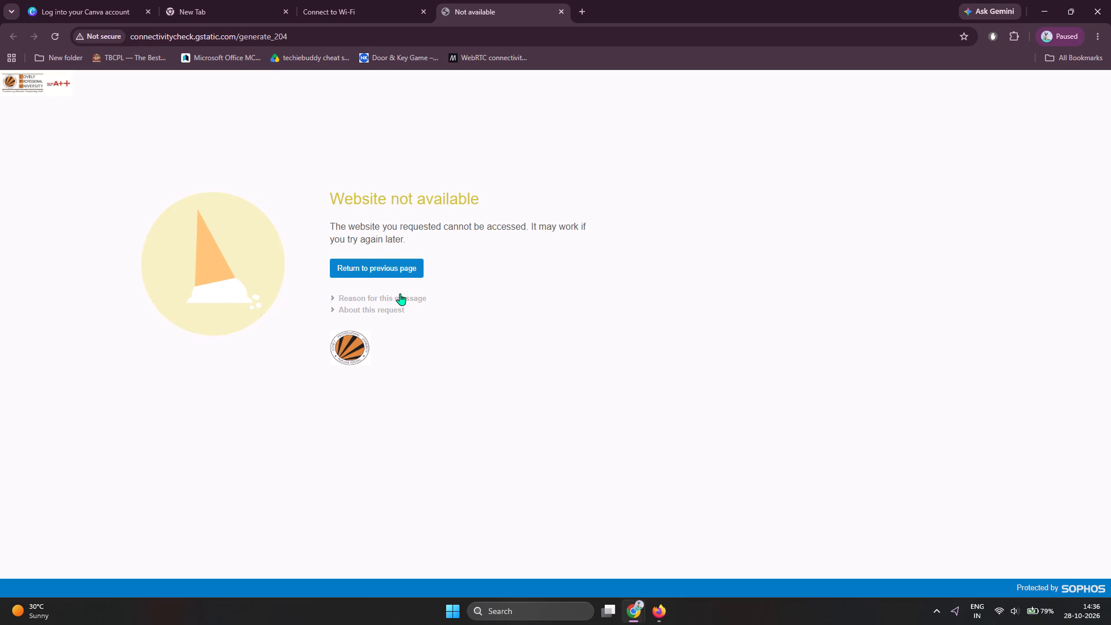
Close the Not available and Connect to Wi-Fi tabs.
click(558, 9)
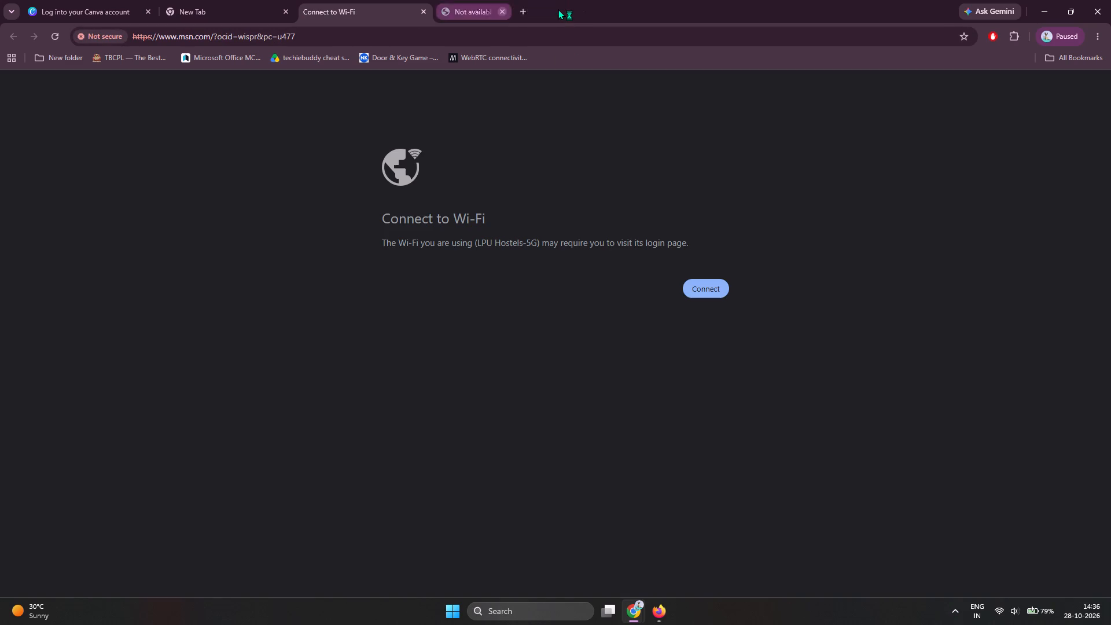
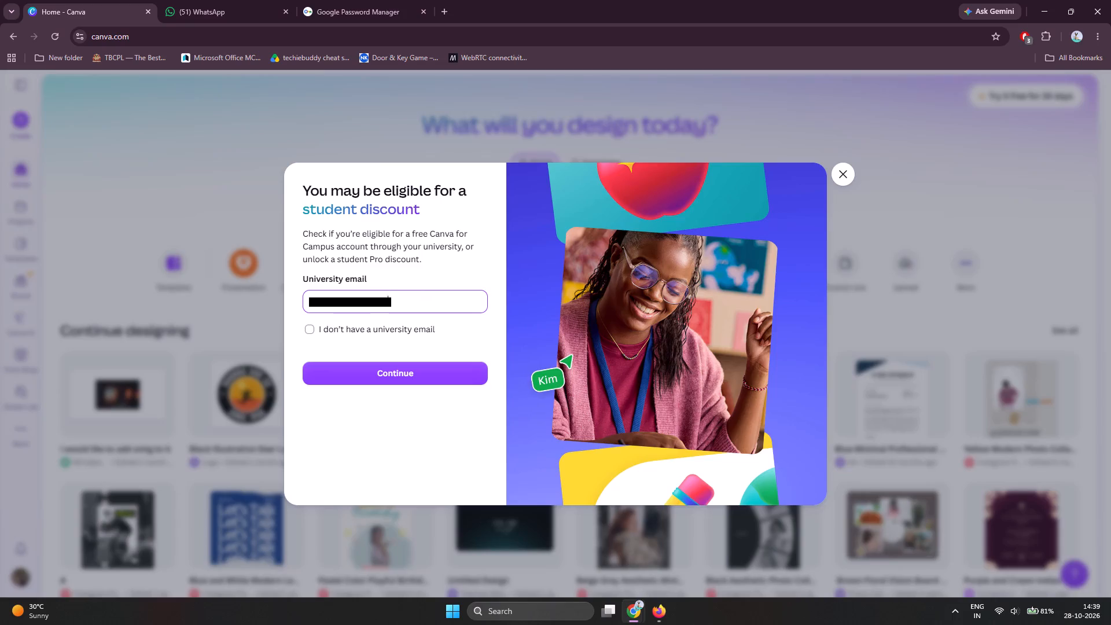
Finish entering the university email, submit it for the student discount check, and close the eligibility dialog.
text(.in)
click(418, 372)
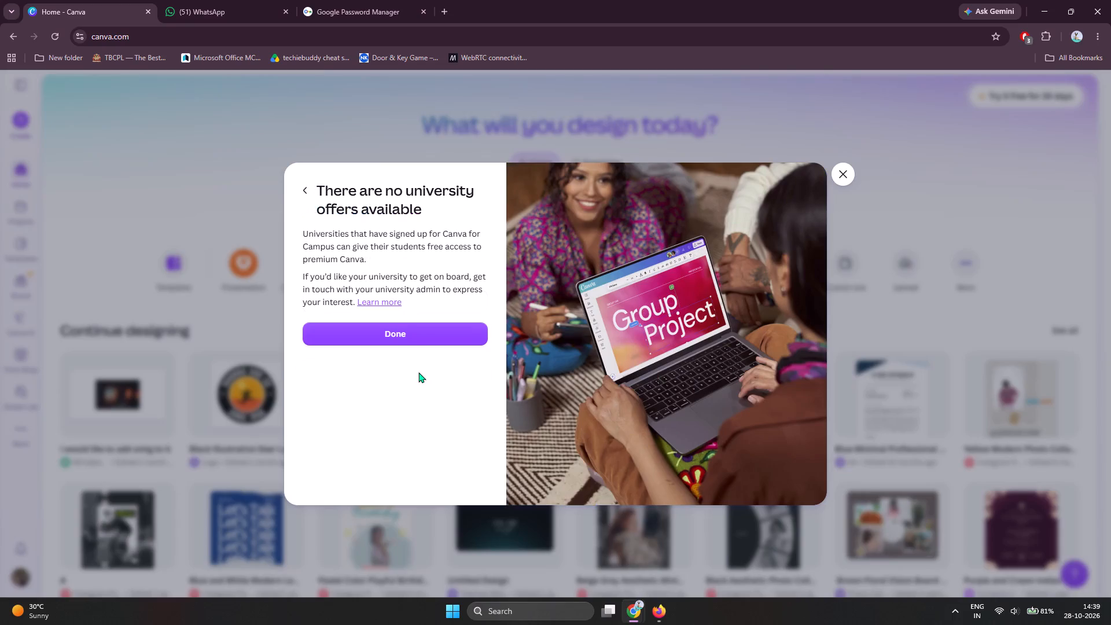
click(454, 333)
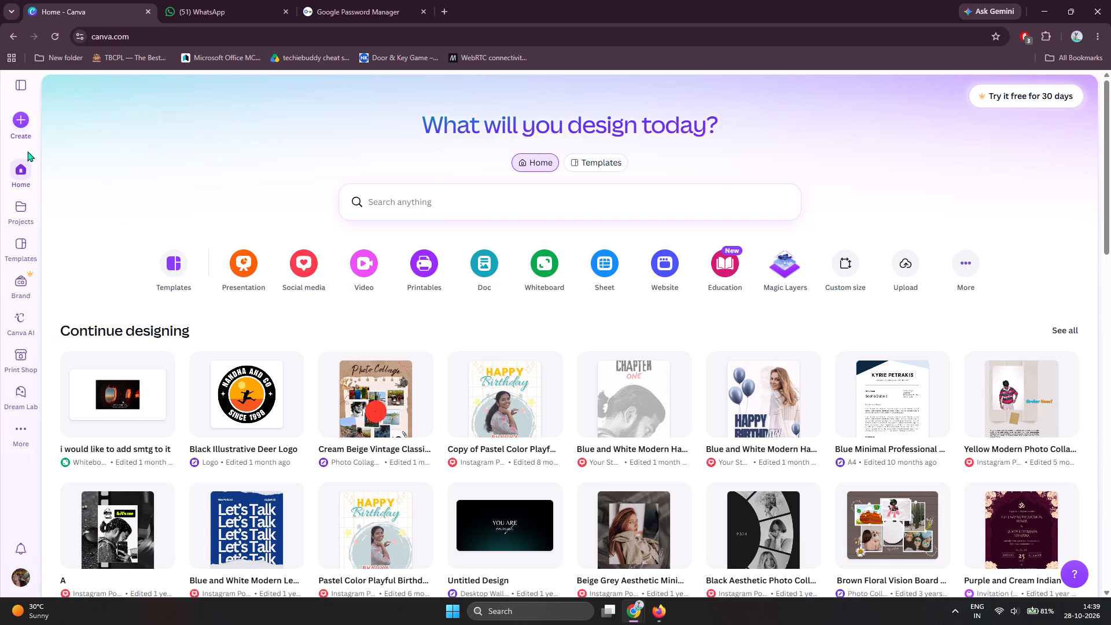
Look through the recent designs and suggested templates on the home page.
click(23, 174)
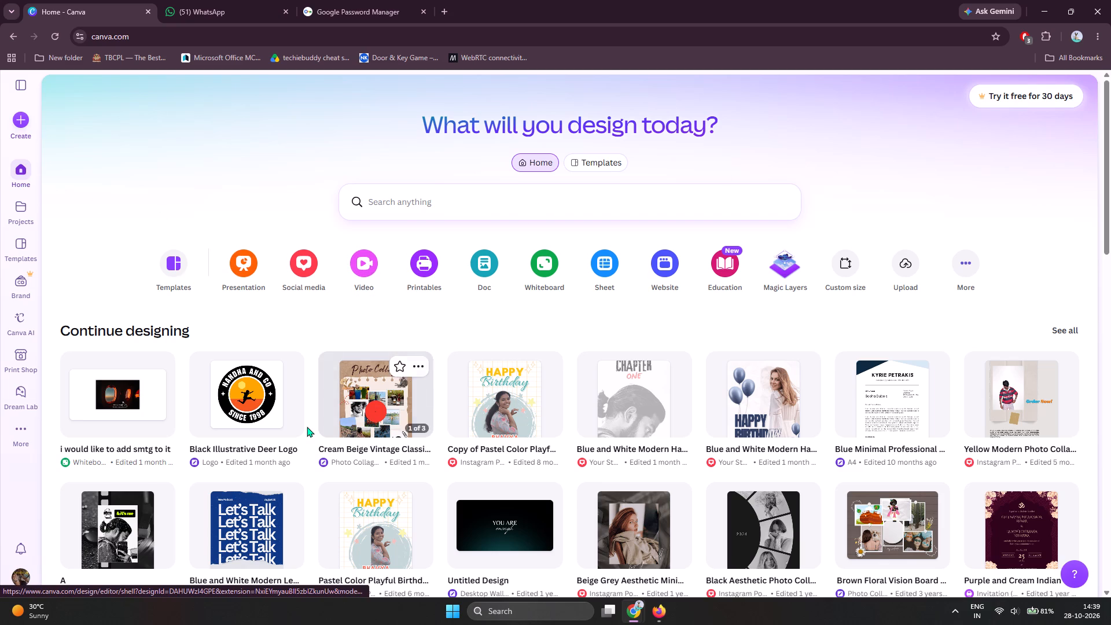
scroll(307, 427, down, 2)
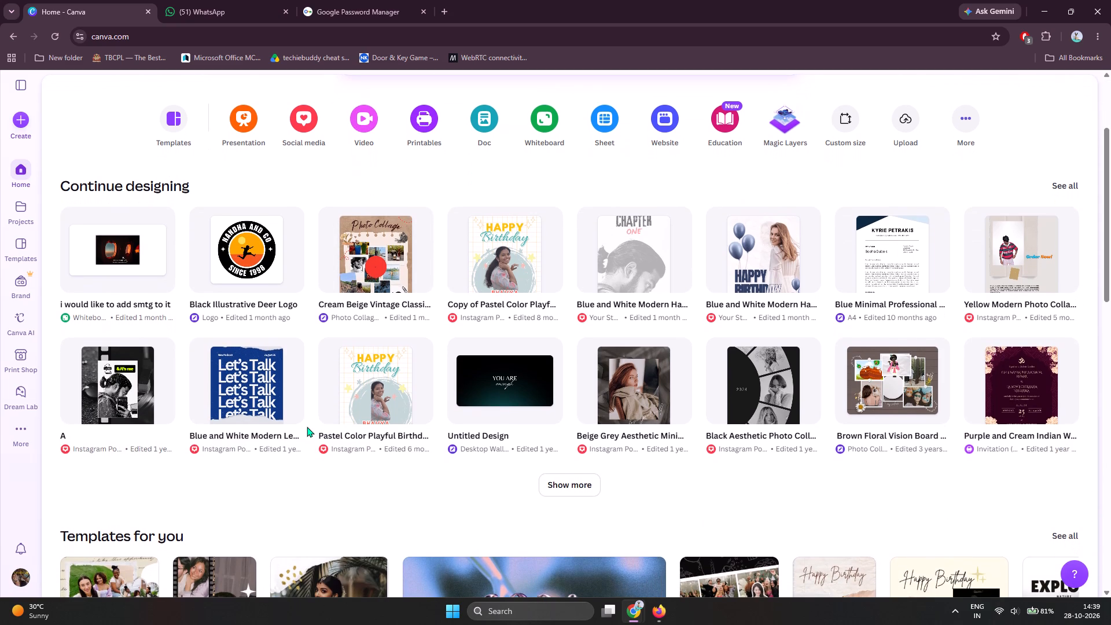
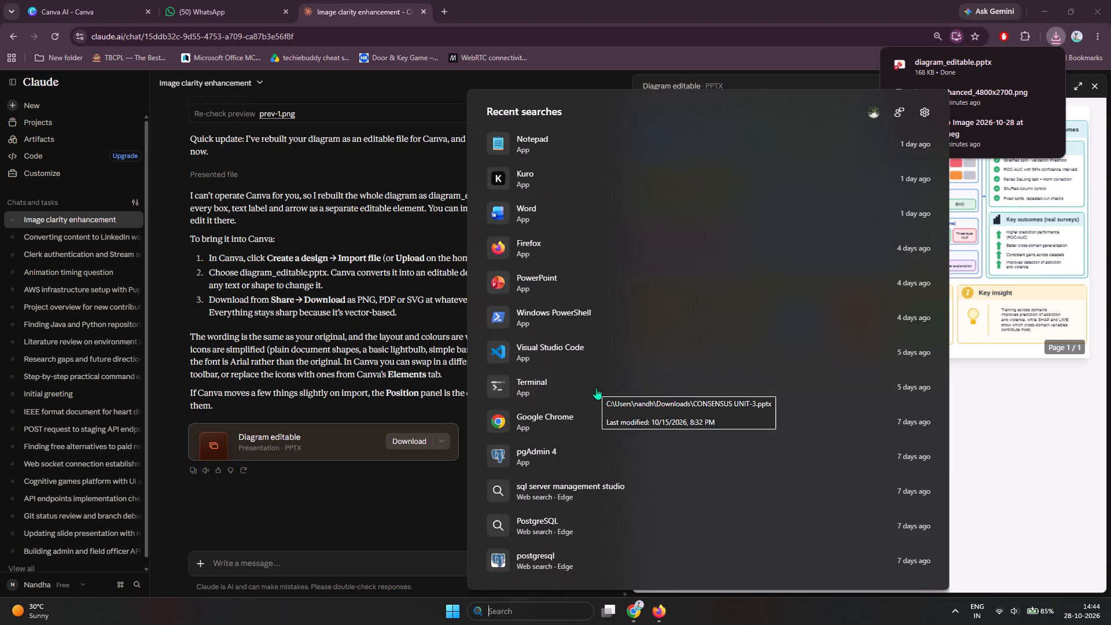
Open the downloaded diagram_editable presentation from the Downloads folder in PowerPoint.
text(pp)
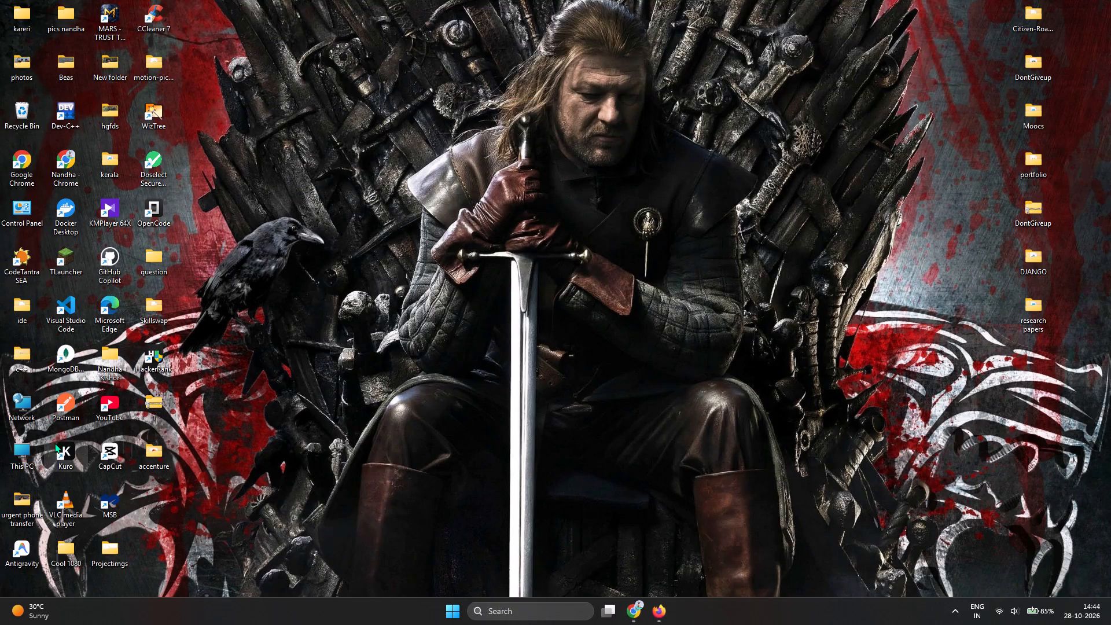
double_click(30, 465)
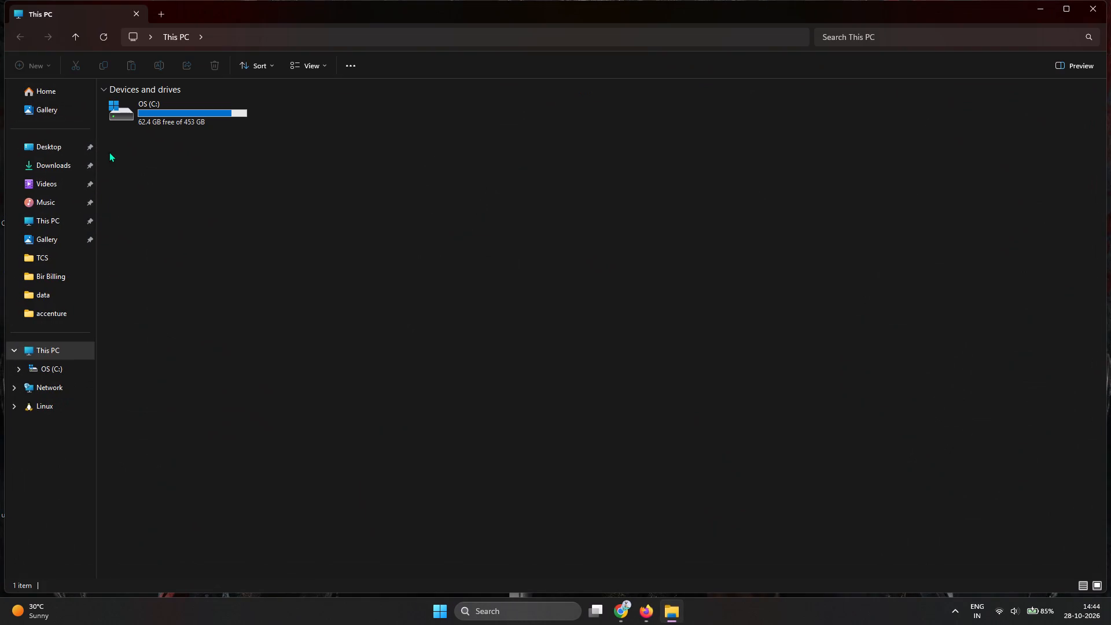
click(35, 170)
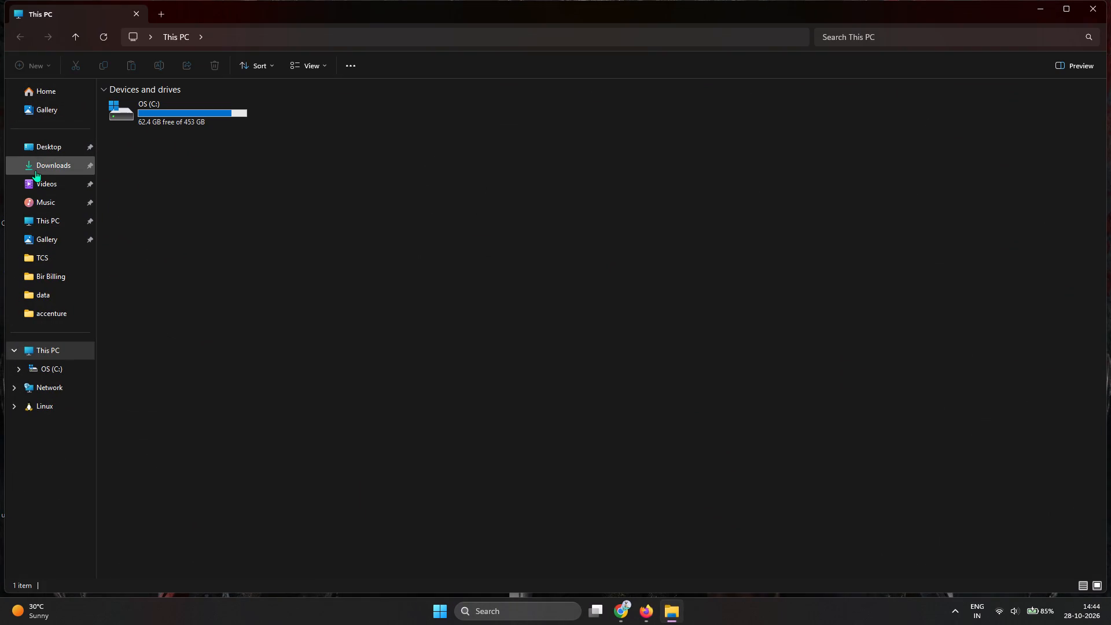
right_click(142, 142)
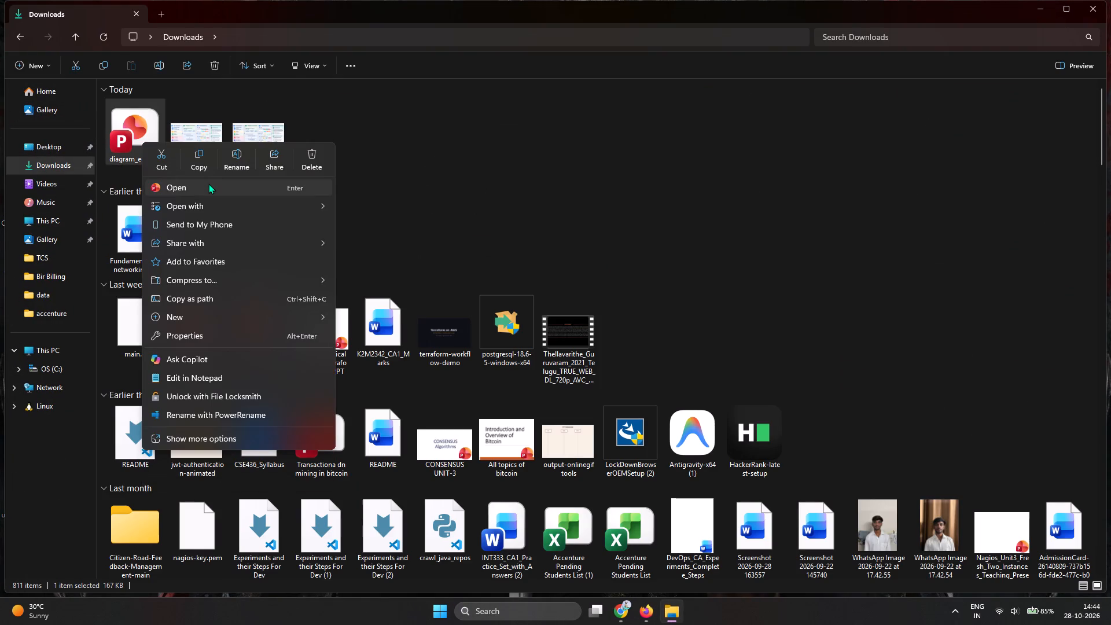
click(214, 189)
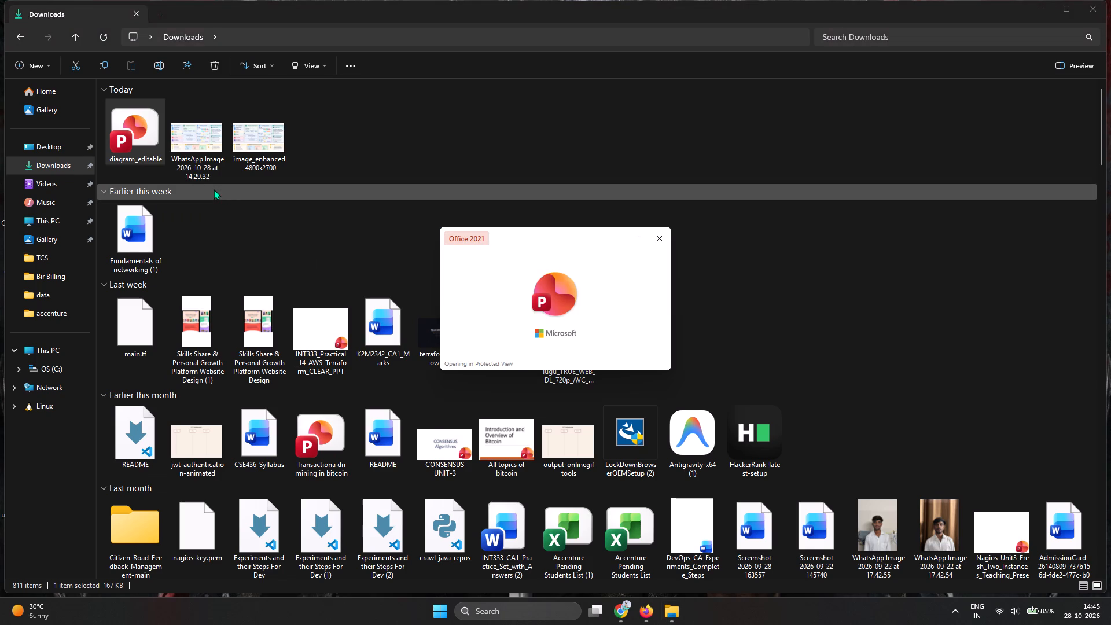
click(973, 78)
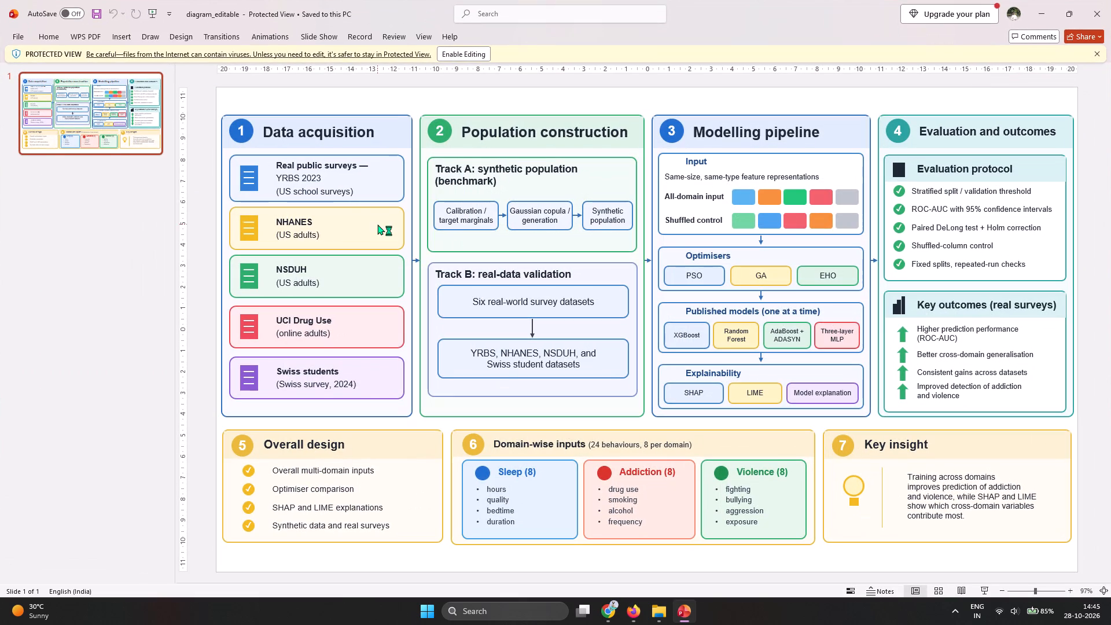
Examine the diagram slide's sections, from Data acquisition and Population construction to Modelling pipeline and Evaluation and outcomes.
click(363, 206)
click(369, 163)
click(525, 202)
click(724, 183)
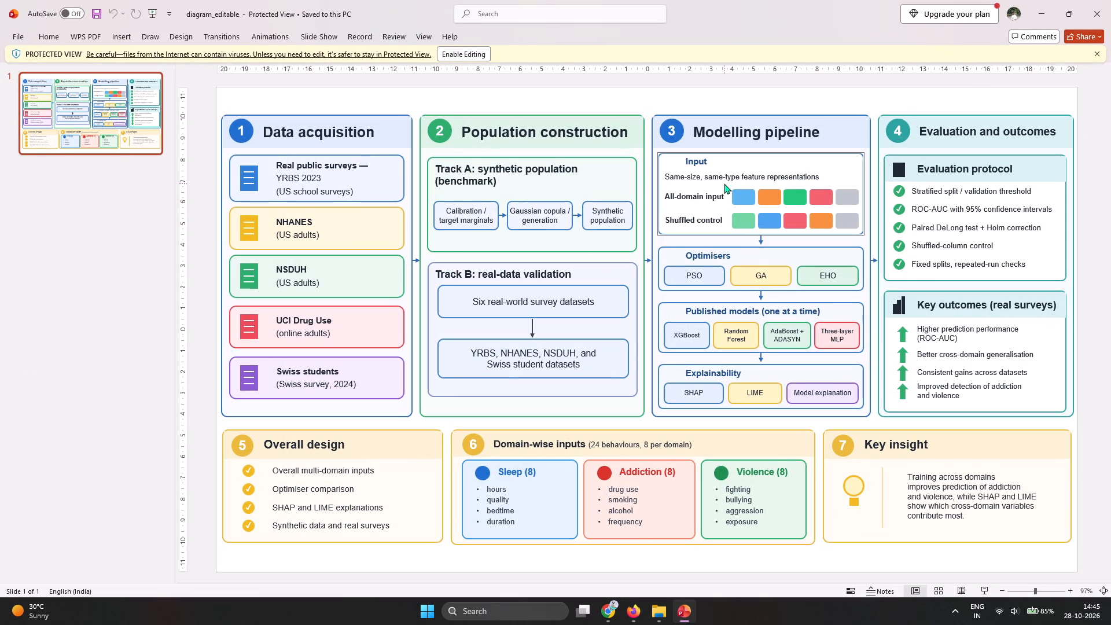
click(741, 270)
click(924, 214)
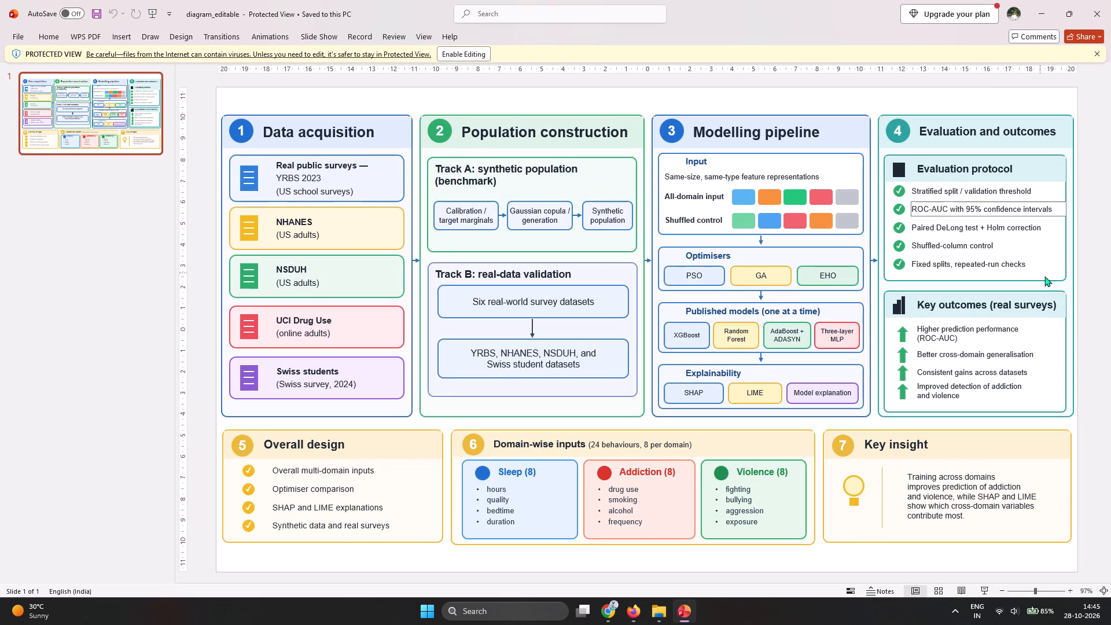
click(1110, 299)
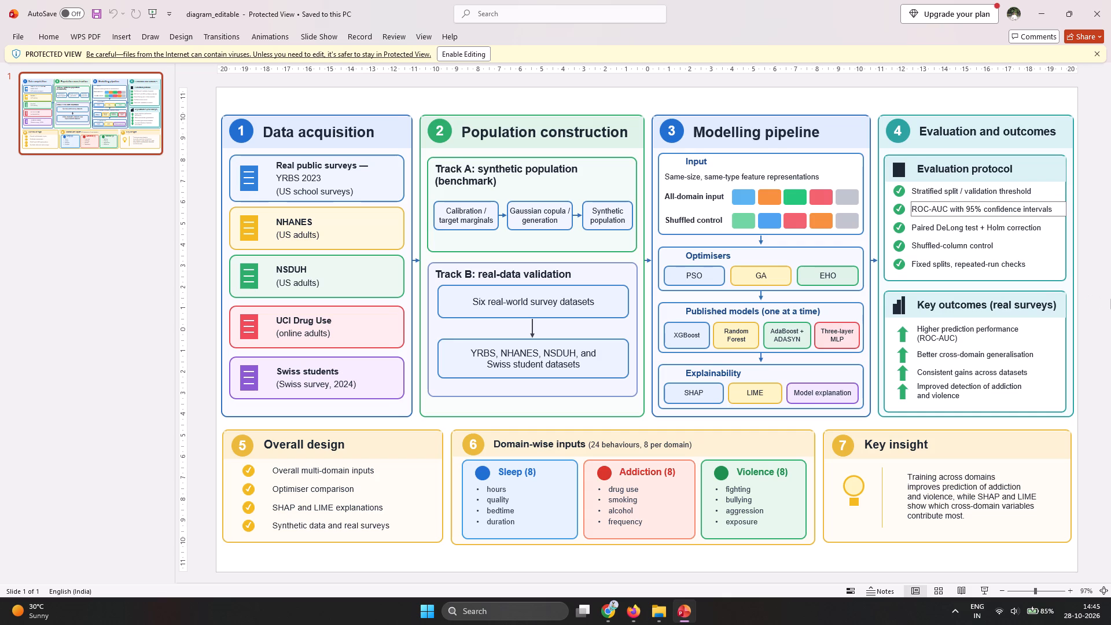
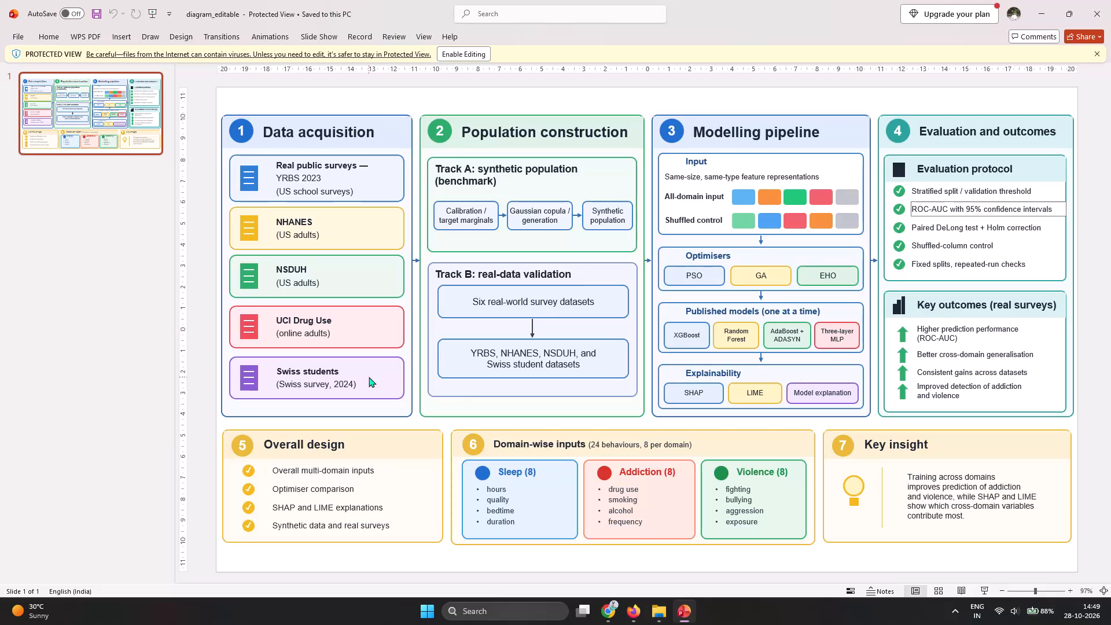
Look over the diagram up close and enable editing of the protected diagram_editable presentation.
ctrl+scroll(451, 439, up, 3)
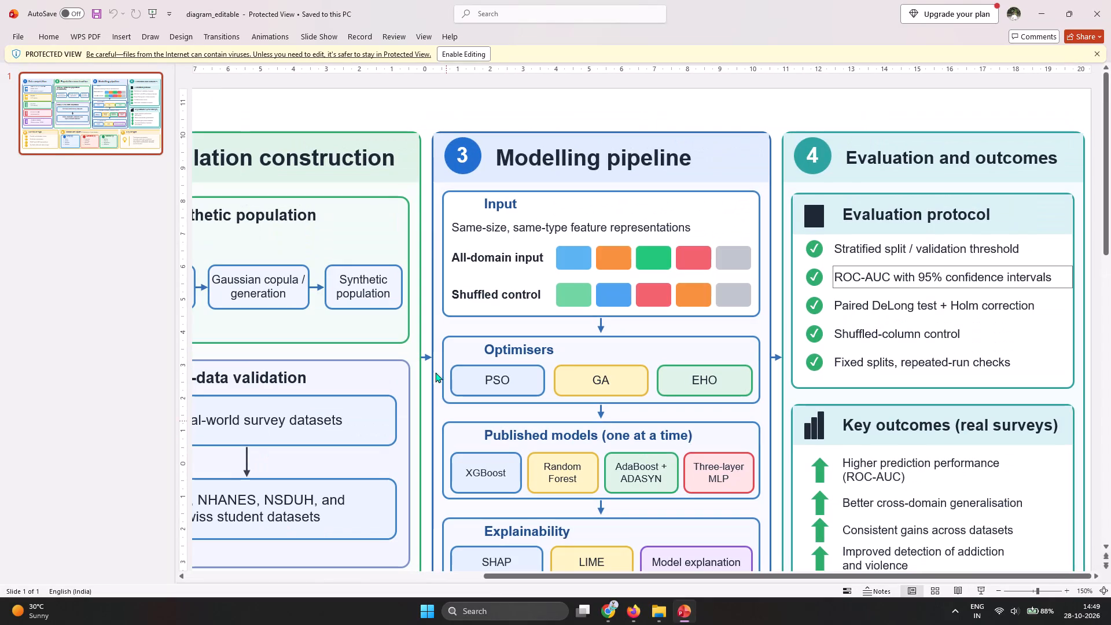
ctrl+scroll(435, 132, up, 2)
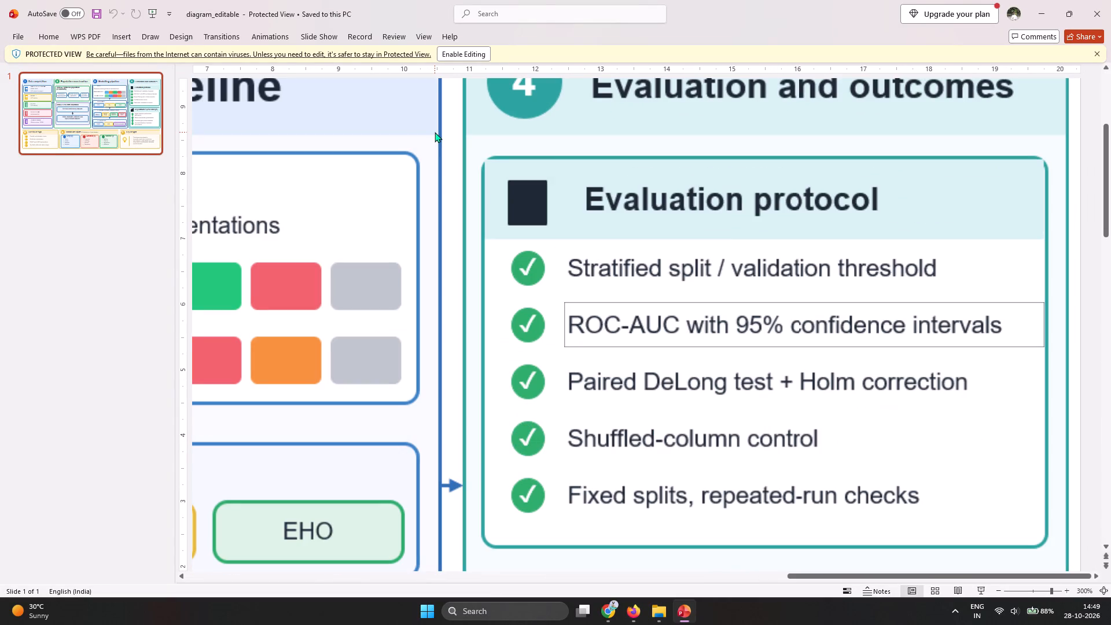
ctrl+scroll(476, 171, down, 2)
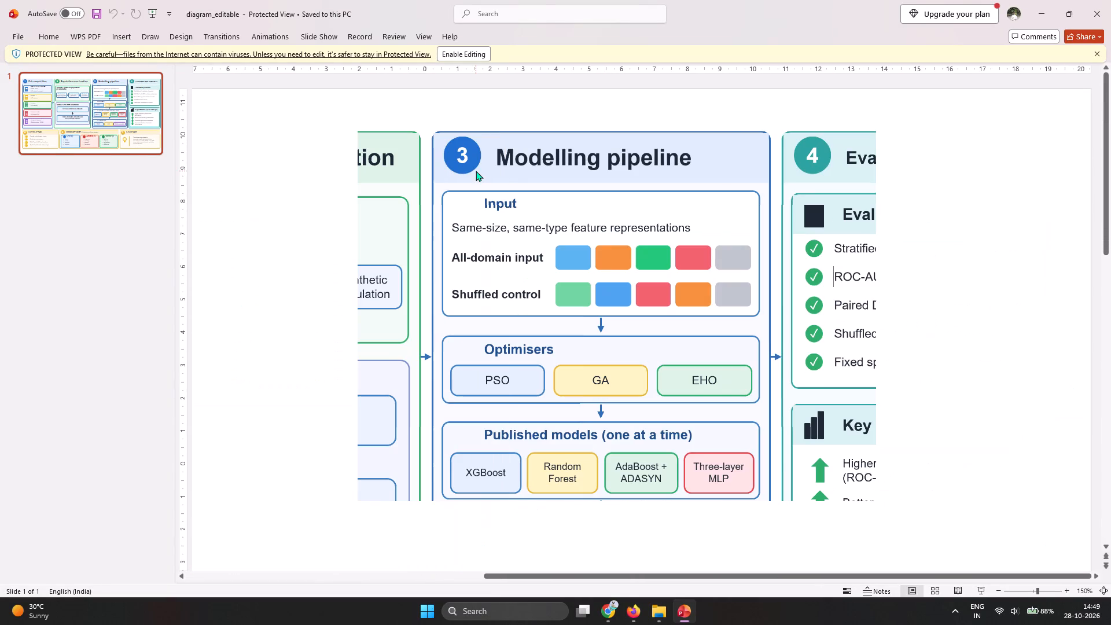
ctrl+scroll(476, 171, down, 2)
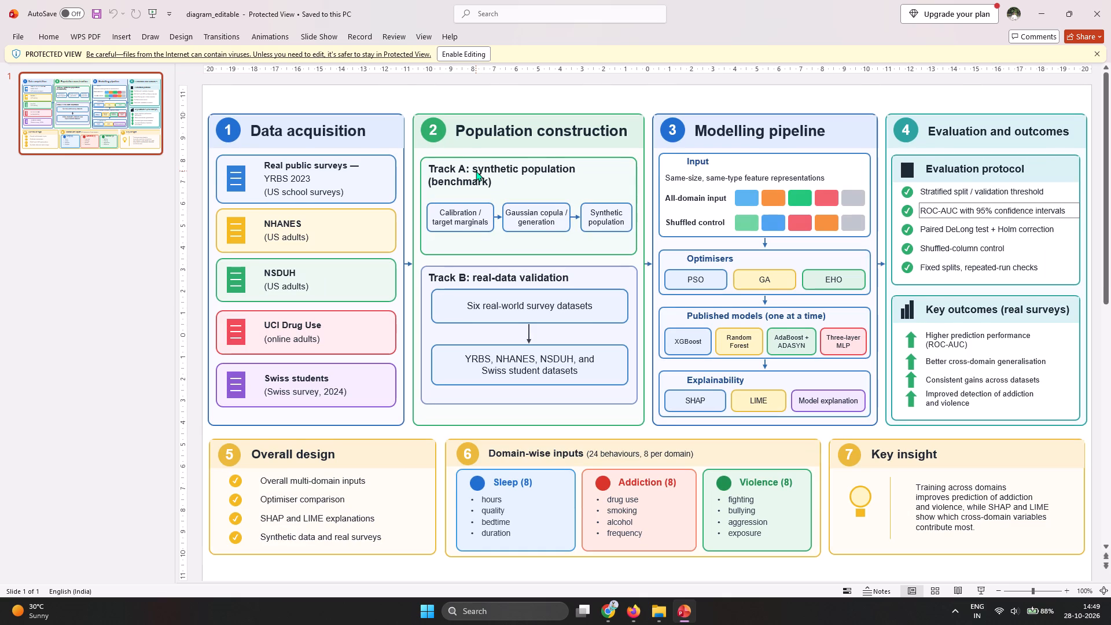
click(401, 422)
drag(401, 422, 395, 424)
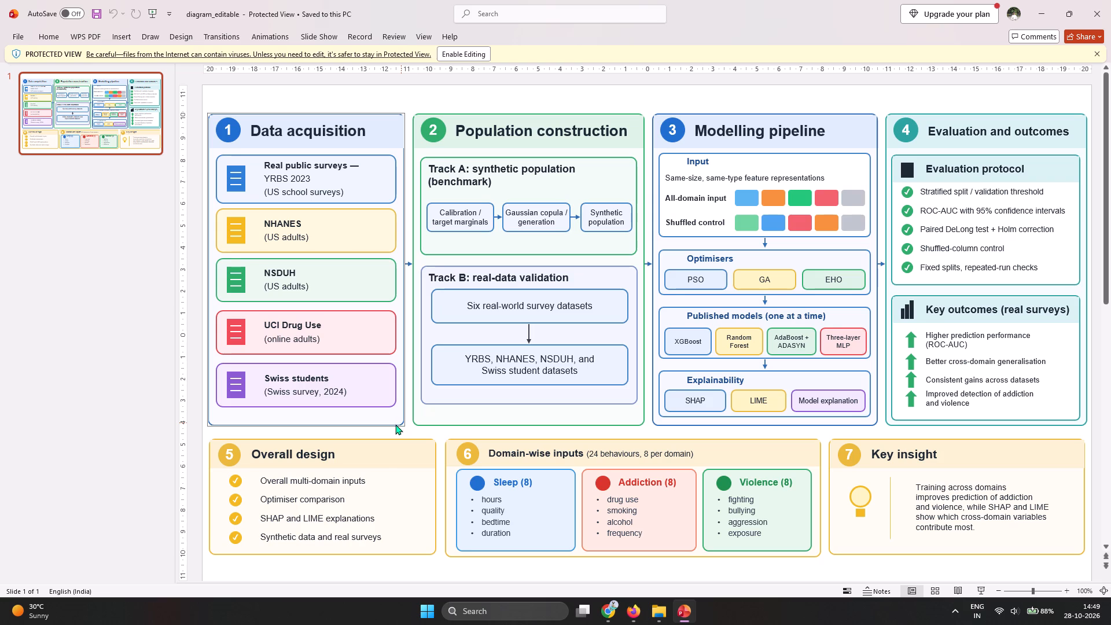
drag(395, 424, 391, 417)
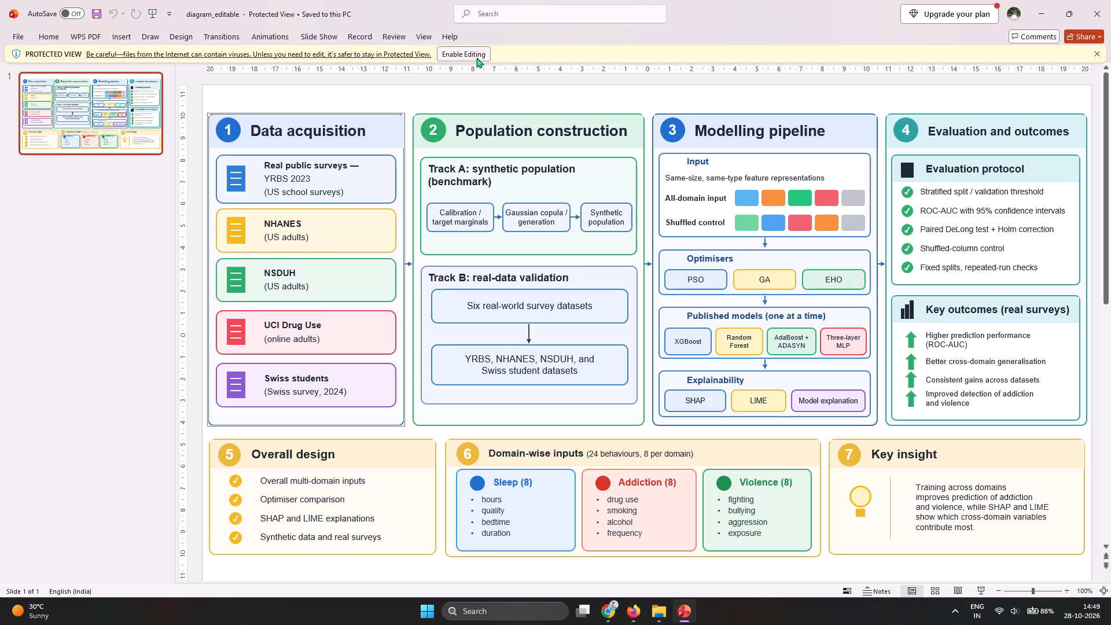
click(477, 56)
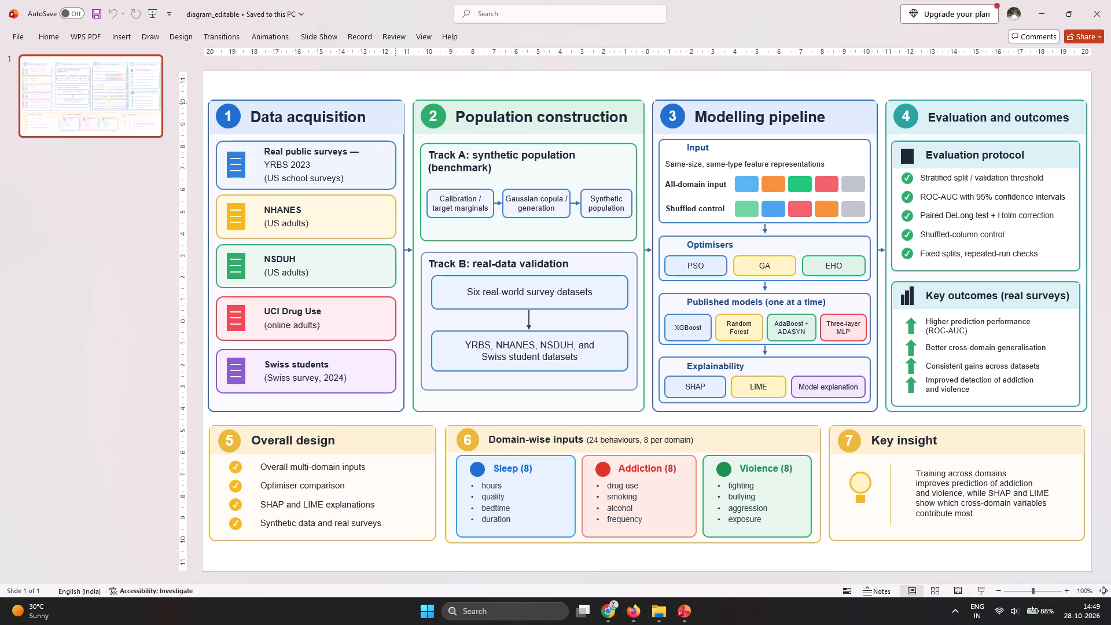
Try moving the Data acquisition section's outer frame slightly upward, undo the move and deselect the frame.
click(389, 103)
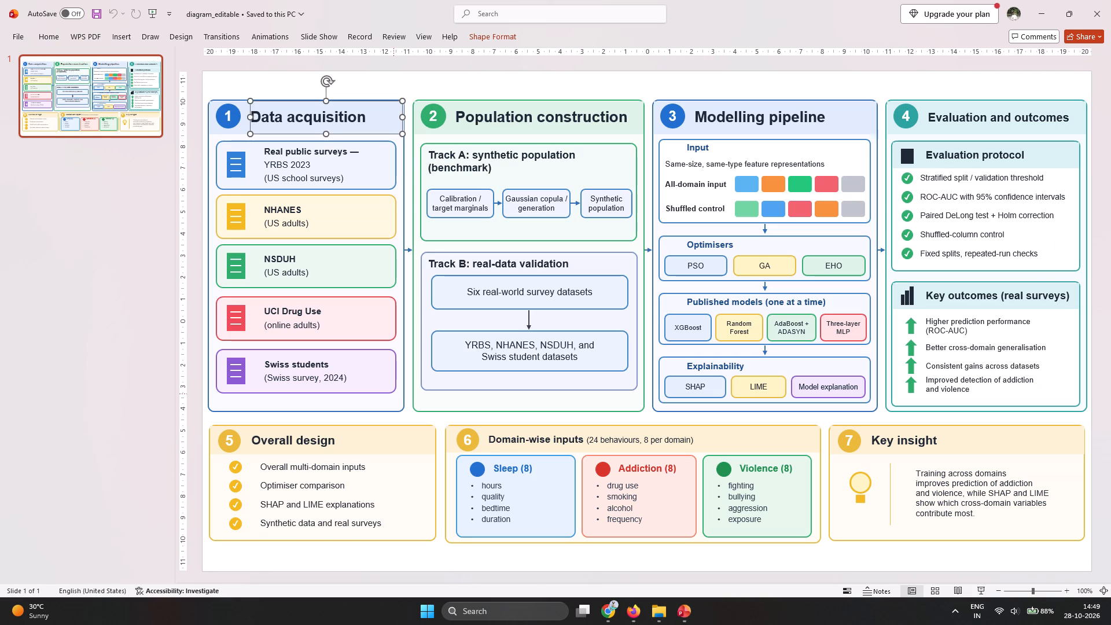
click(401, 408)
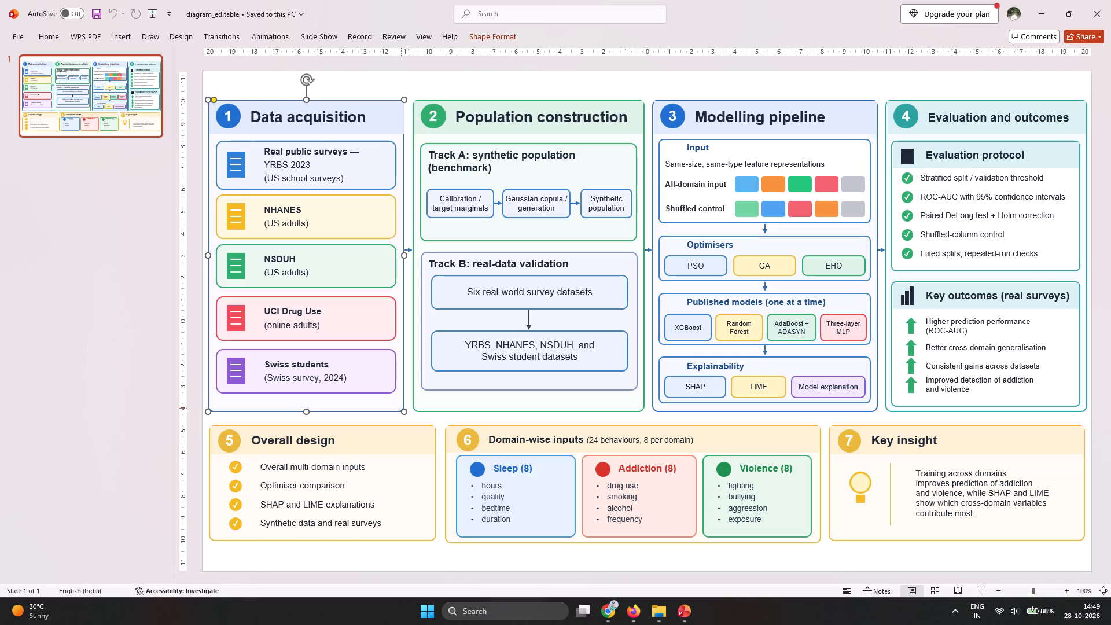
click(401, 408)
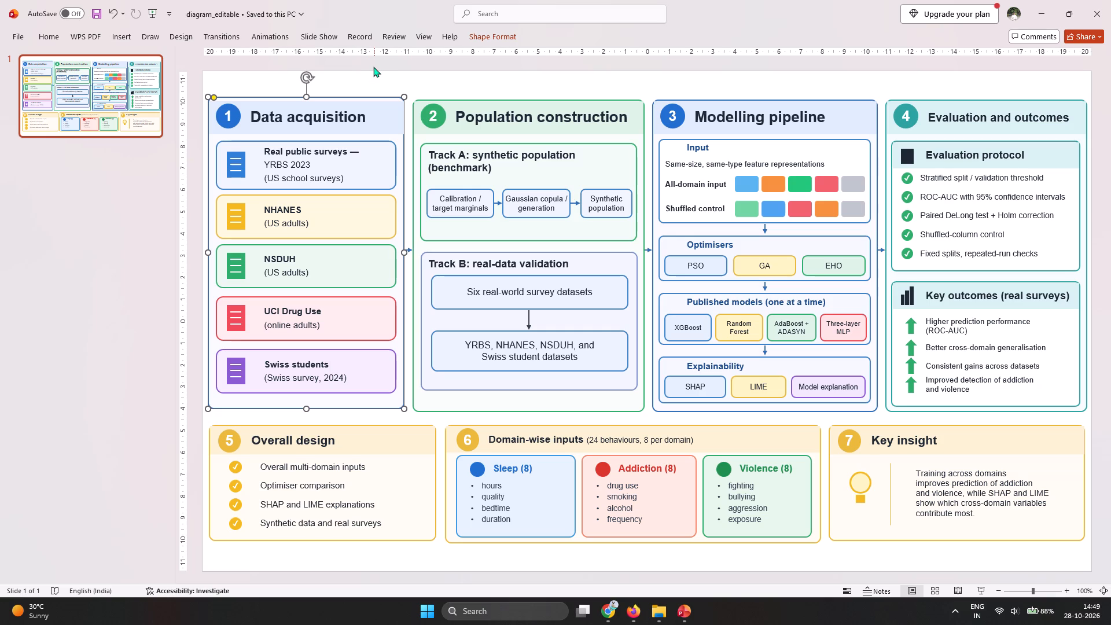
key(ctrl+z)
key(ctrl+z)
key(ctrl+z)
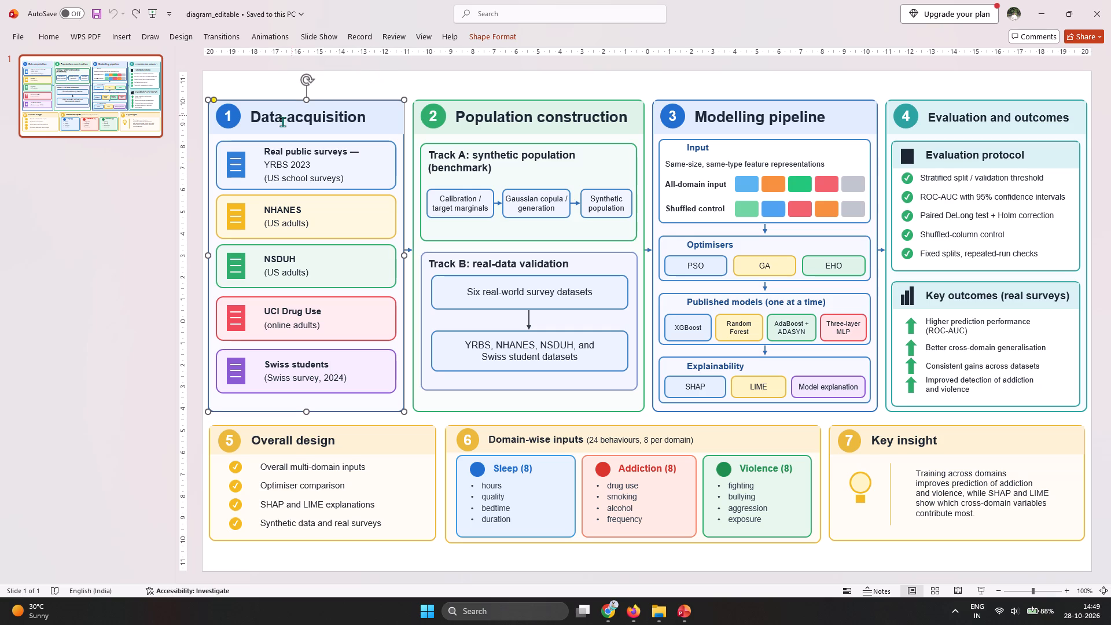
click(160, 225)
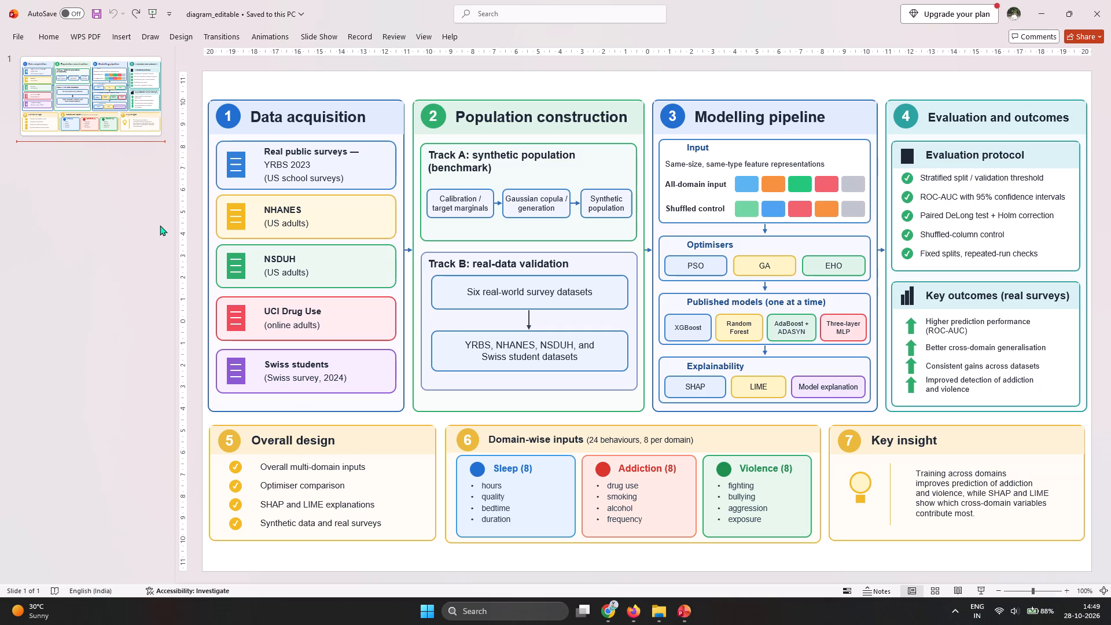
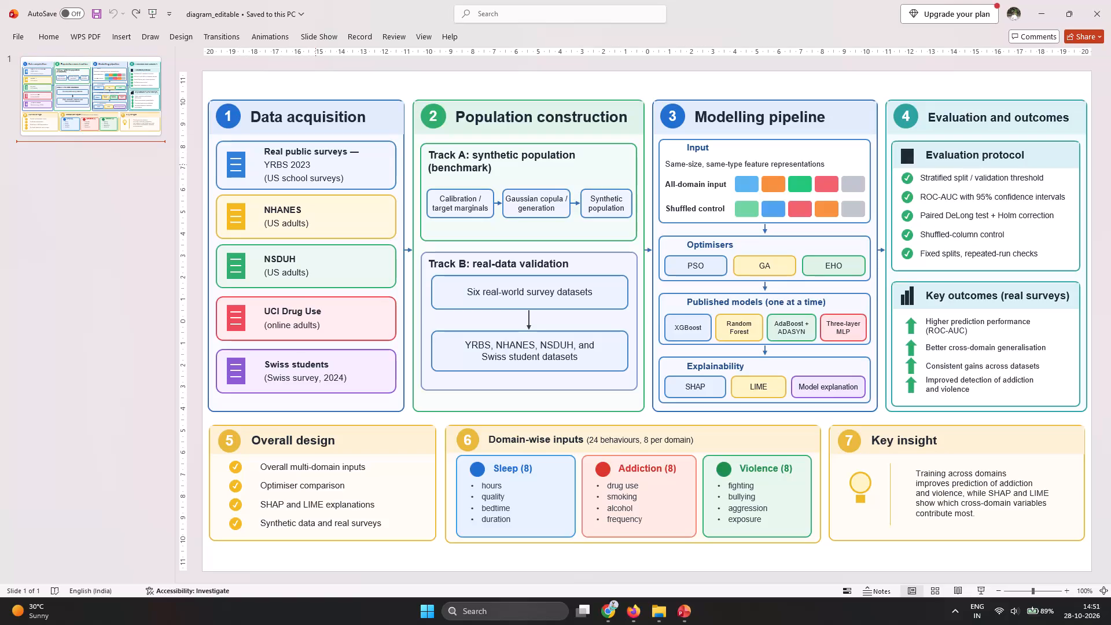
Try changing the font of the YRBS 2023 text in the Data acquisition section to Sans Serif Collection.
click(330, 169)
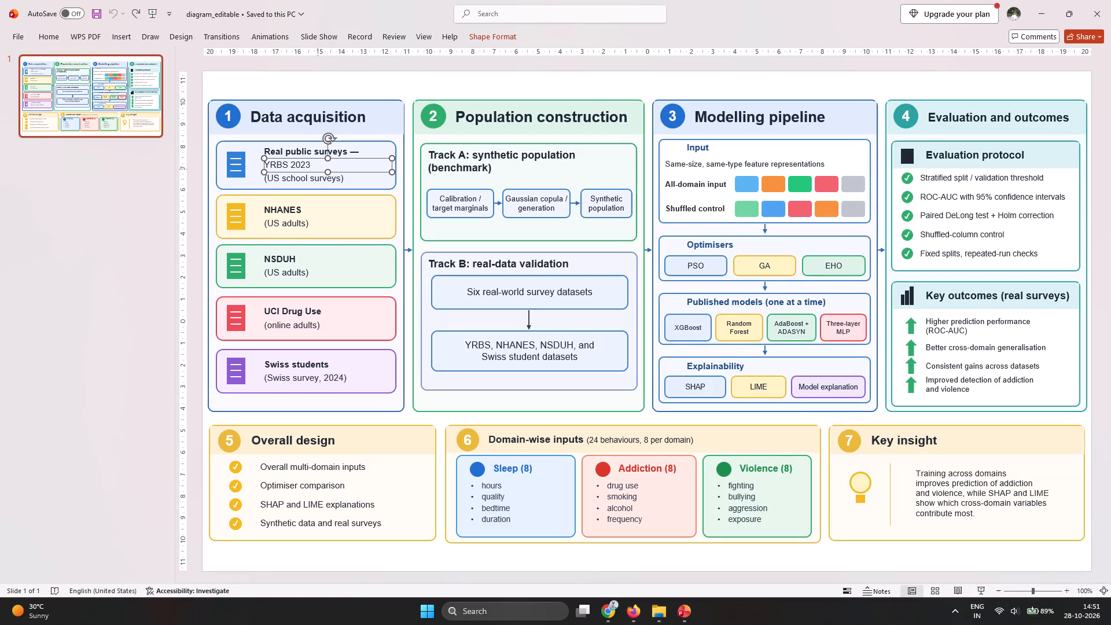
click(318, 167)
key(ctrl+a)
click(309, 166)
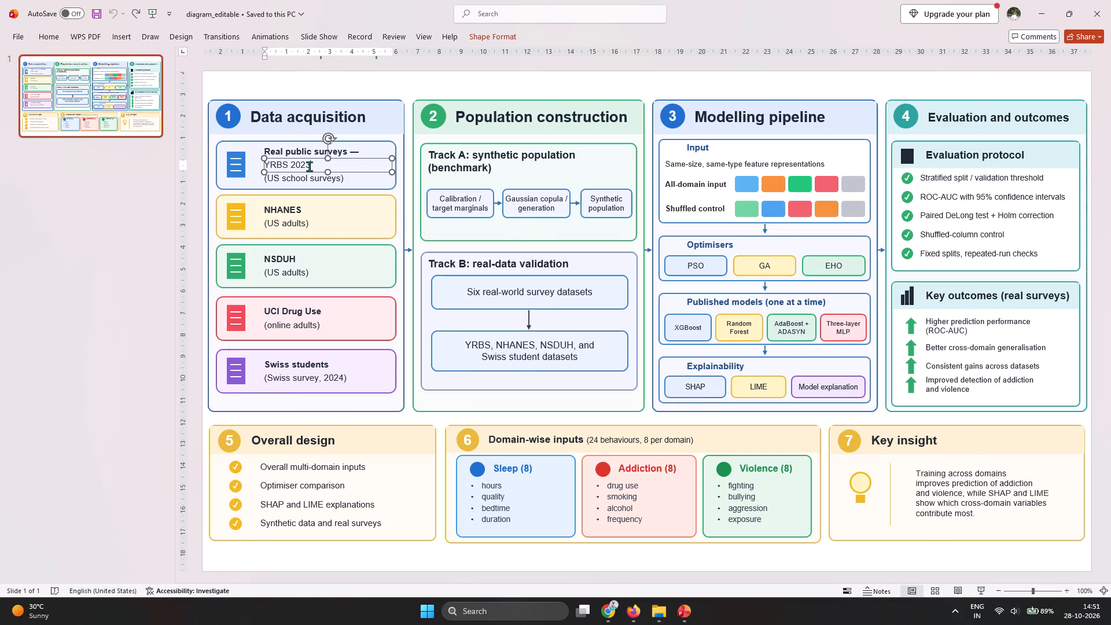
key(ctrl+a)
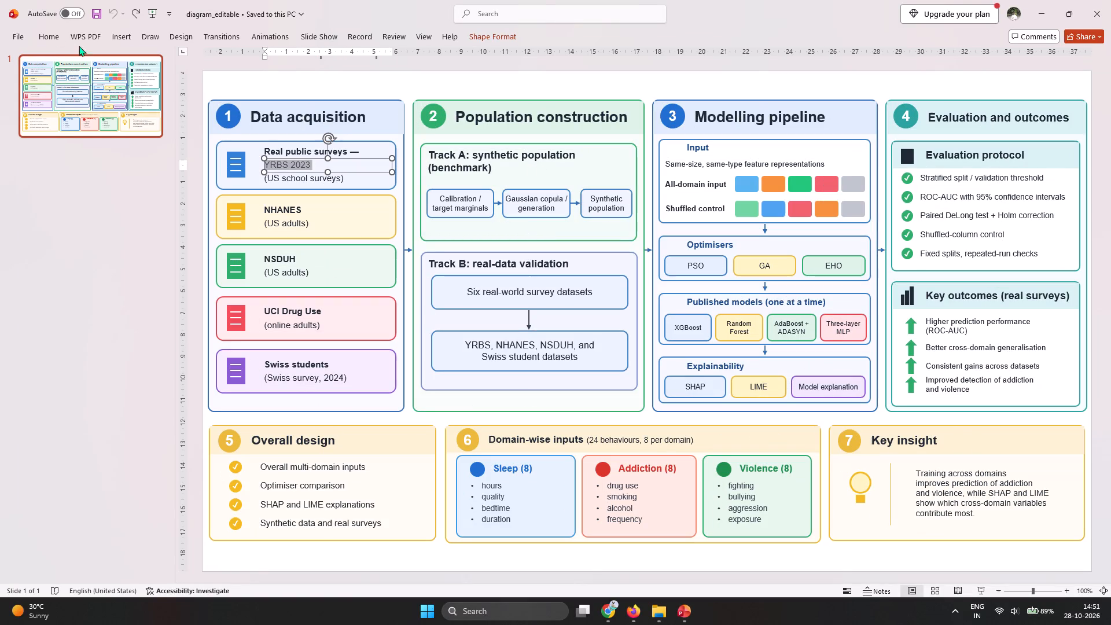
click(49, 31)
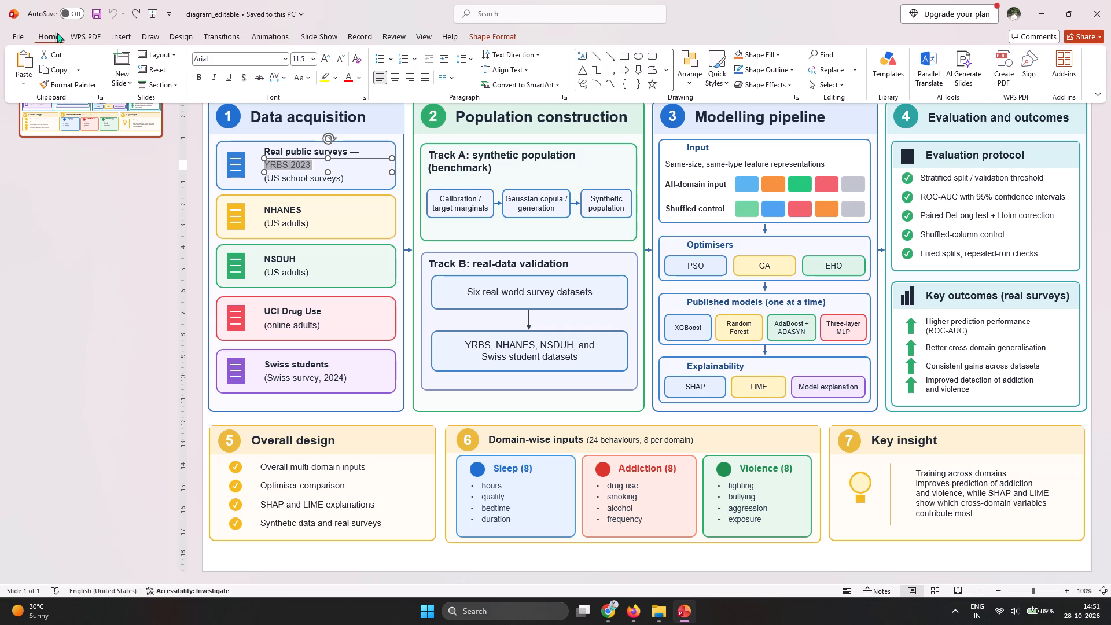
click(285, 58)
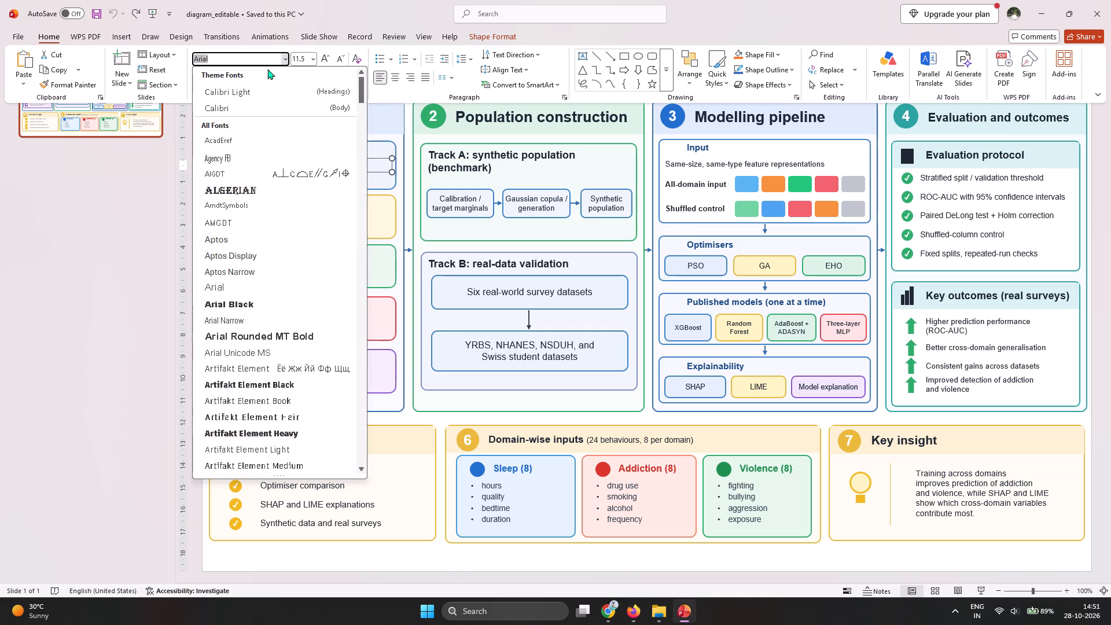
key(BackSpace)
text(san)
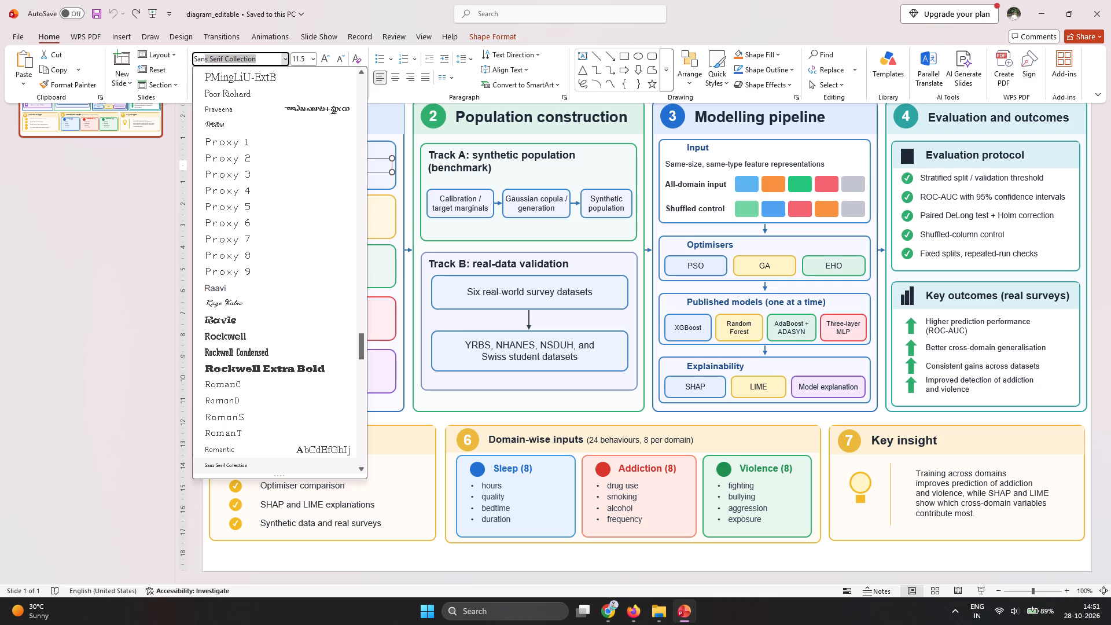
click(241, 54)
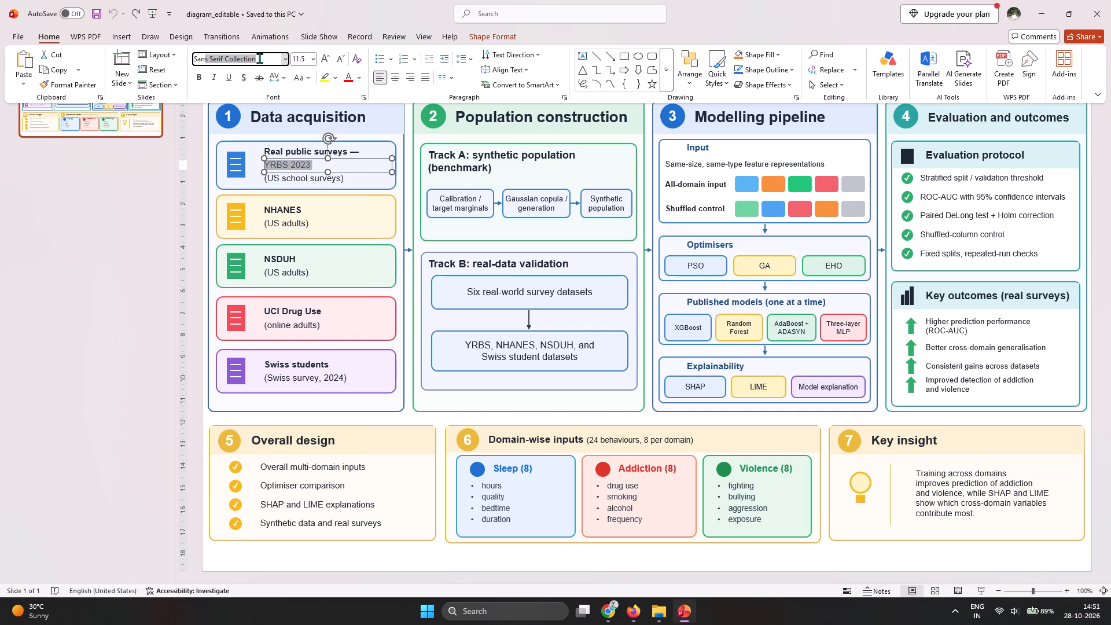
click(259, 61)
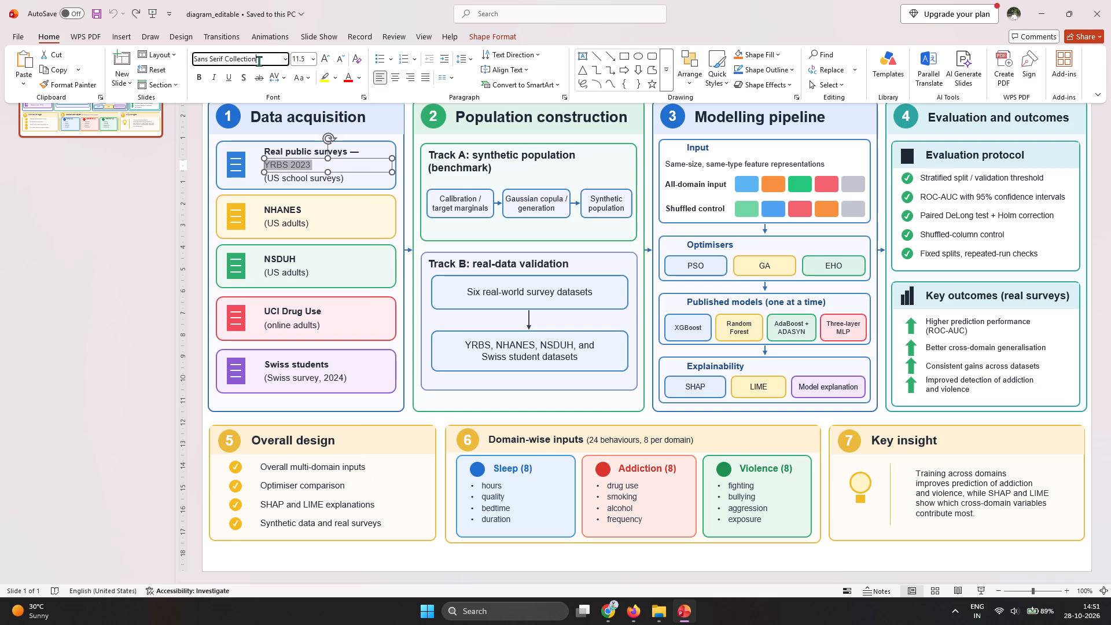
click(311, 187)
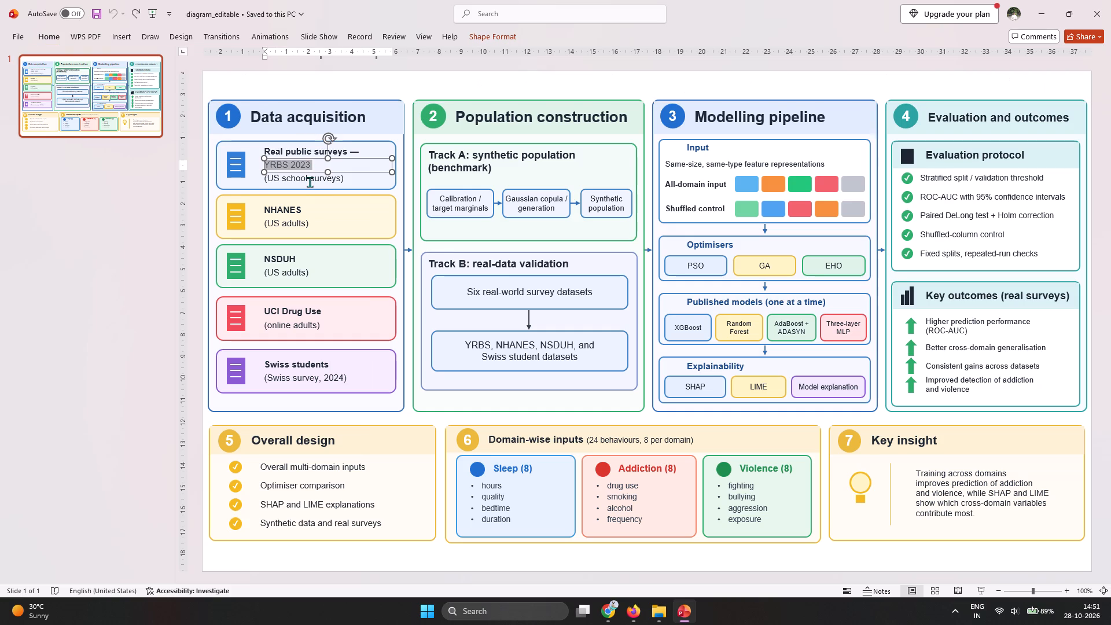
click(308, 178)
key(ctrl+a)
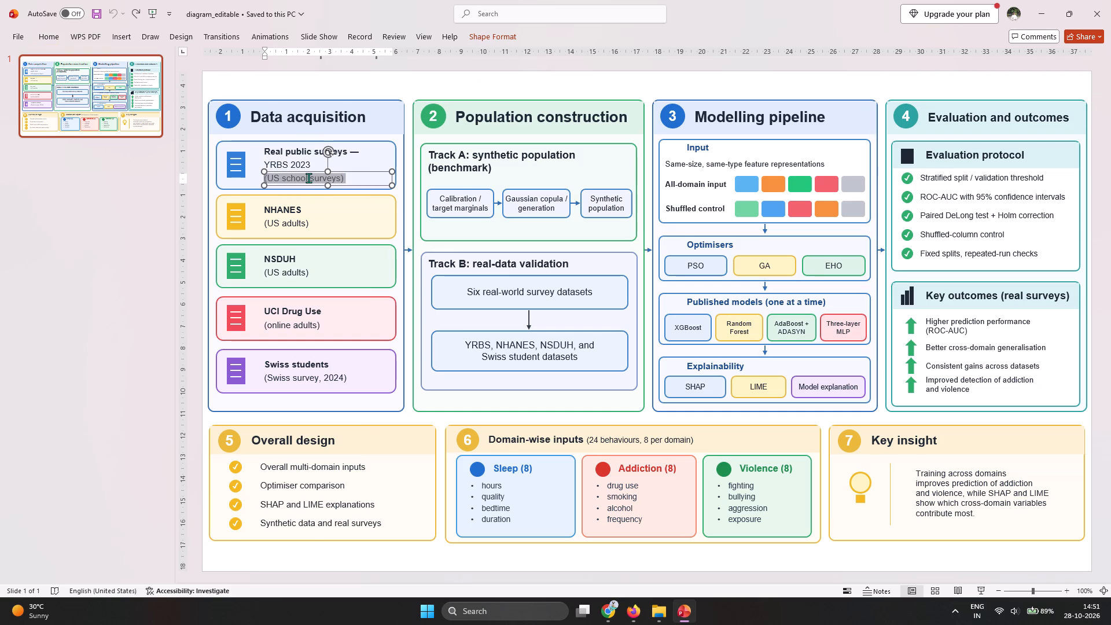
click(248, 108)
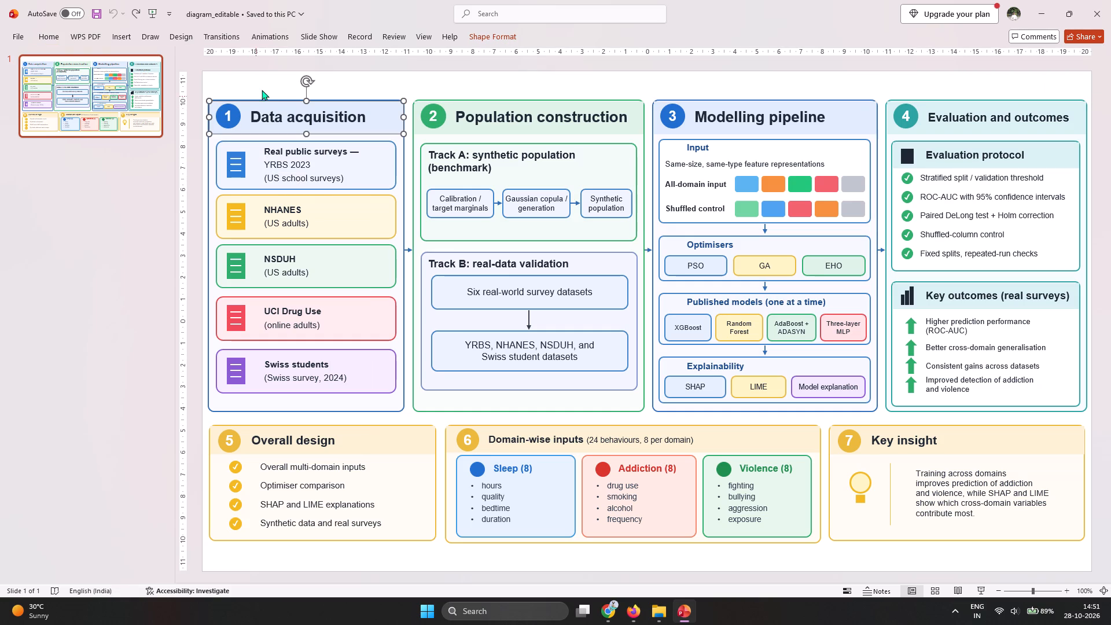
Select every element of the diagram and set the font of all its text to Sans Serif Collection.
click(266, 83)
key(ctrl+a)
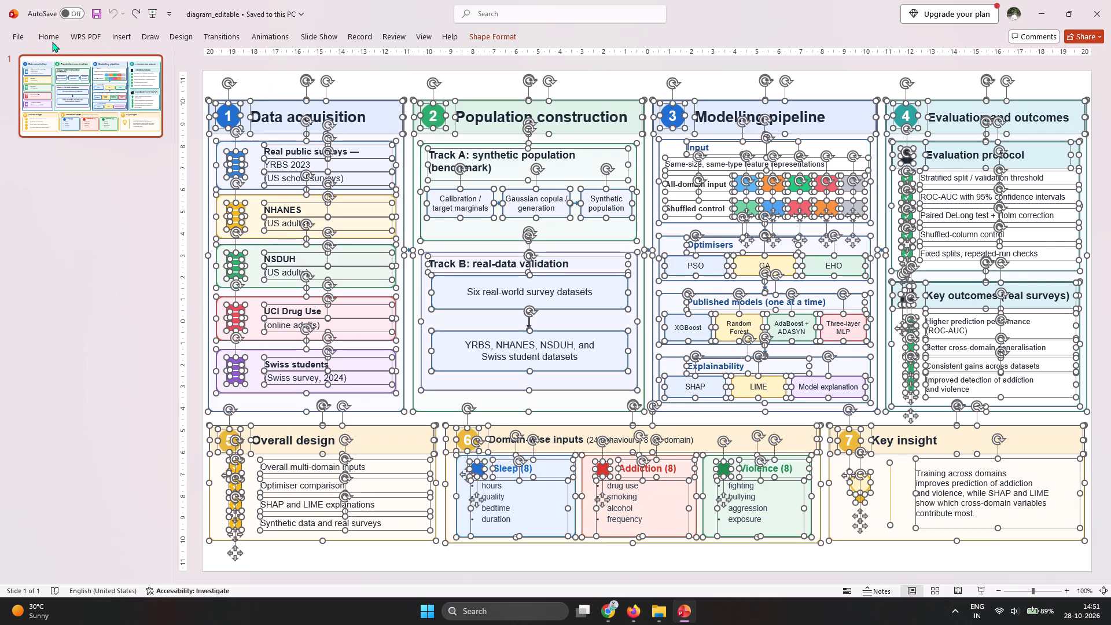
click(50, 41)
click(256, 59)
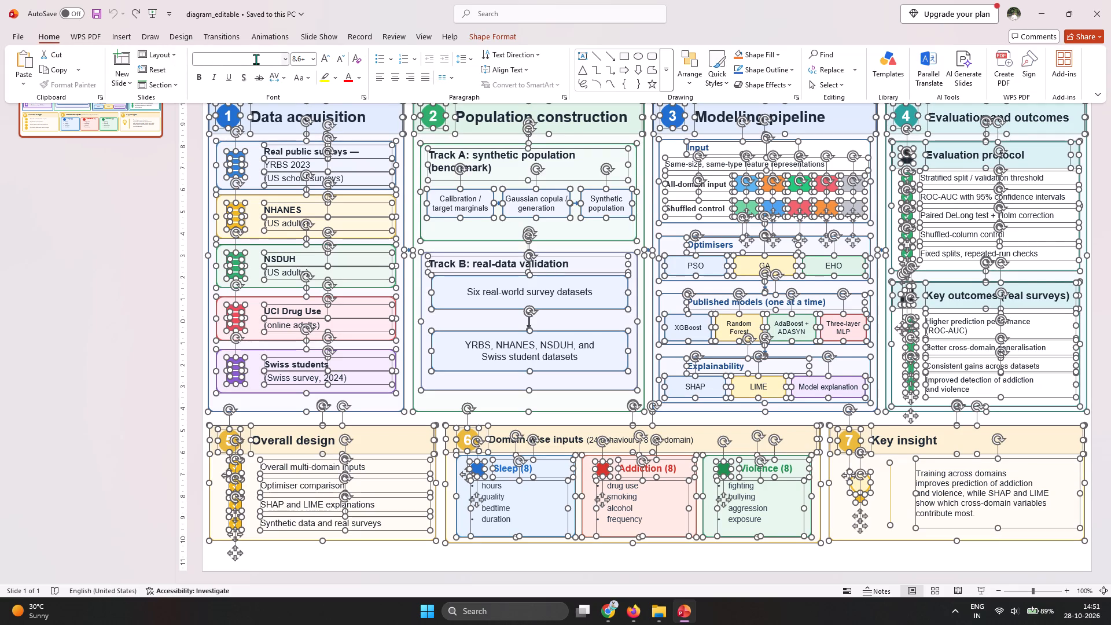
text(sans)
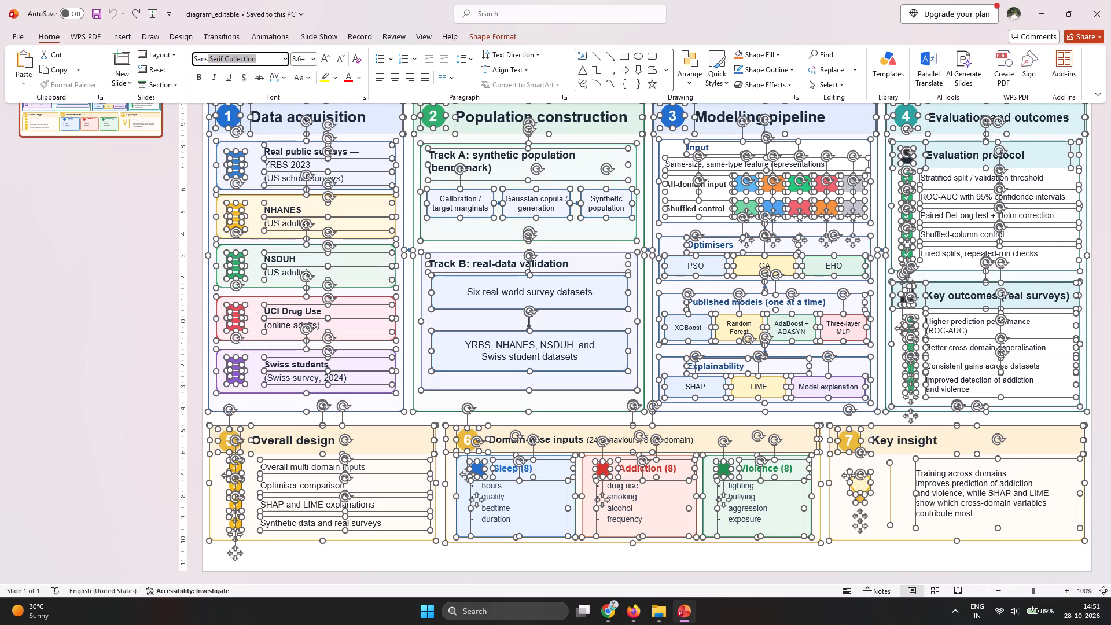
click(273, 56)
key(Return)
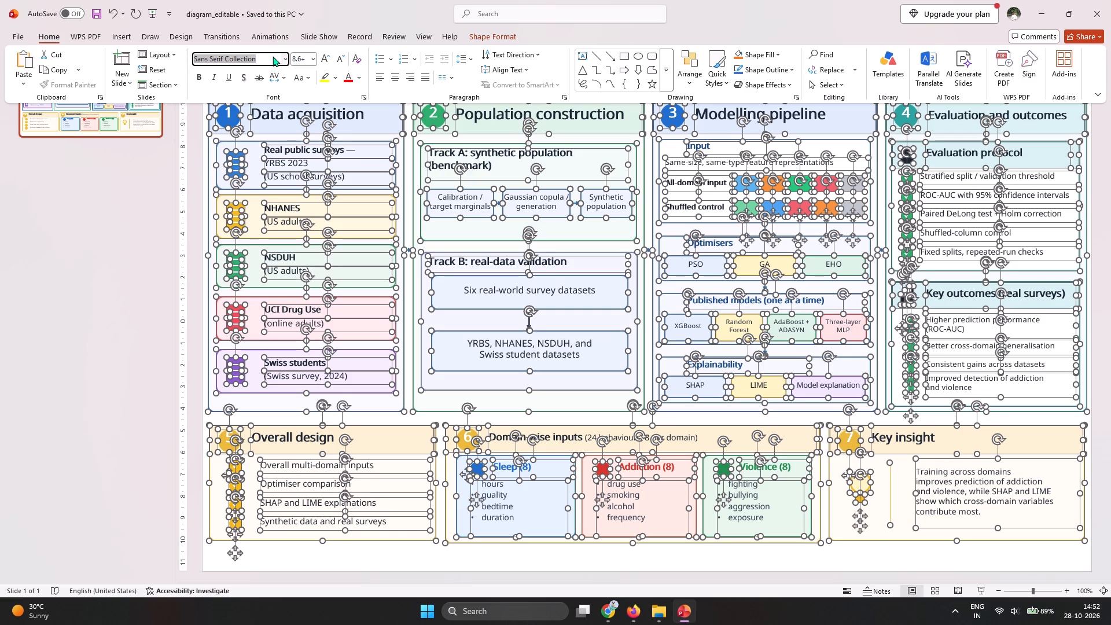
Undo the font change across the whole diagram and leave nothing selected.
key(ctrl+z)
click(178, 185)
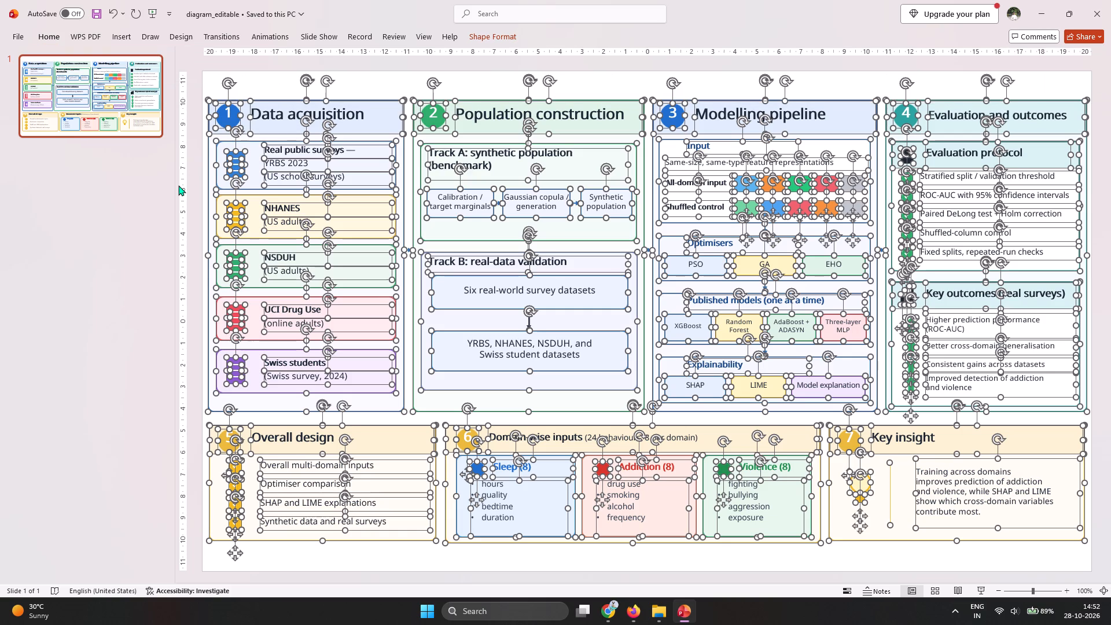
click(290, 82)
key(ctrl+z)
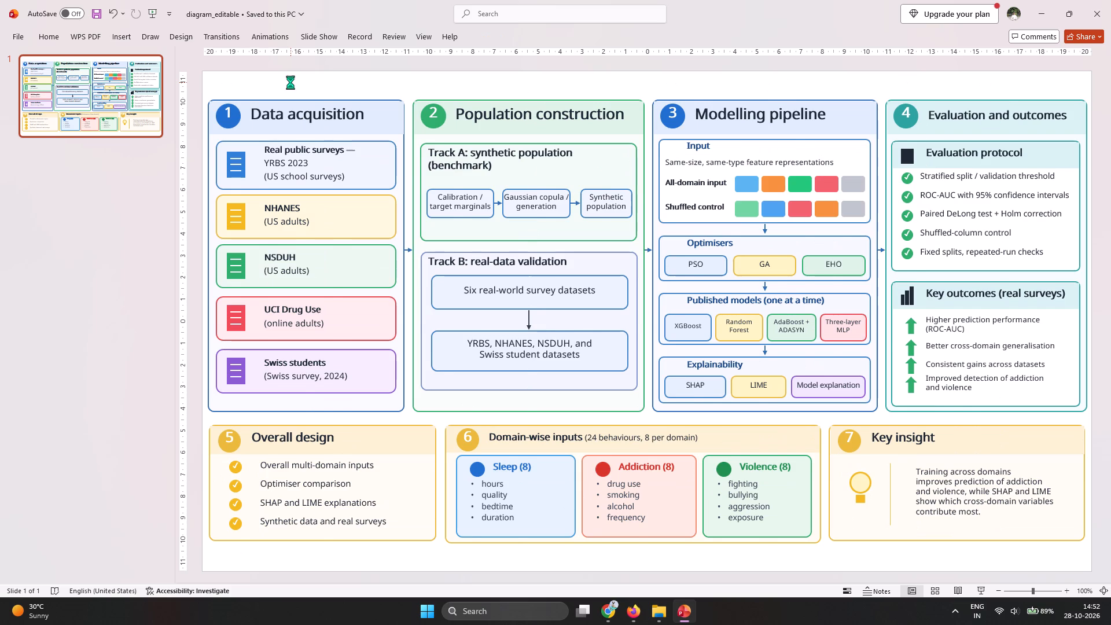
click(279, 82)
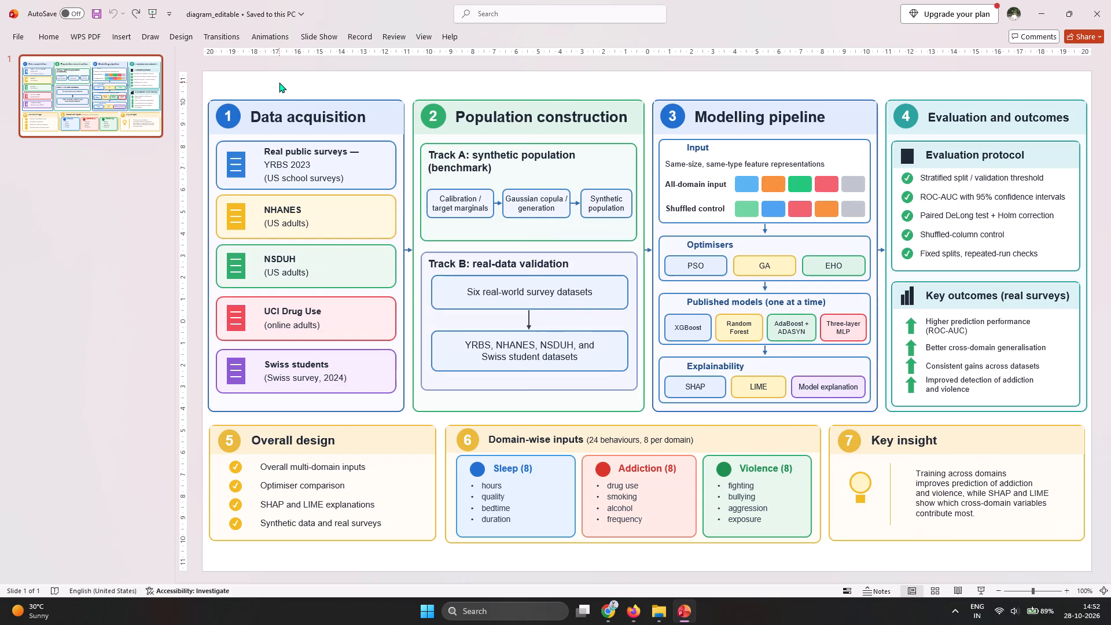
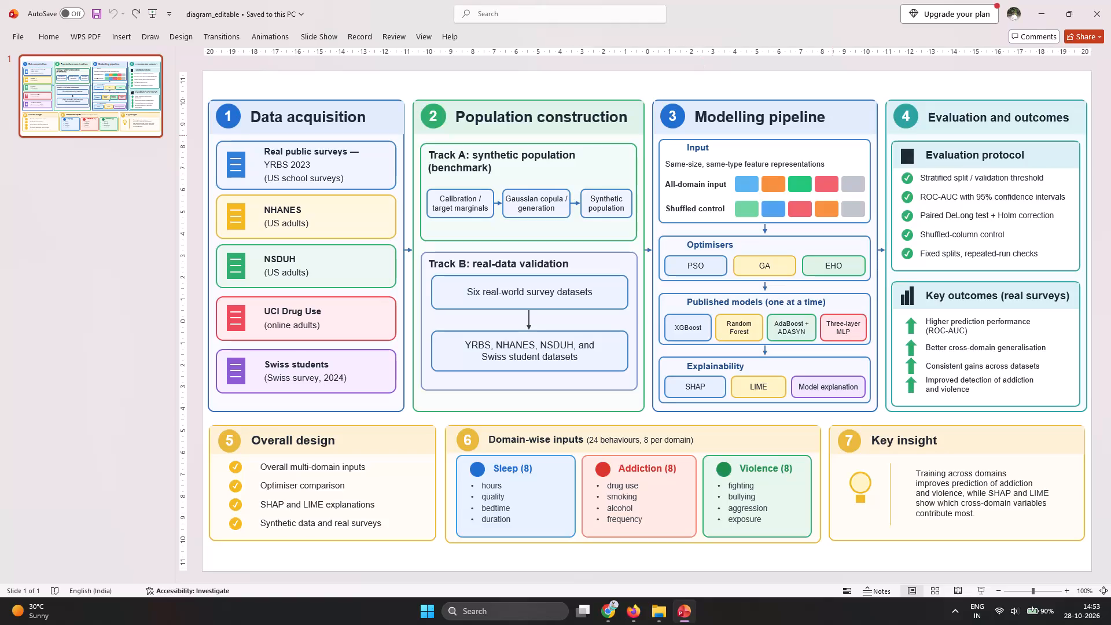
Switch to Chrome and search the web for "note pad icon" in a new tab.
click(907, 159)
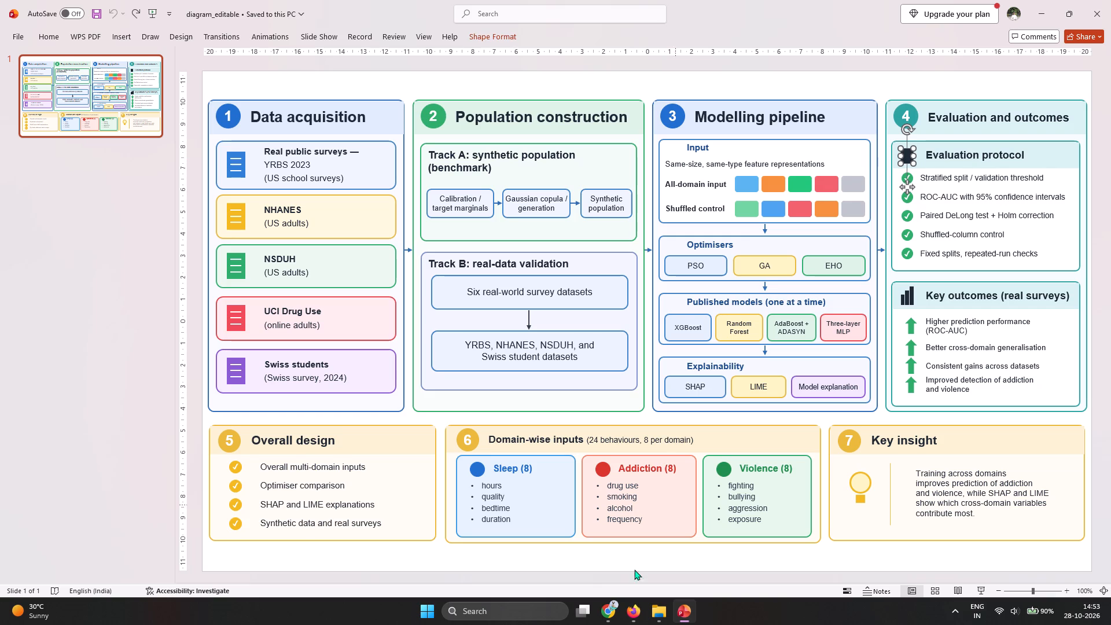
click(611, 614)
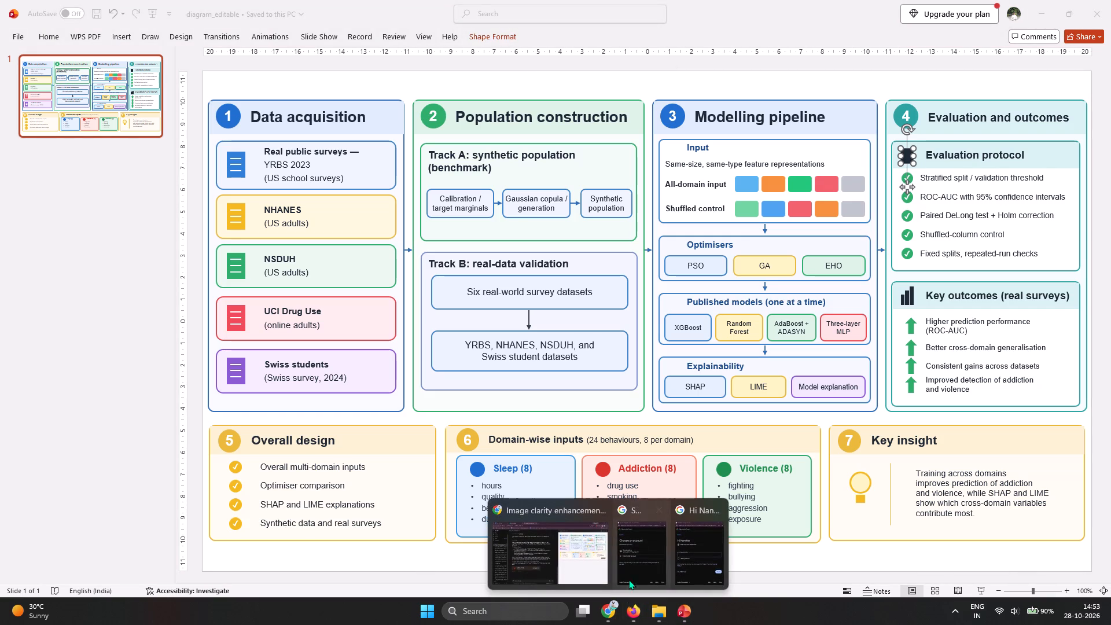
click(578, 546)
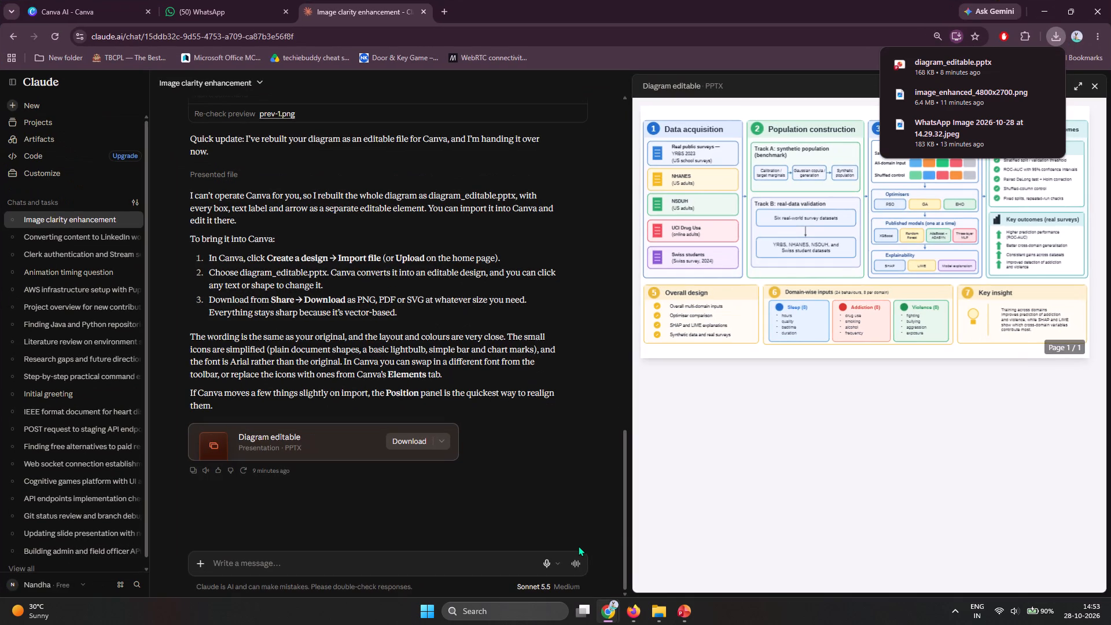
click(443, 9)
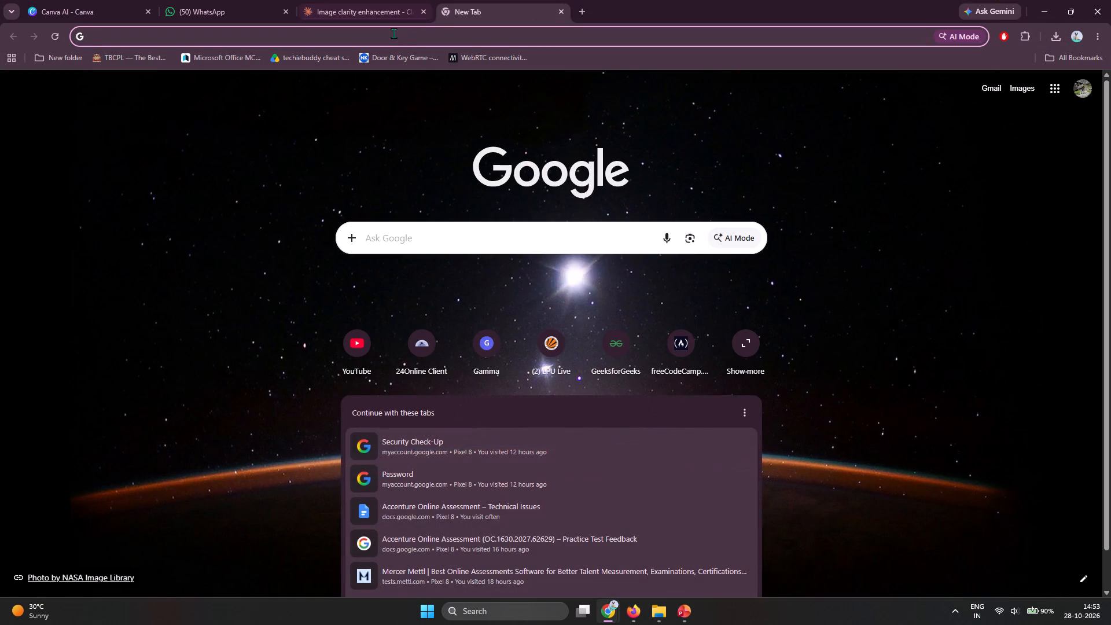
click(393, 33)
text(nor)
key(BackSpace)
text(te pad)
key(space)
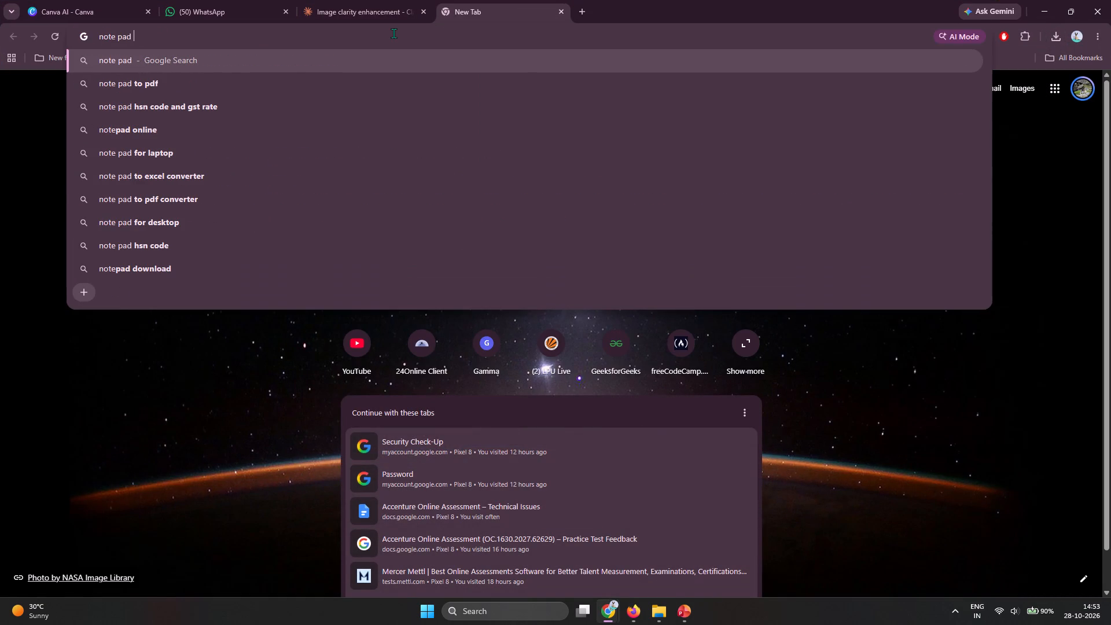
text(icon)
key(Return)
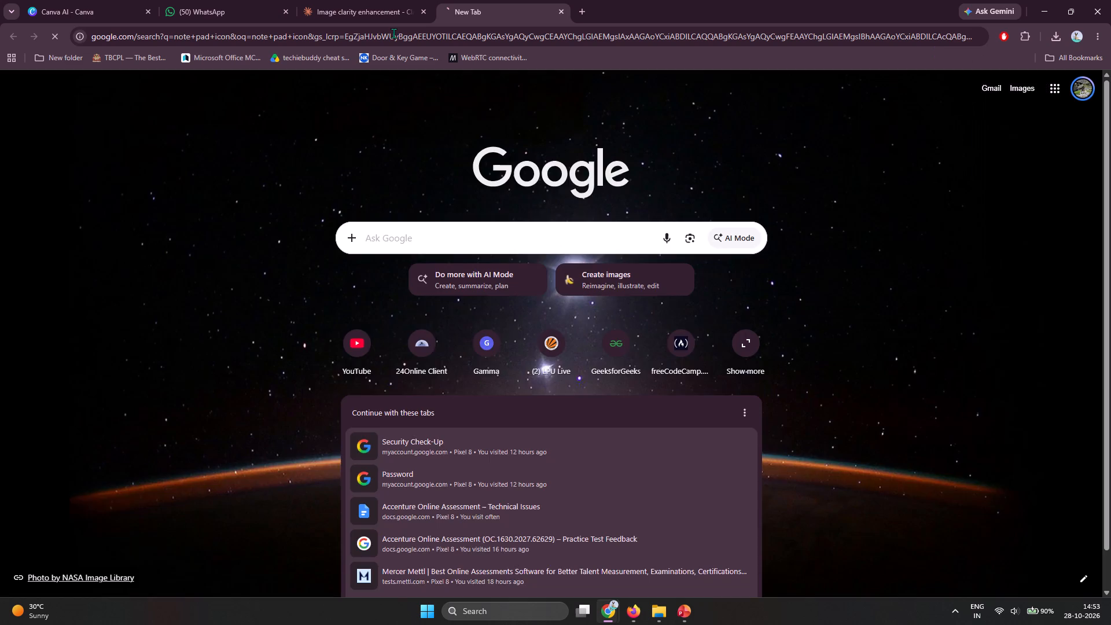
Open Flaticon's Notepad Icons & Symbols result and copy the solid black clipboard checklist icon as PNG.
scroll(306, 221, down, 3)
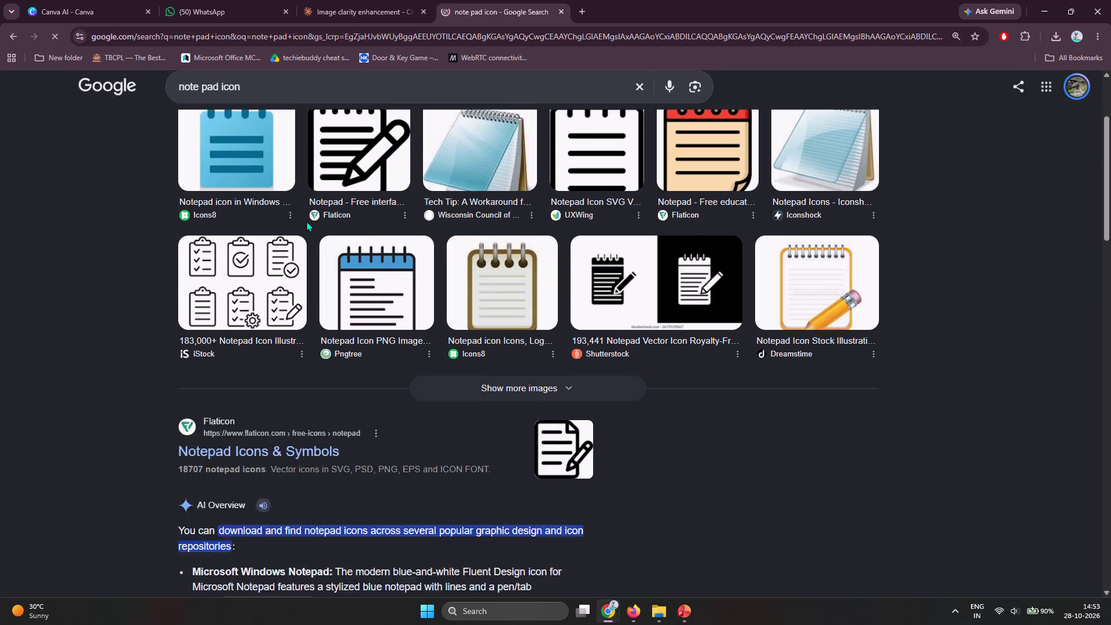
scroll(306, 221, down, 1)
scroll(306, 221, up, 1)
click(279, 190)
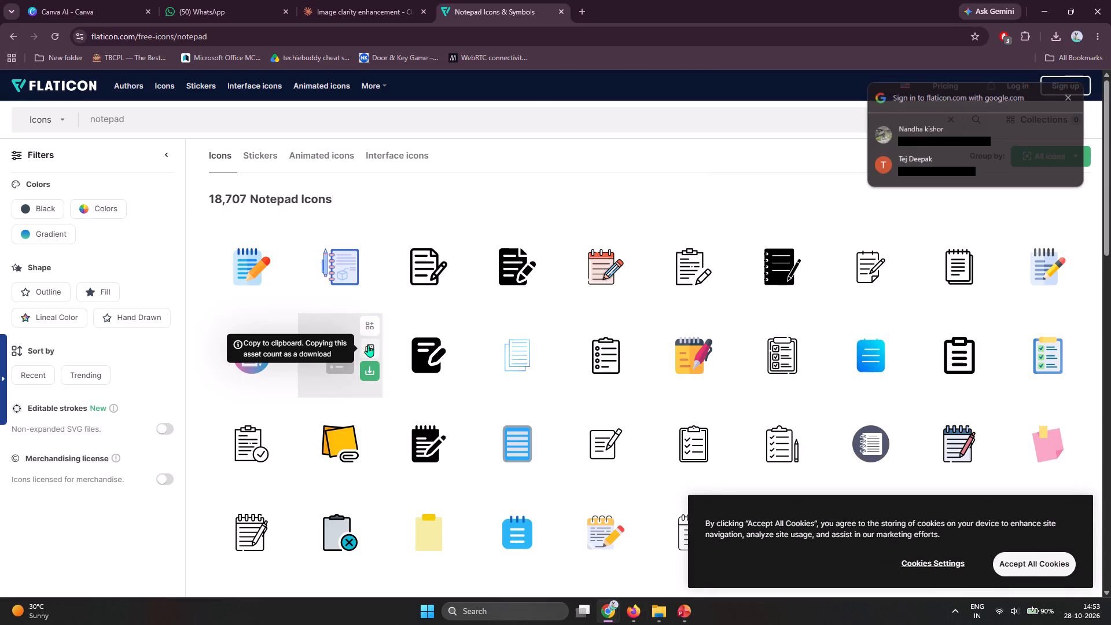
click(368, 345)
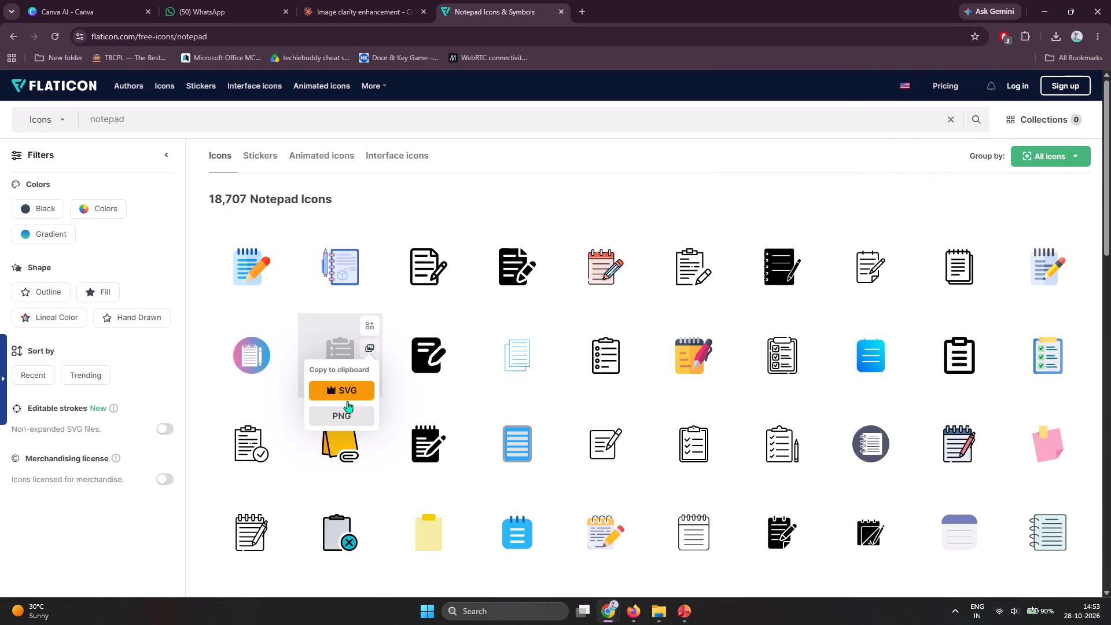
click(341, 415)
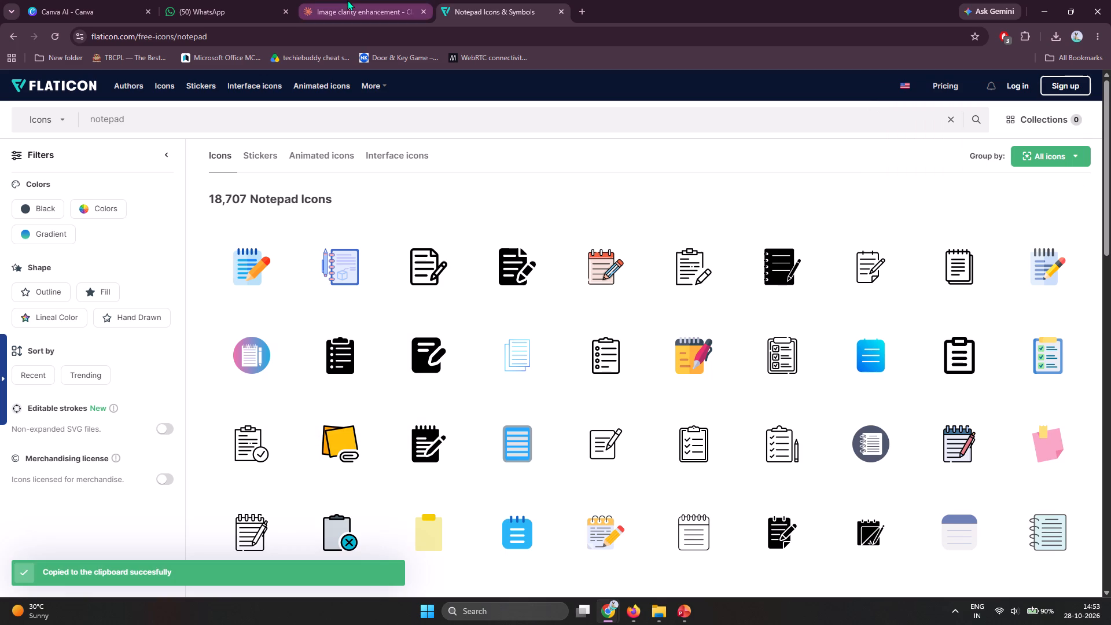
Switch back to PowerPoint and delete the plain black icon beside the Evaluation protocol heading.
click(676, 609)
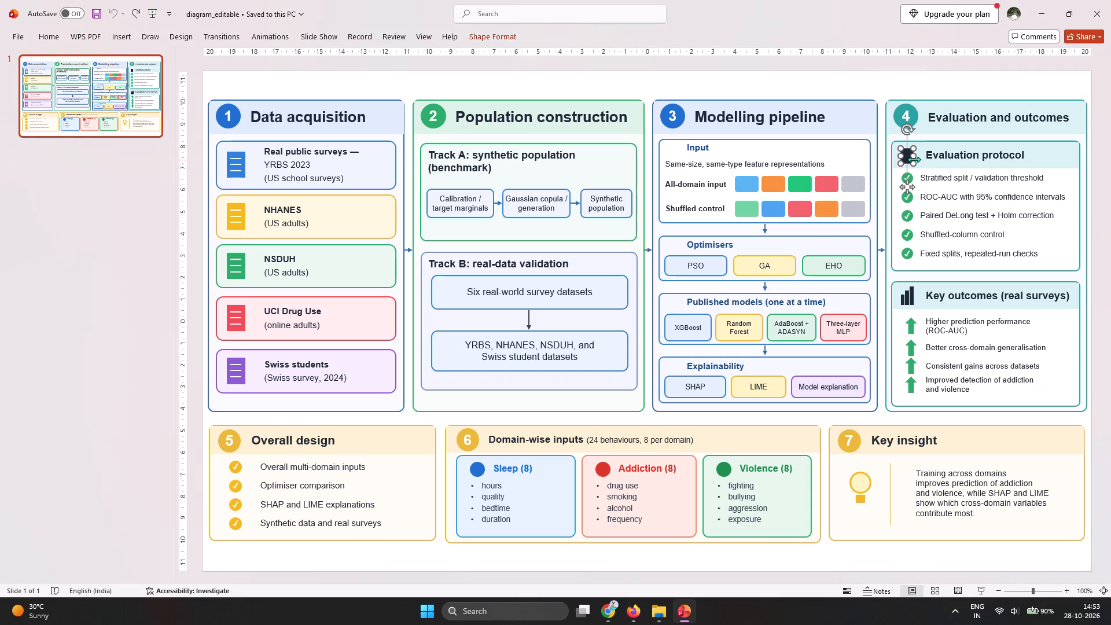
key(Delete)
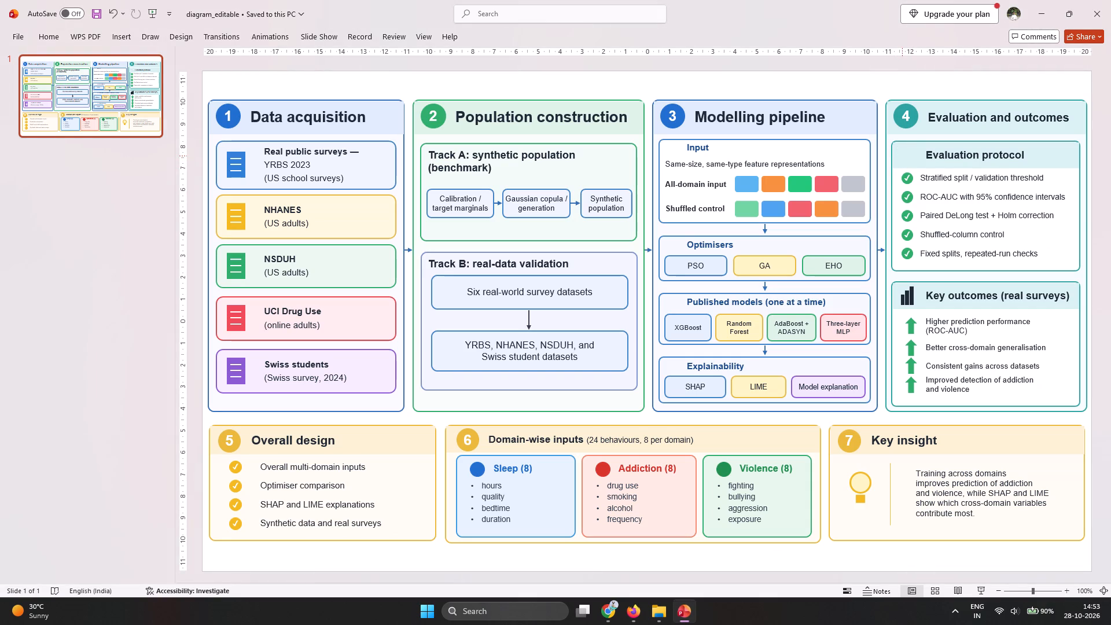
Paste the copied clipboard icon onto the slide and shrink it proportionally to the size of the heading icons.
click(902, 155)
click(902, 155)
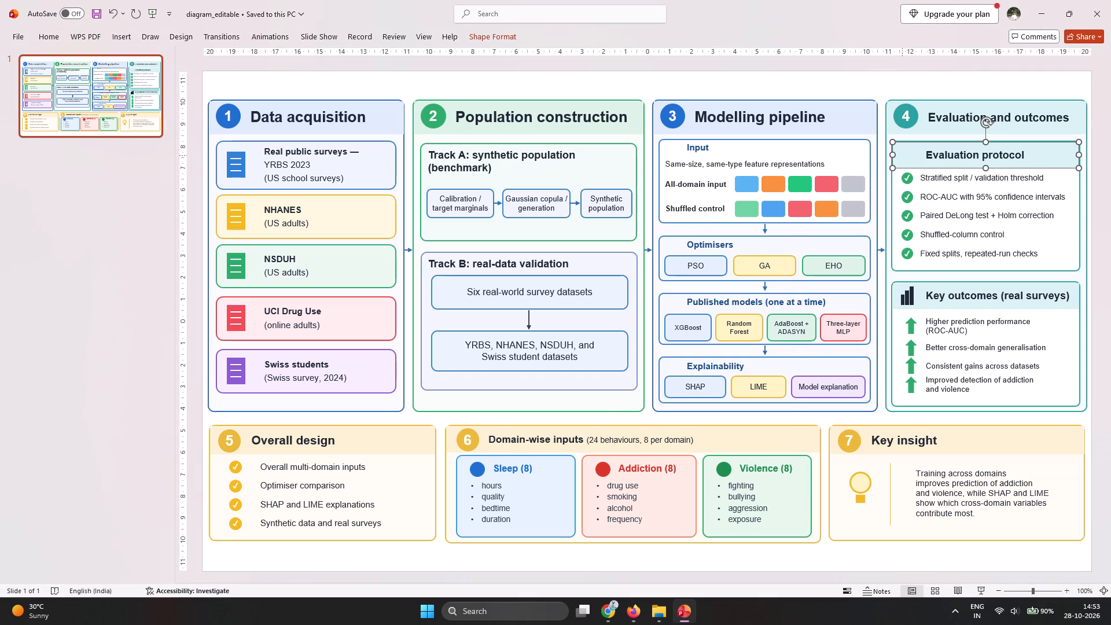
key(ctrl+v)
click(686, 249)
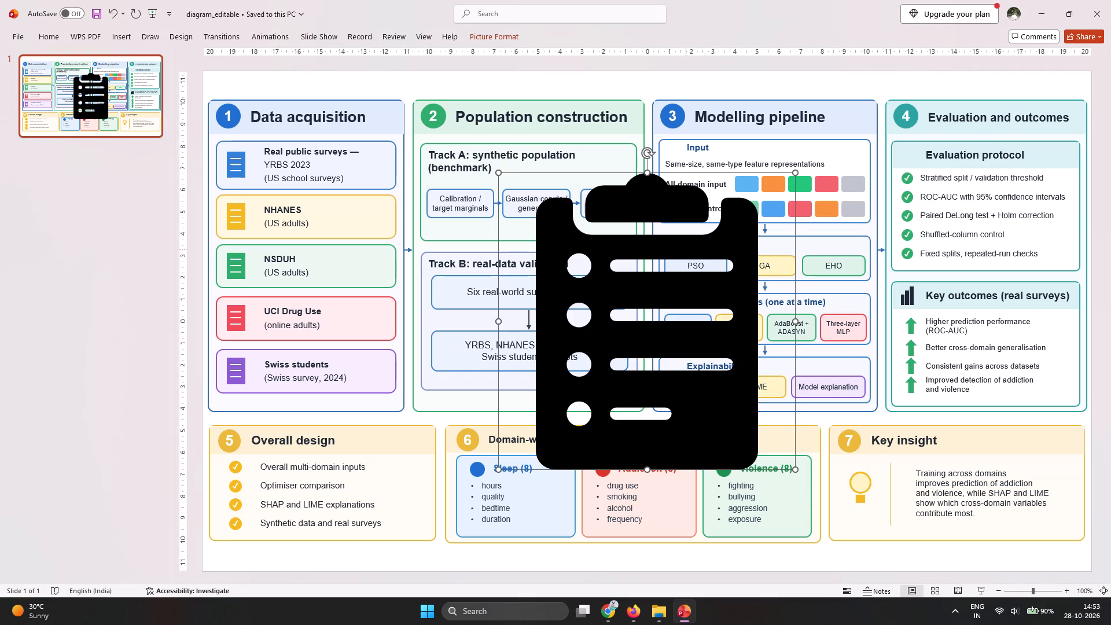
drag(498, 174, 639, 304)
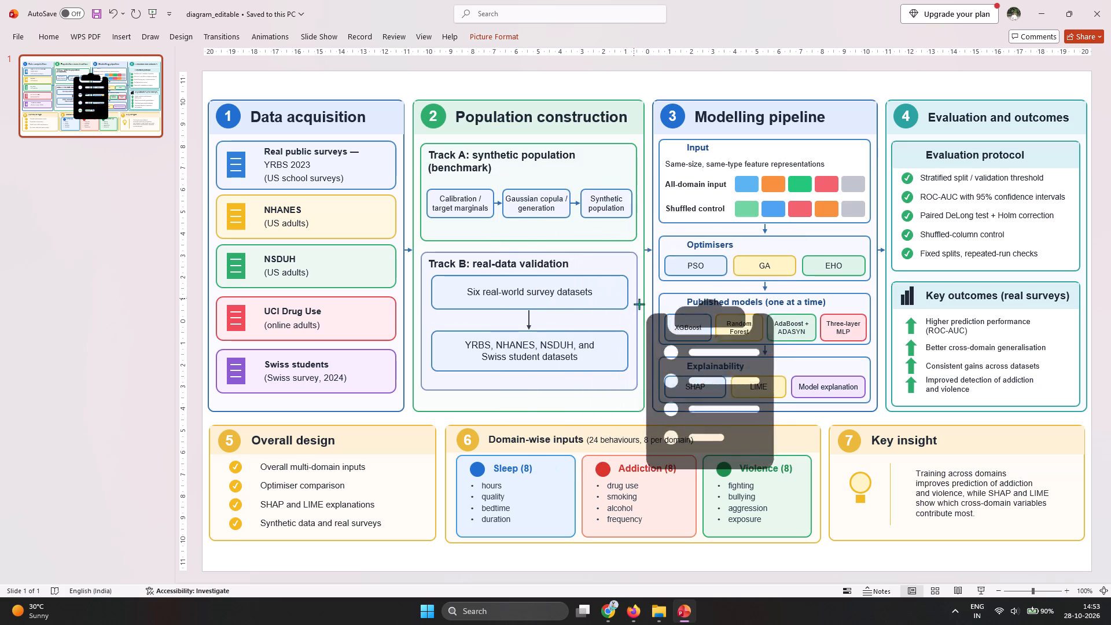
drag(639, 304, 701, 369)
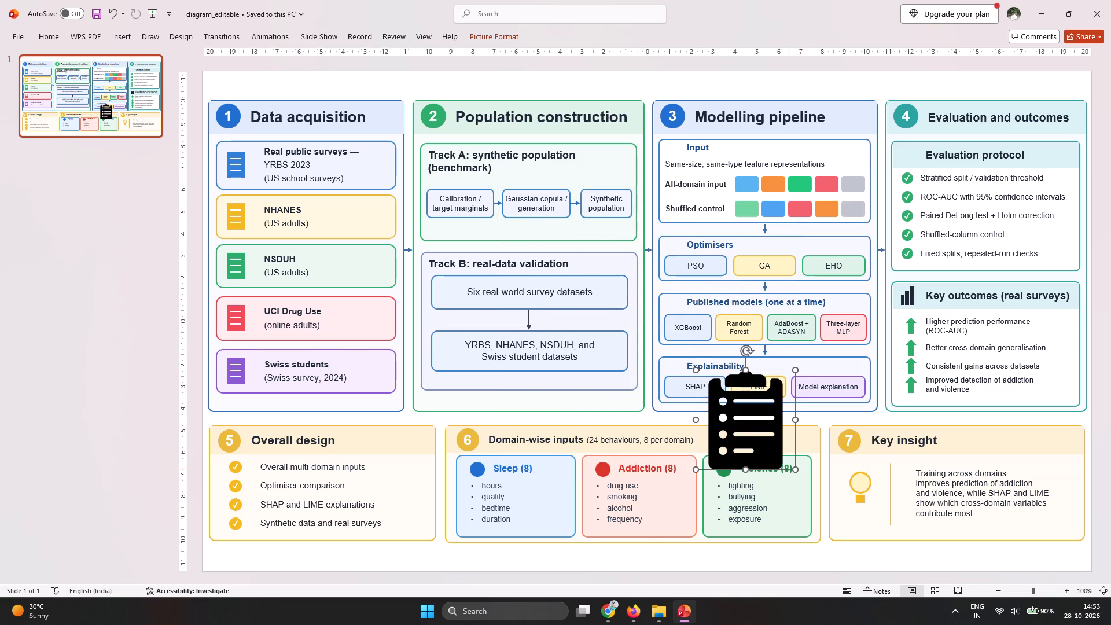
drag(794, 468, 724, 400)
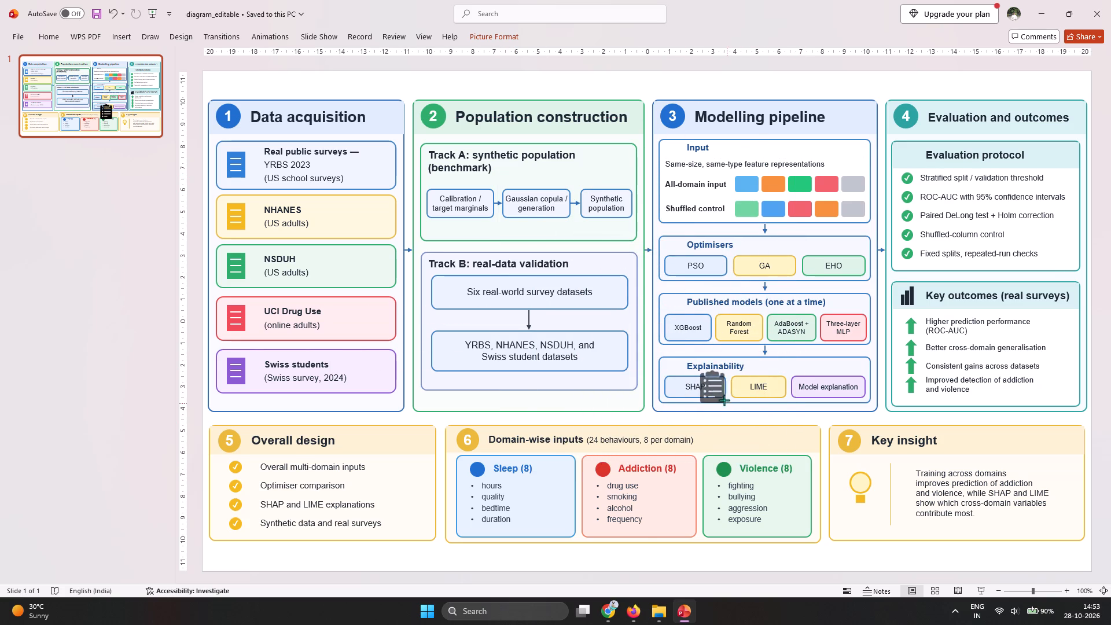
drag(724, 400, 716, 392)
Move the clipboard icon into the empty spot before the Evaluation protocol heading, fine-tune its position and leave it deselected.
drag(704, 383, 854, 245)
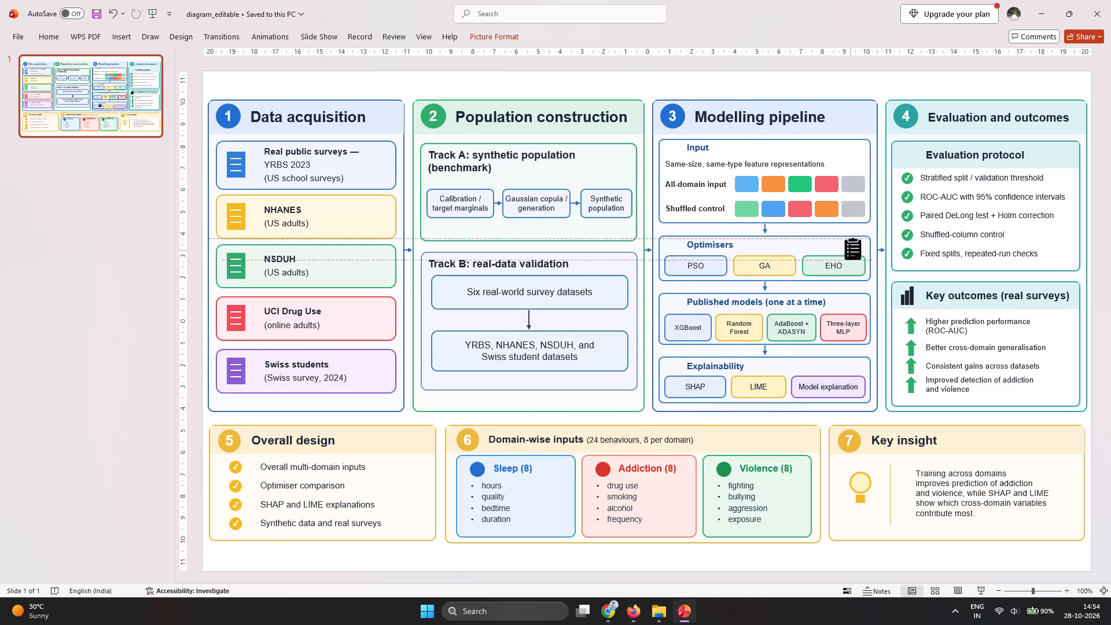
drag(854, 245, 904, 144)
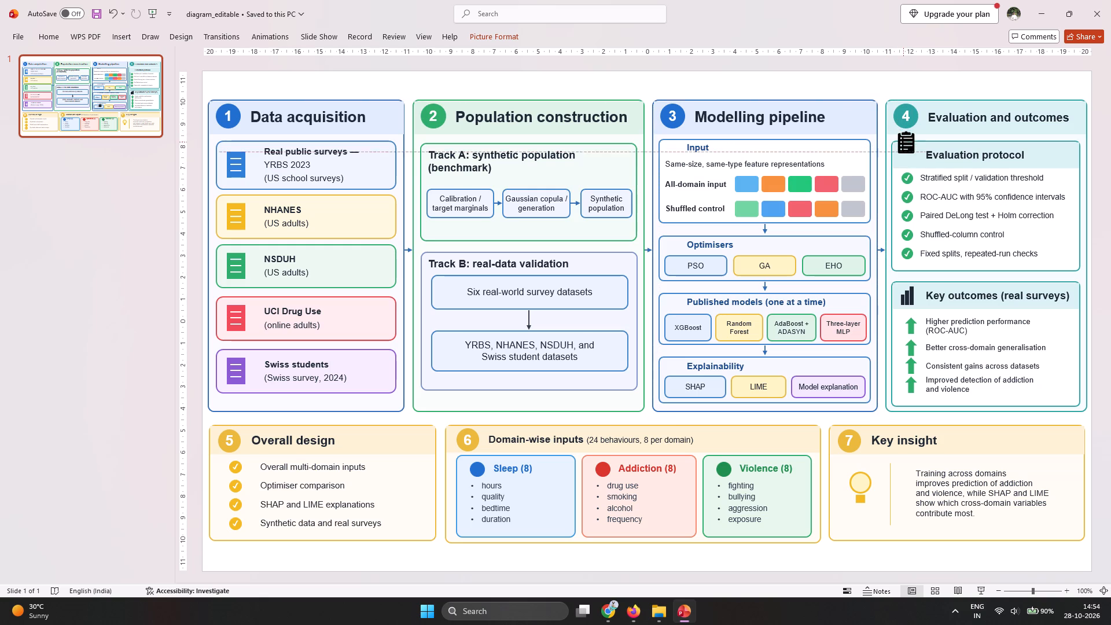
drag(904, 144, 905, 155)
click(897, 144)
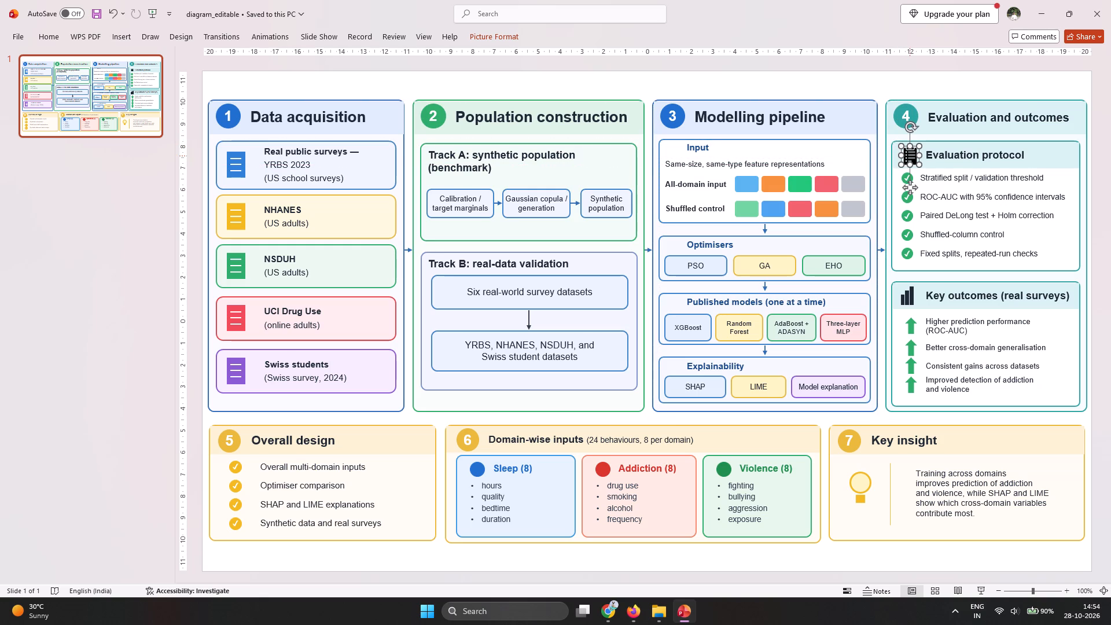
click(910, 156)
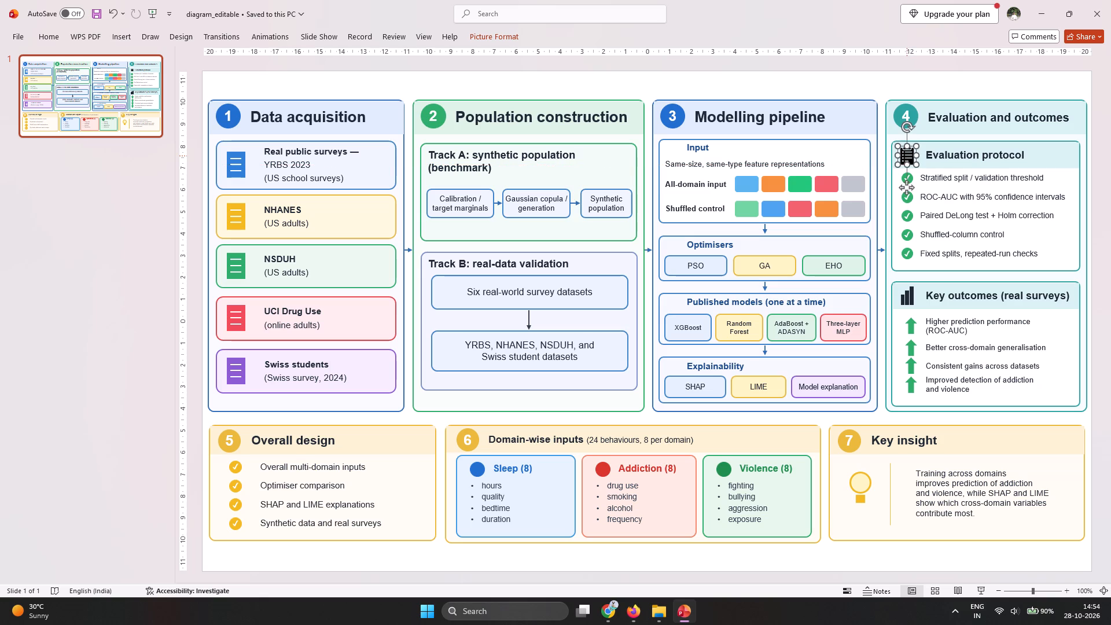
click(883, 81)
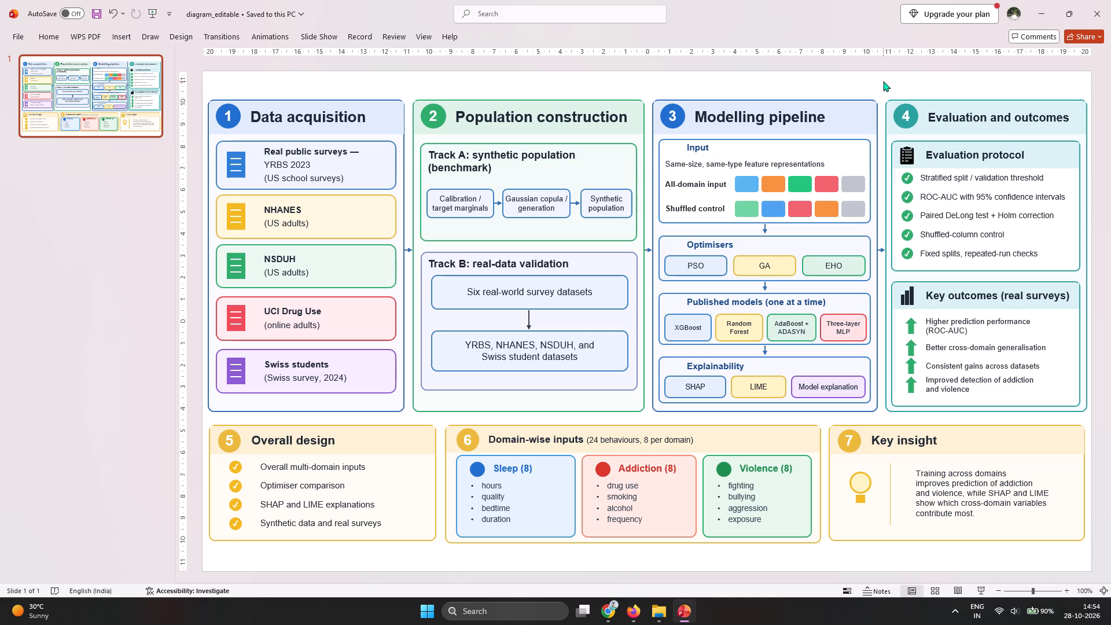
click(910, 154)
click(914, 163)
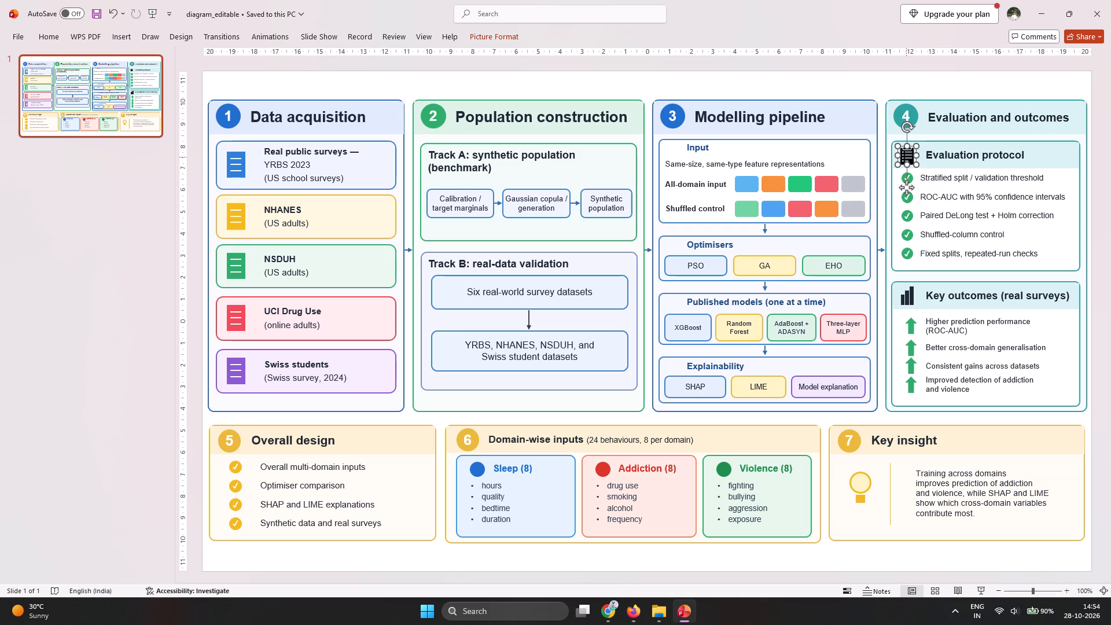
click(906, 155)
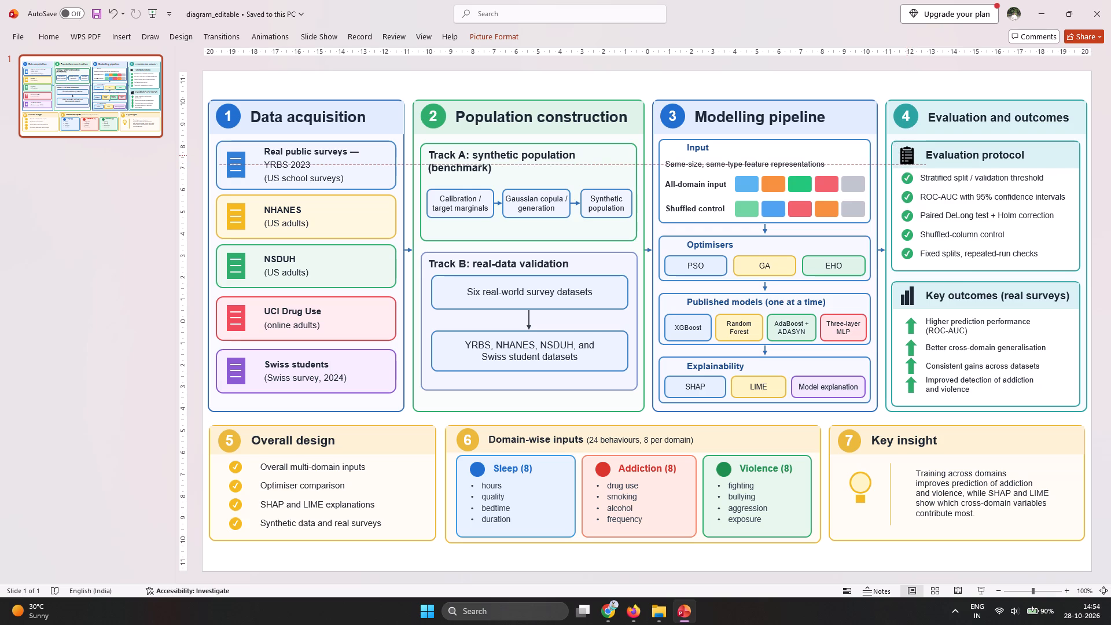
click(863, 84)
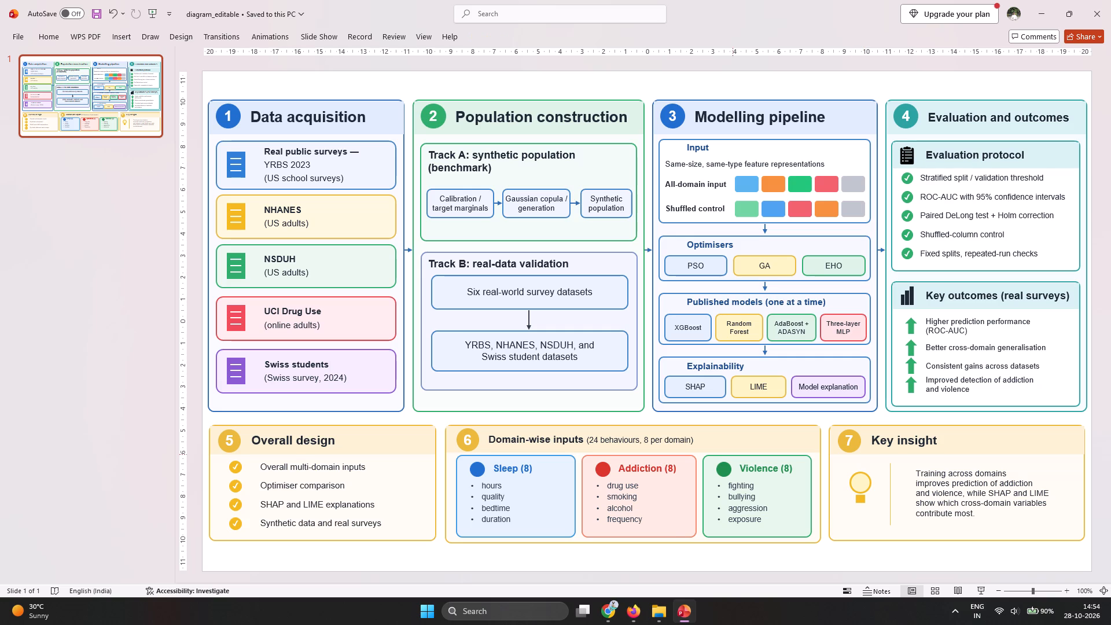
Switch to the Flaticon page in Chrome and replace the notepad search with a search for "rise".
click(614, 603)
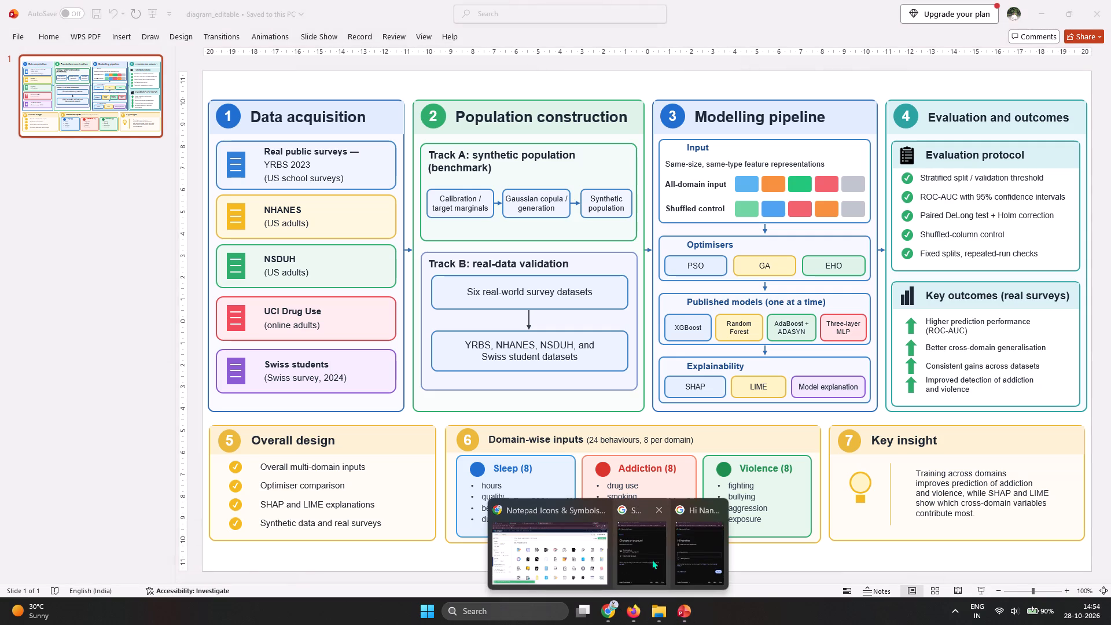
click(587, 550)
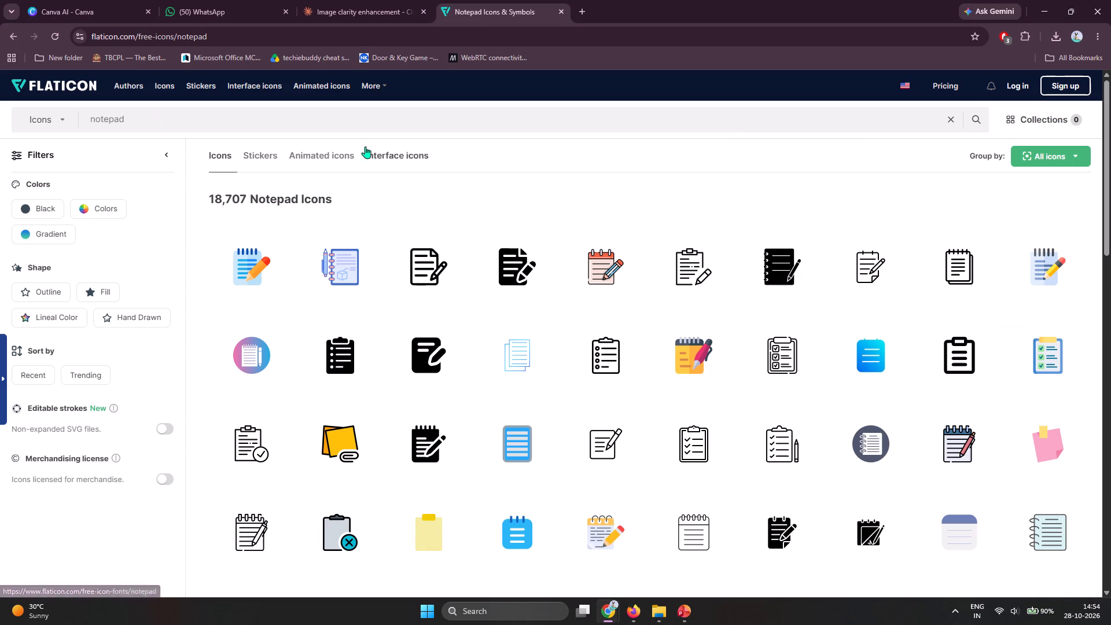
click(204, 116)
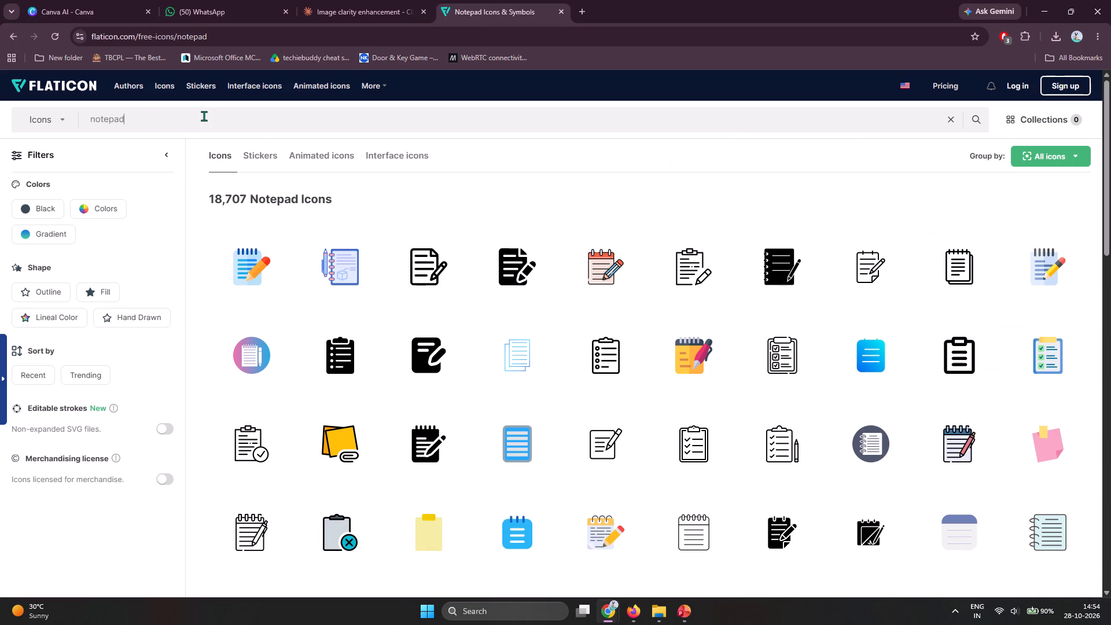
key(BackSpace)
key(BackSpace)
key(BackSpace)
key(BackSpace)
key(BackSpace)
key(BackSpace)
key(BackSpace)
key(BackSpace)
key(BackSpace)
key(BackSpace)
key(BackSpace)
key(BackSpace)
text(rise)
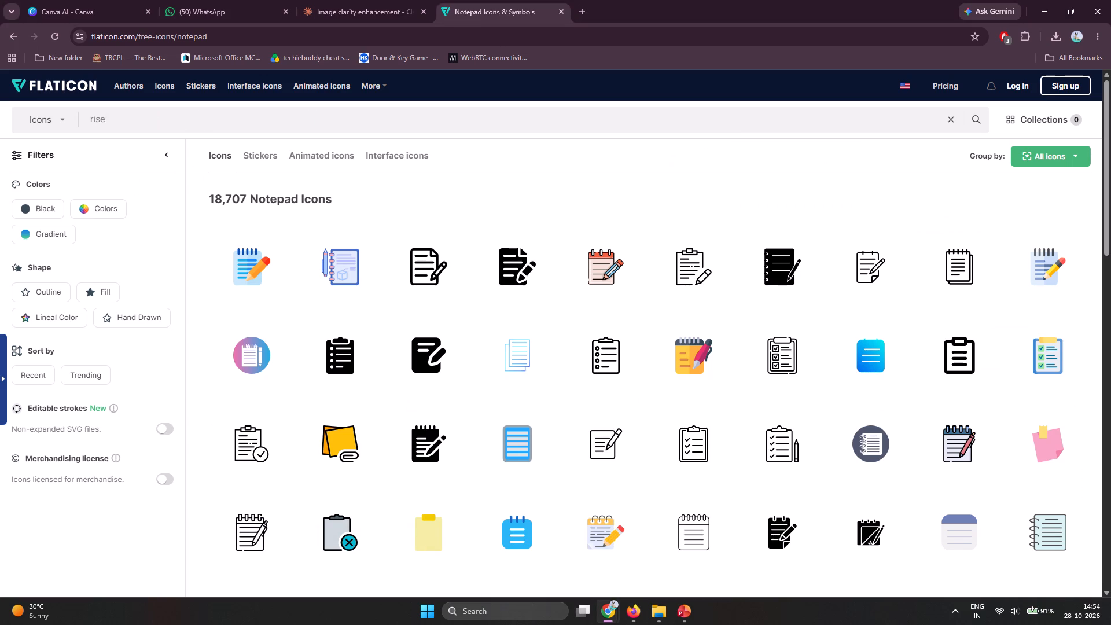
key(Return)
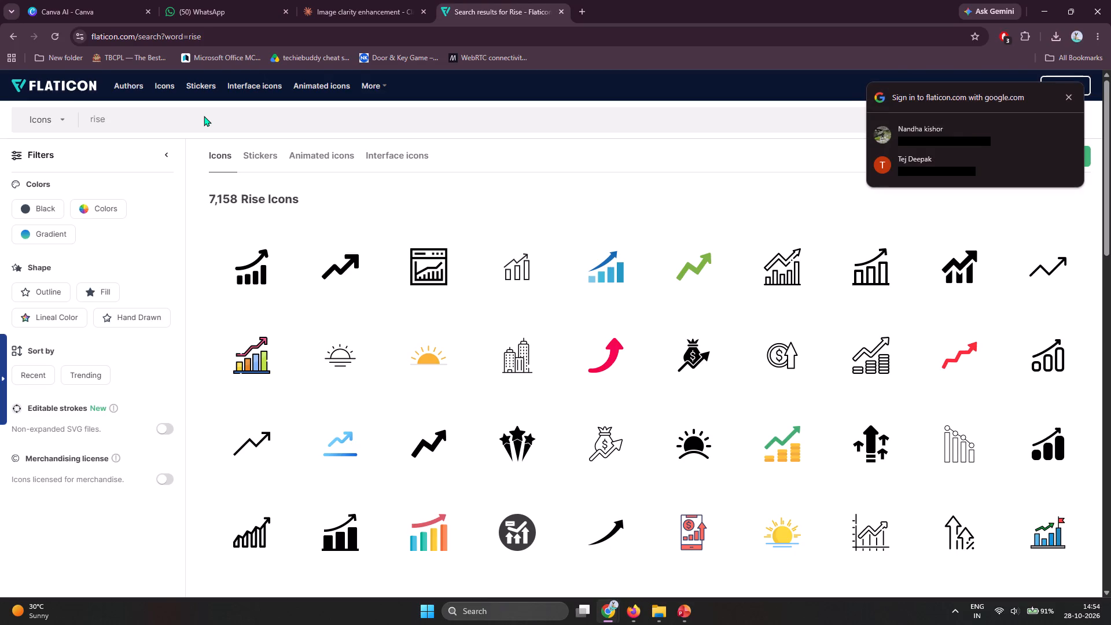
Dismiss the sign-in prompt, look through the rise icons and copy the black four-bar chart with a zigzag rising arrow to the clipboard.
click(1065, 96)
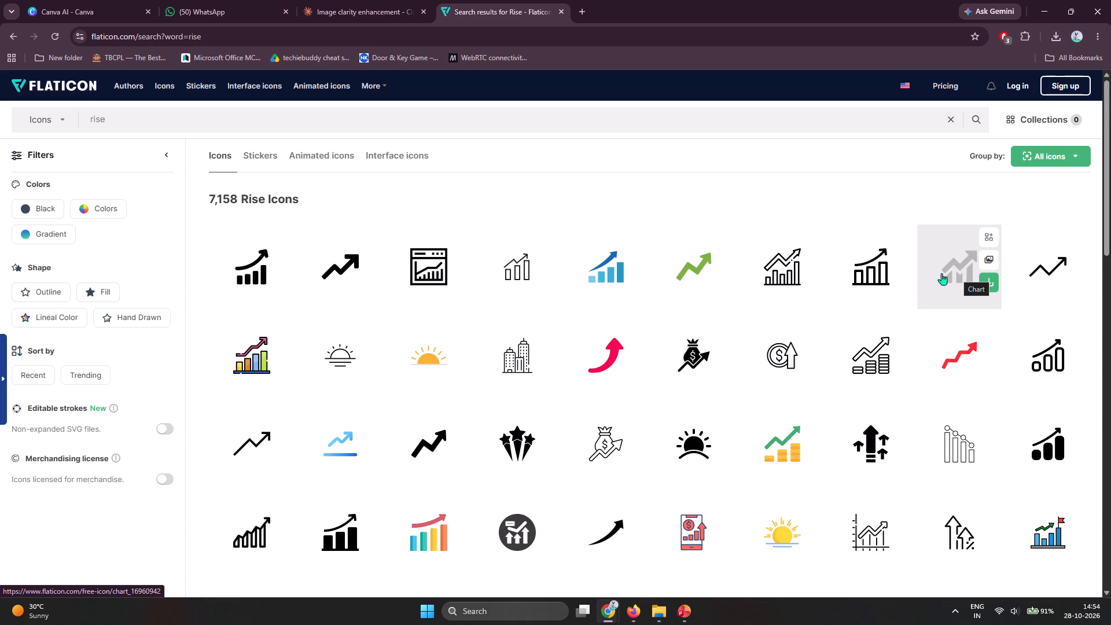
scroll(658, 328, down, 2)
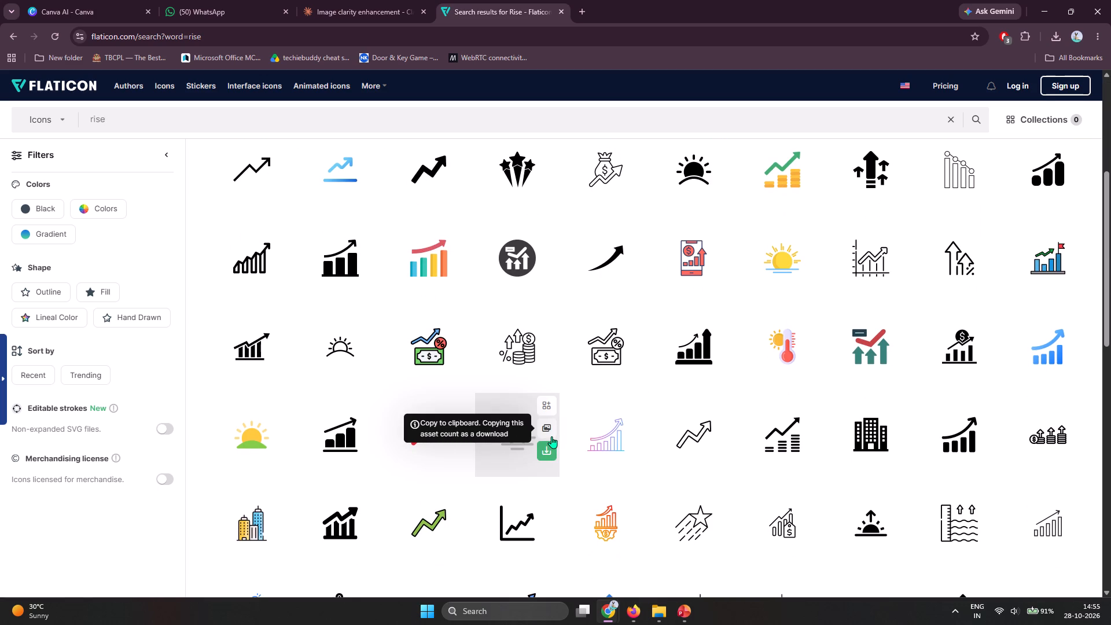
scroll(551, 436, down, 1)
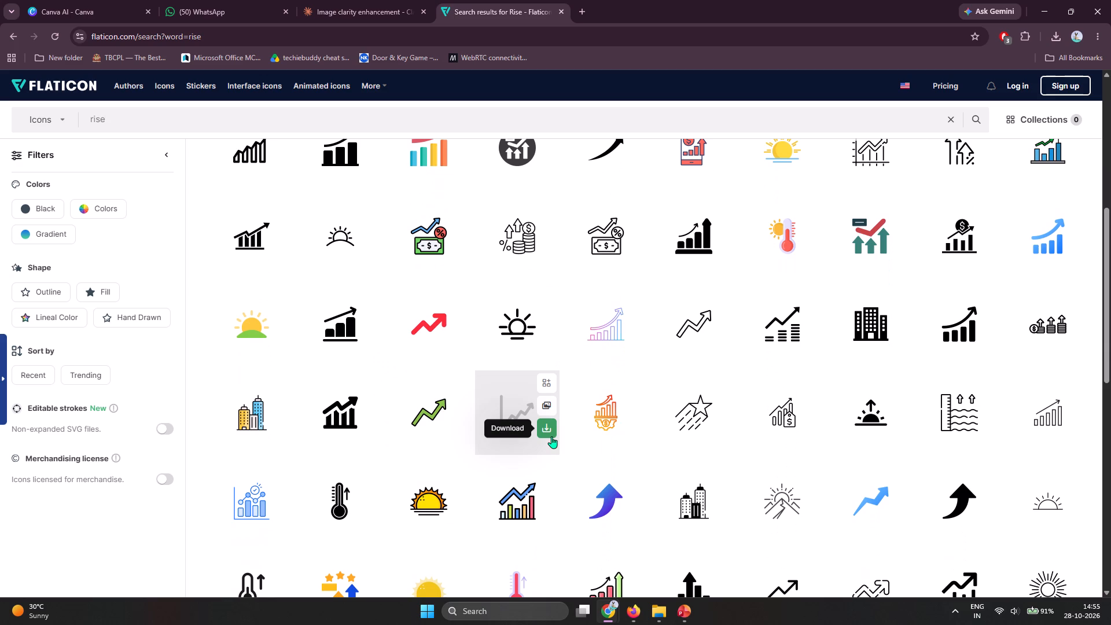
scroll(551, 436, down, 2)
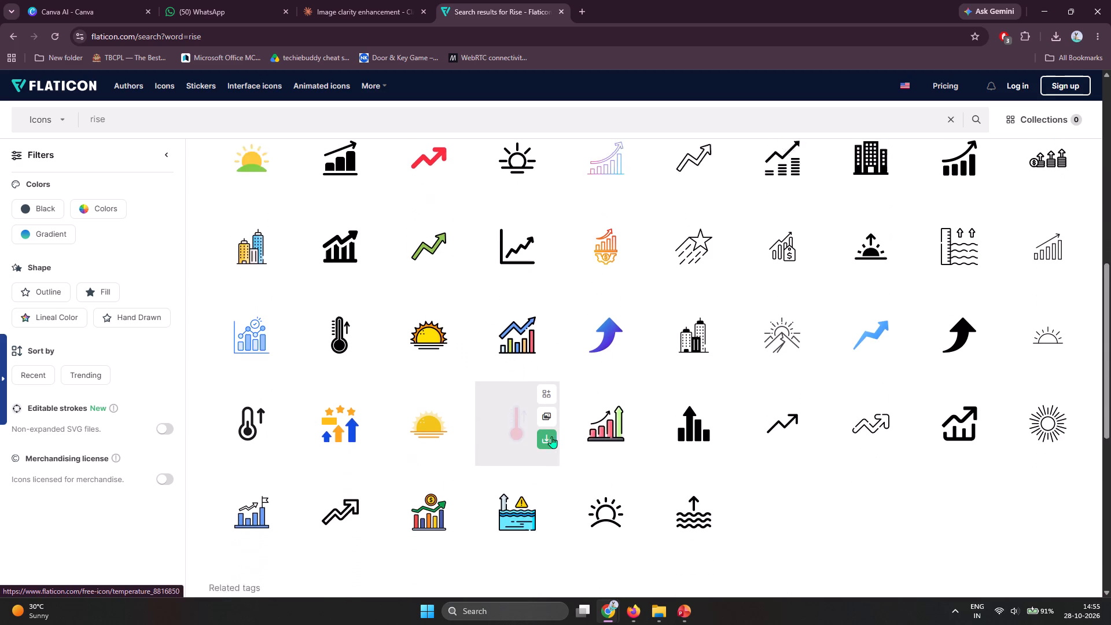
scroll(551, 436, up, 4)
scroll(551, 436, down, 1)
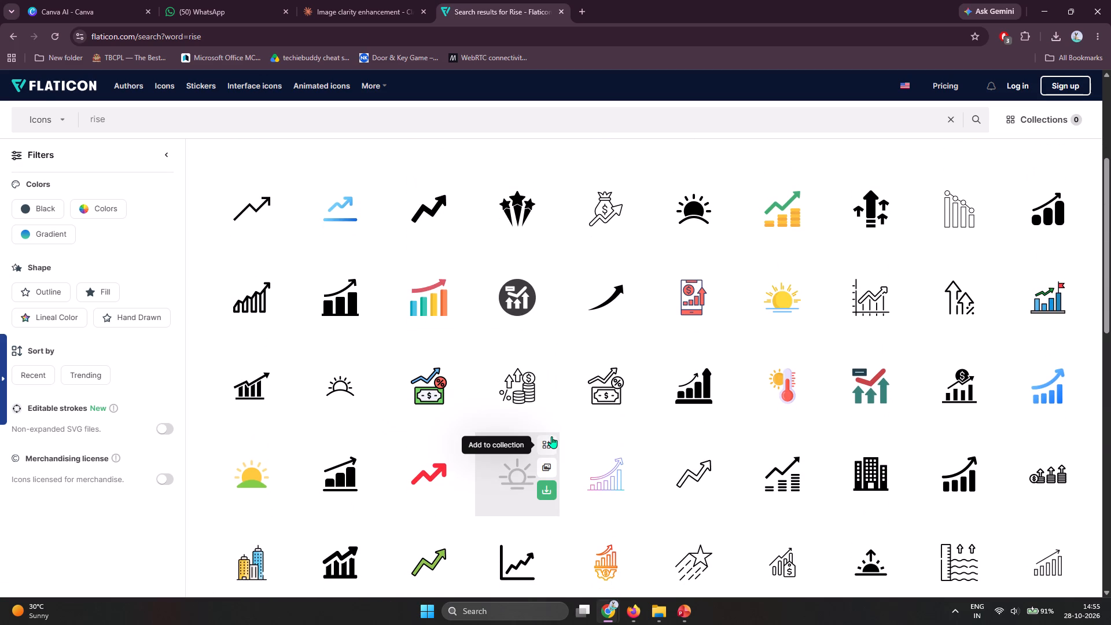
scroll(551, 436, down, 1)
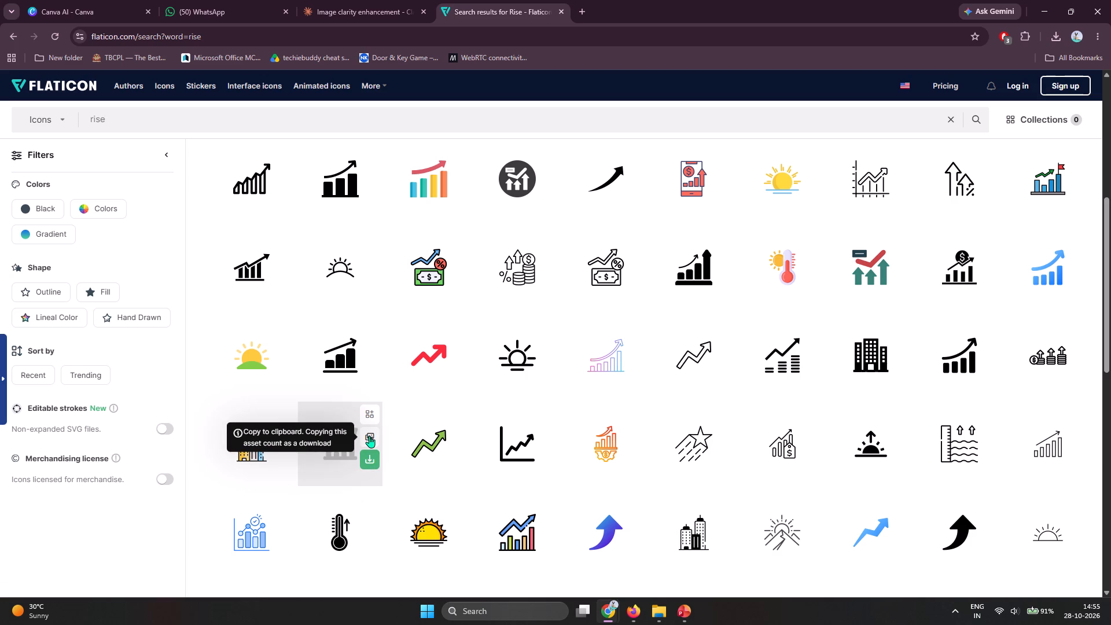
click(369, 436)
click(347, 506)
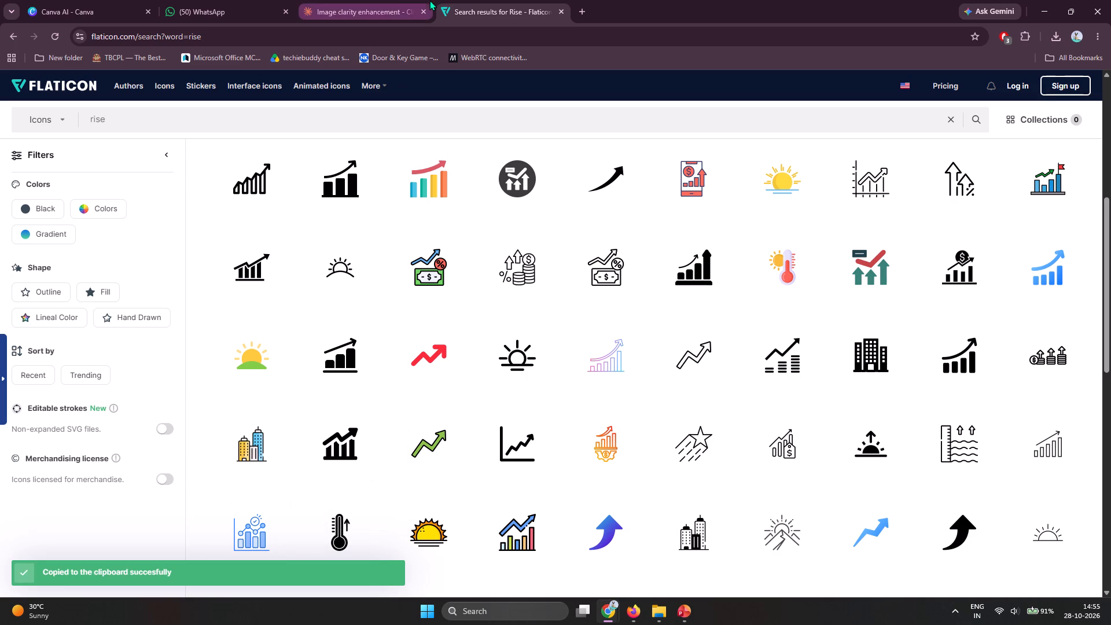
click(396, 0)
click(503, 0)
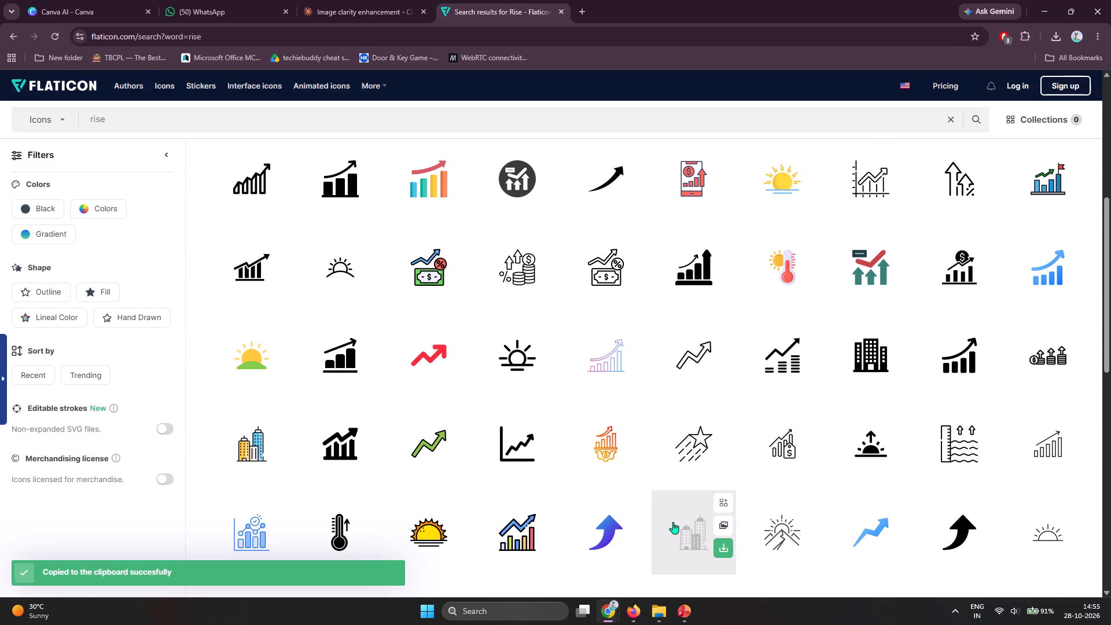
Switch to PowerPoint and delete the bars of the simplified chart icon beside the Key outcomes (real surveys) heading.
click(686, 606)
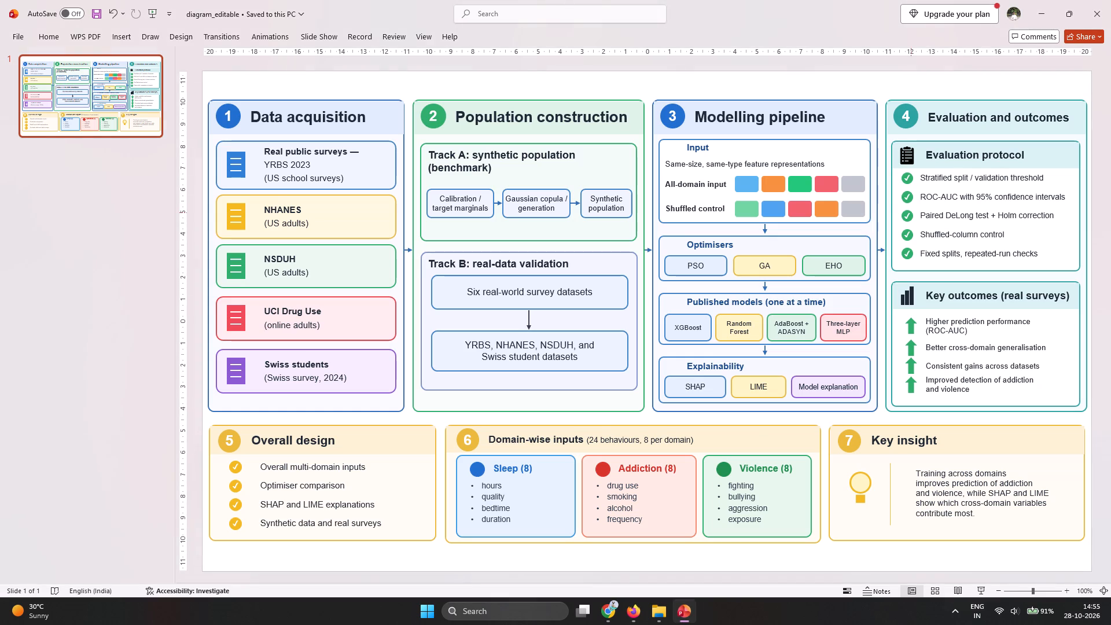
click(907, 295)
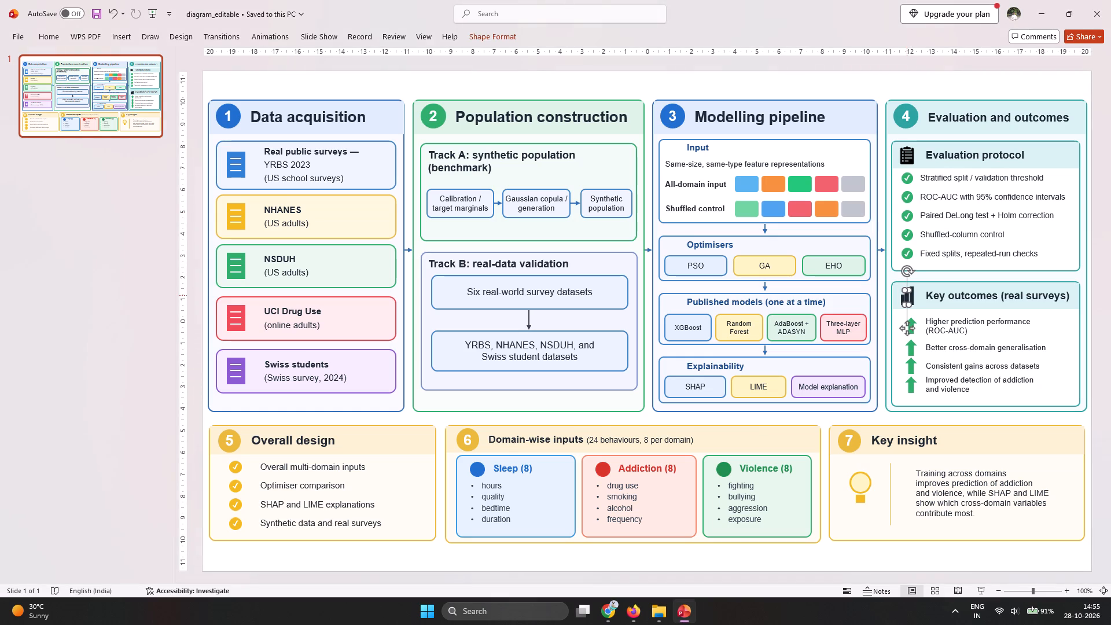
key(Delete)
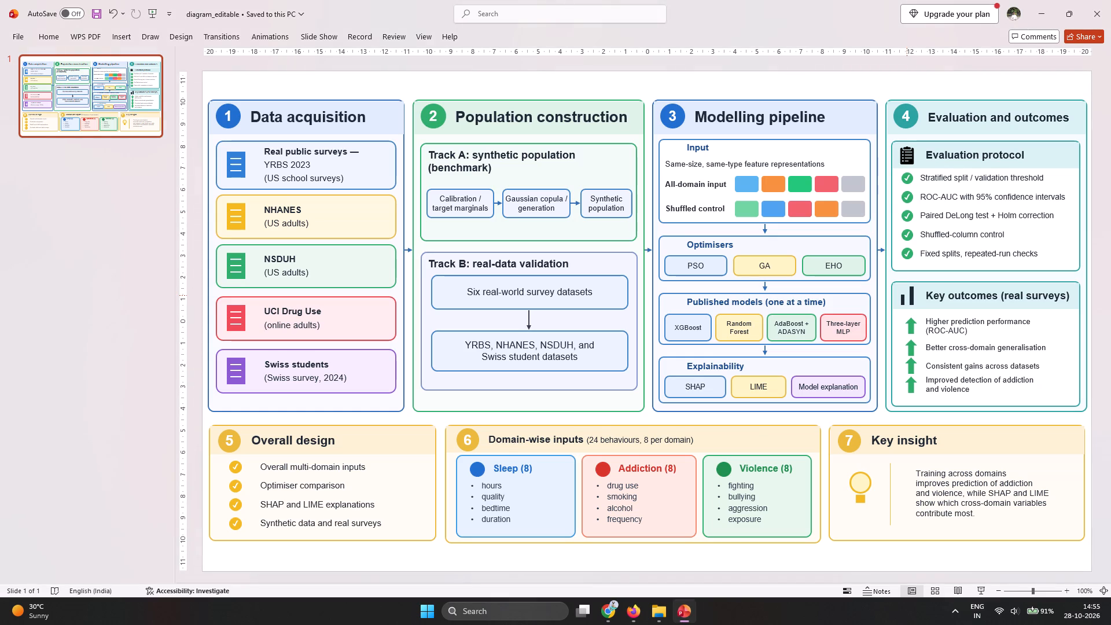
click(911, 294)
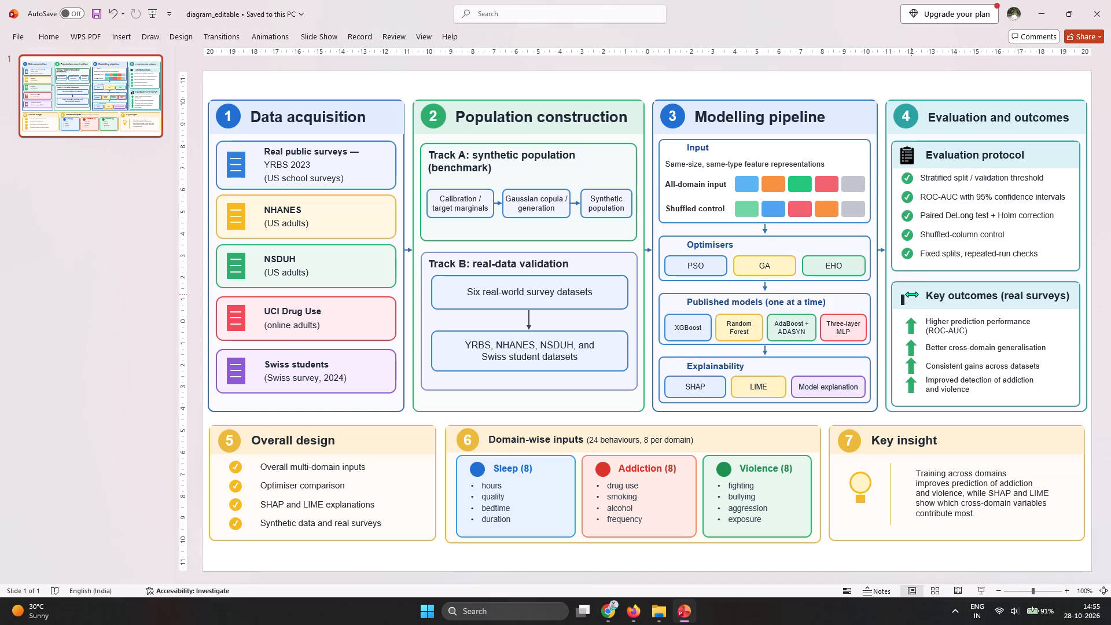
click(902, 295)
key(Delete)
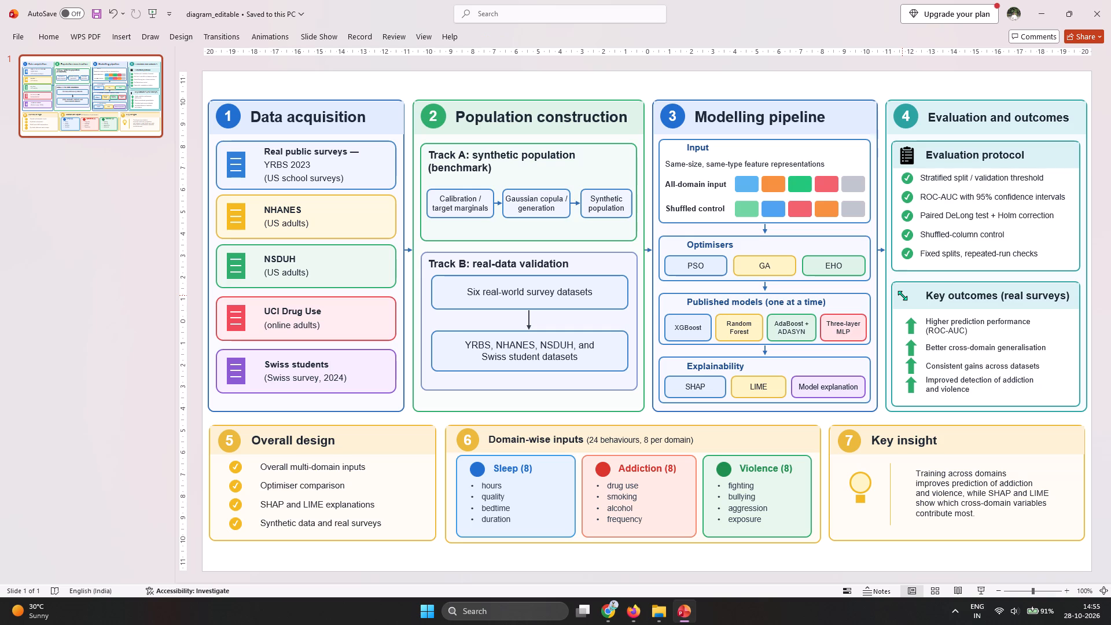
click(904, 295)
Paste the copied rising-chart icon onto the slide and shrink it proportionally to roughly the size of the heading icons.
key(ctrl+v)
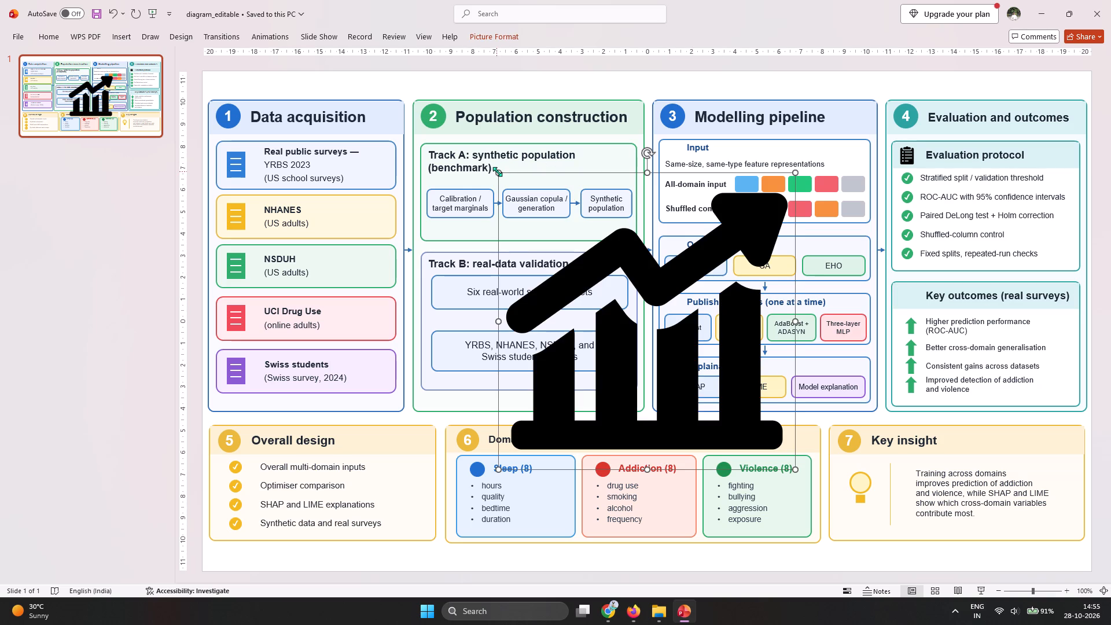
drag(498, 171, 723, 359)
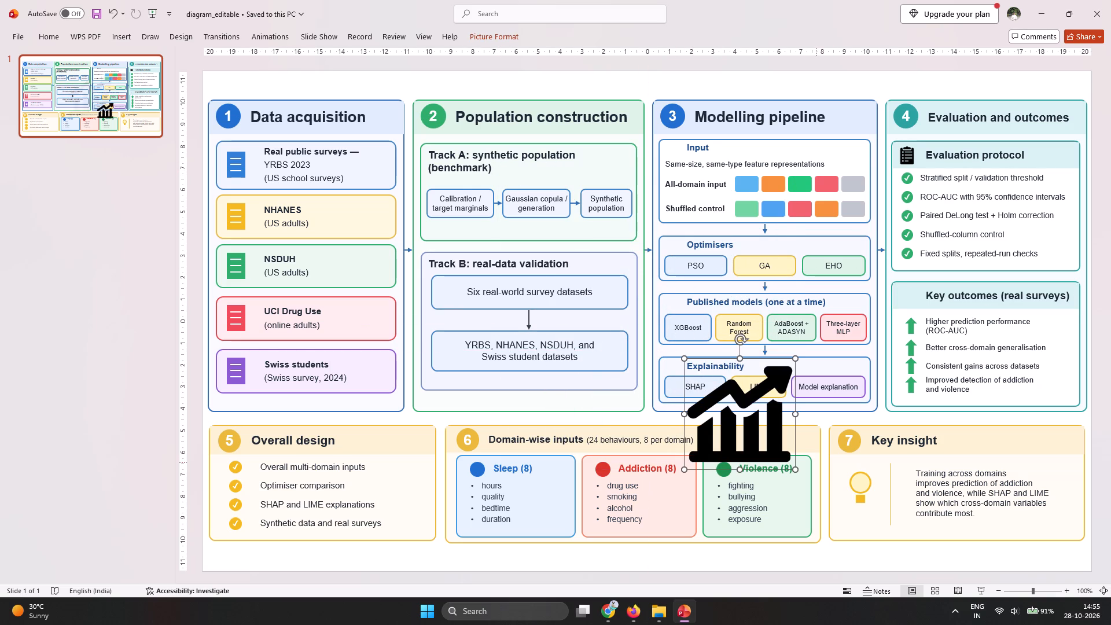
drag(792, 467, 743, 402)
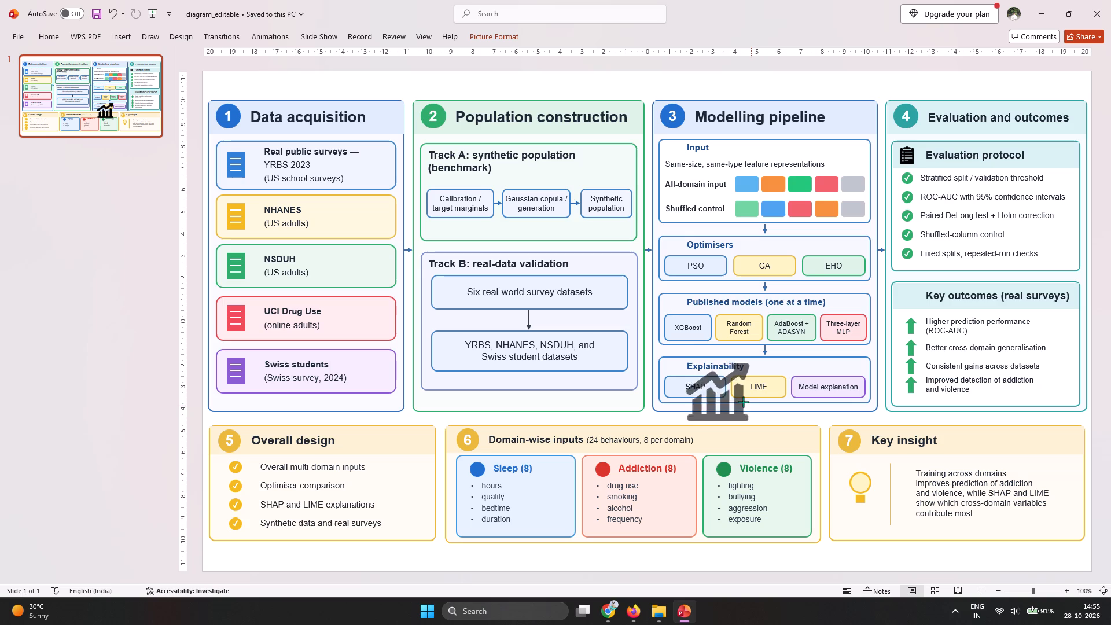
drag(743, 402, 712, 375)
Move the rising-chart icon before the Key outcomes (real surveys) heading, shrink it slightly to fit clear of the text and leave it deselected.
drag(698, 373, 903, 311)
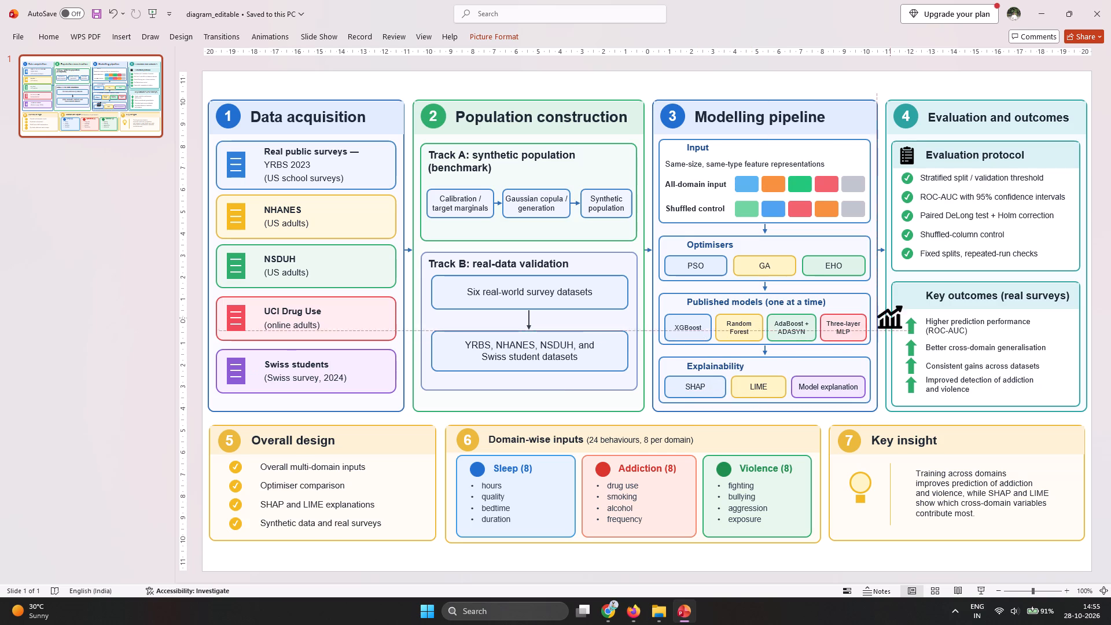
drag(903, 311, 910, 296)
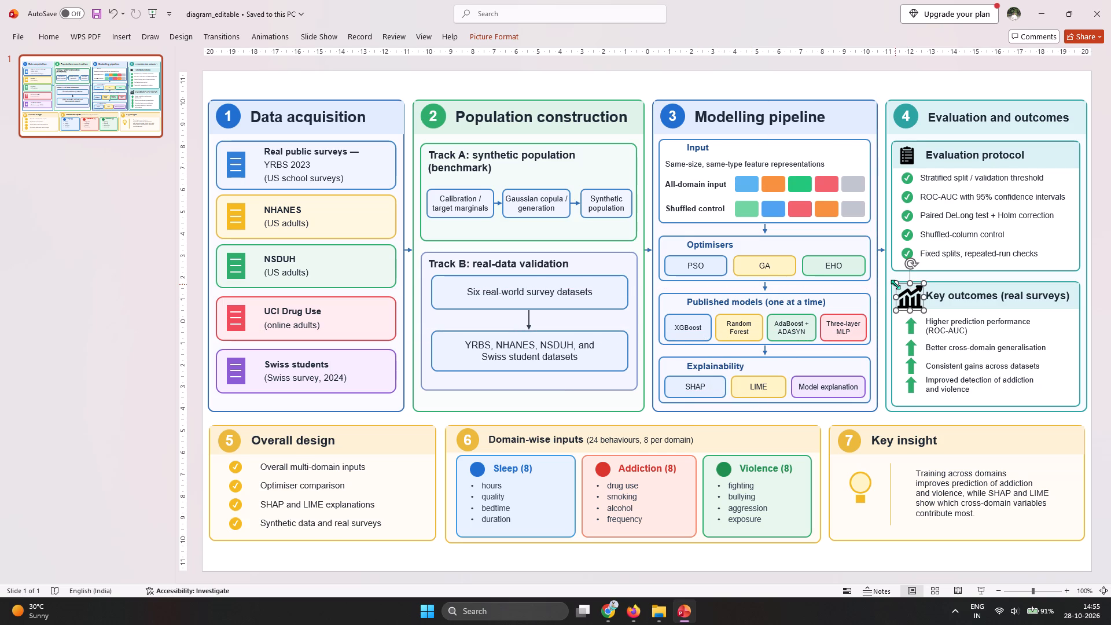
drag(895, 284, 903, 291)
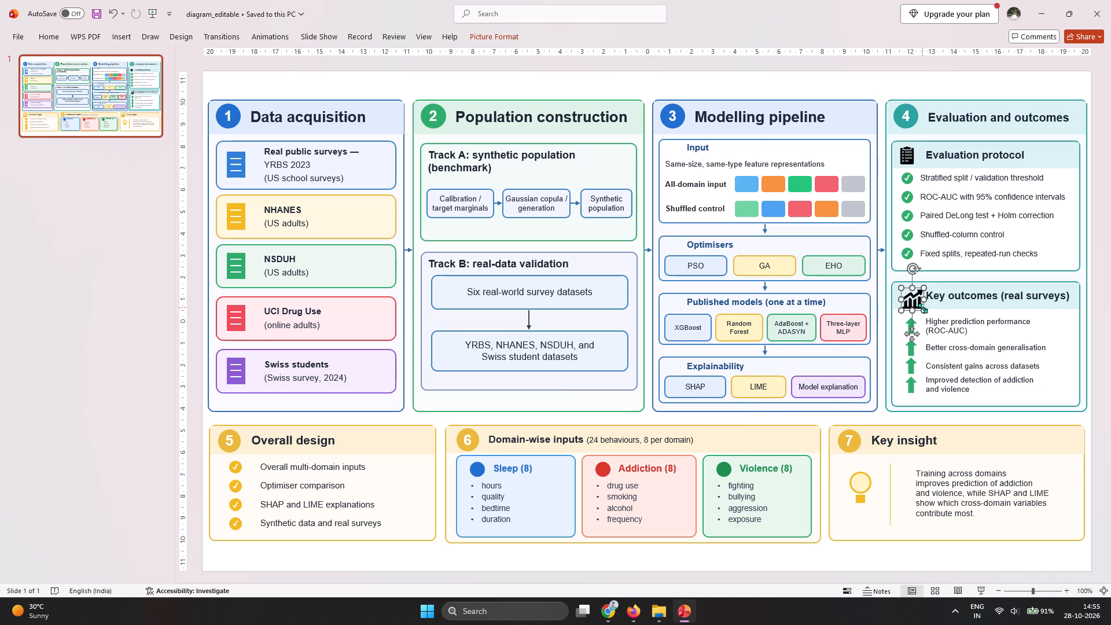
click(922, 308)
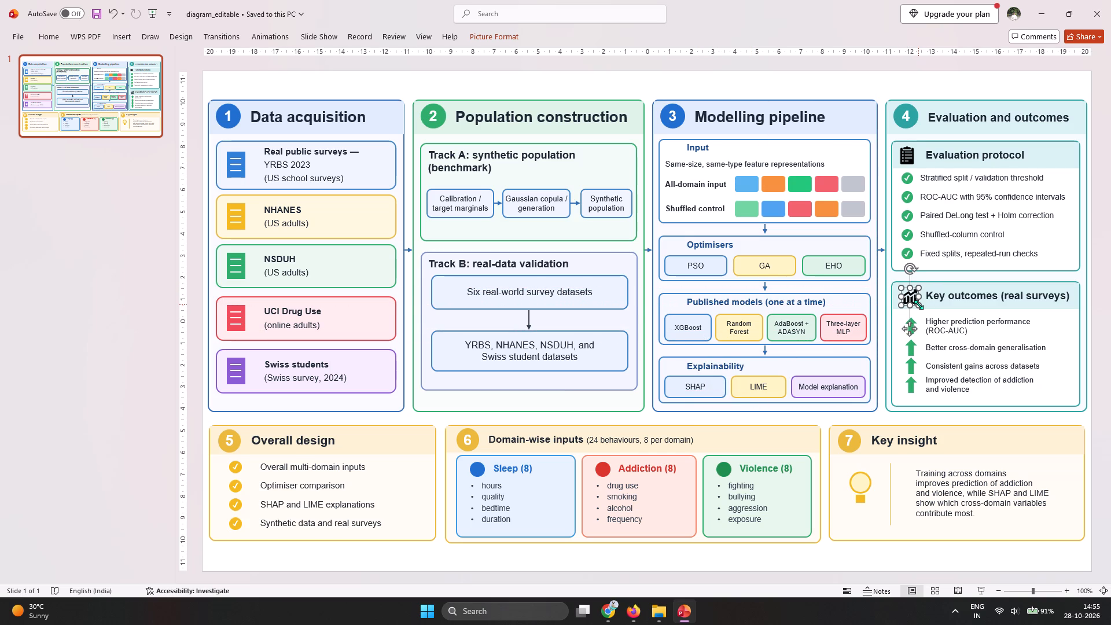
click(1094, 287)
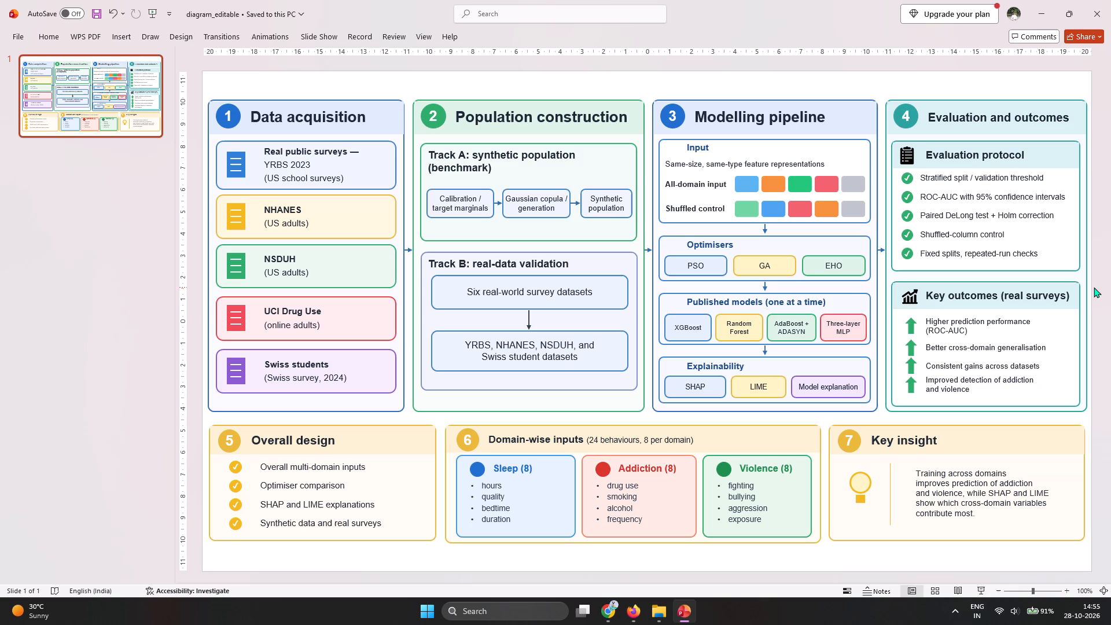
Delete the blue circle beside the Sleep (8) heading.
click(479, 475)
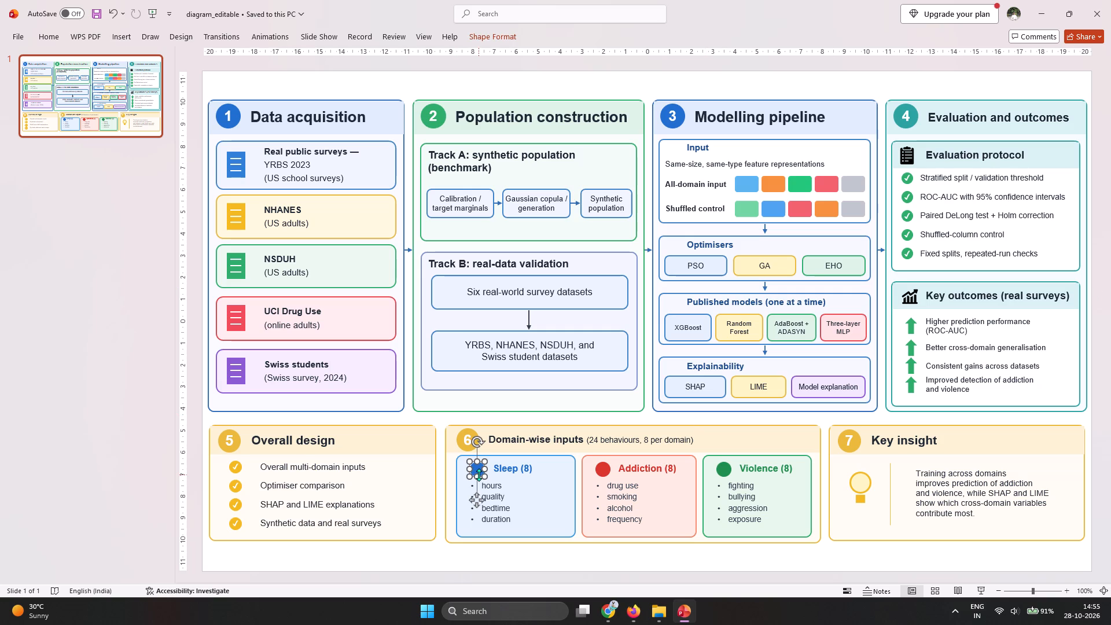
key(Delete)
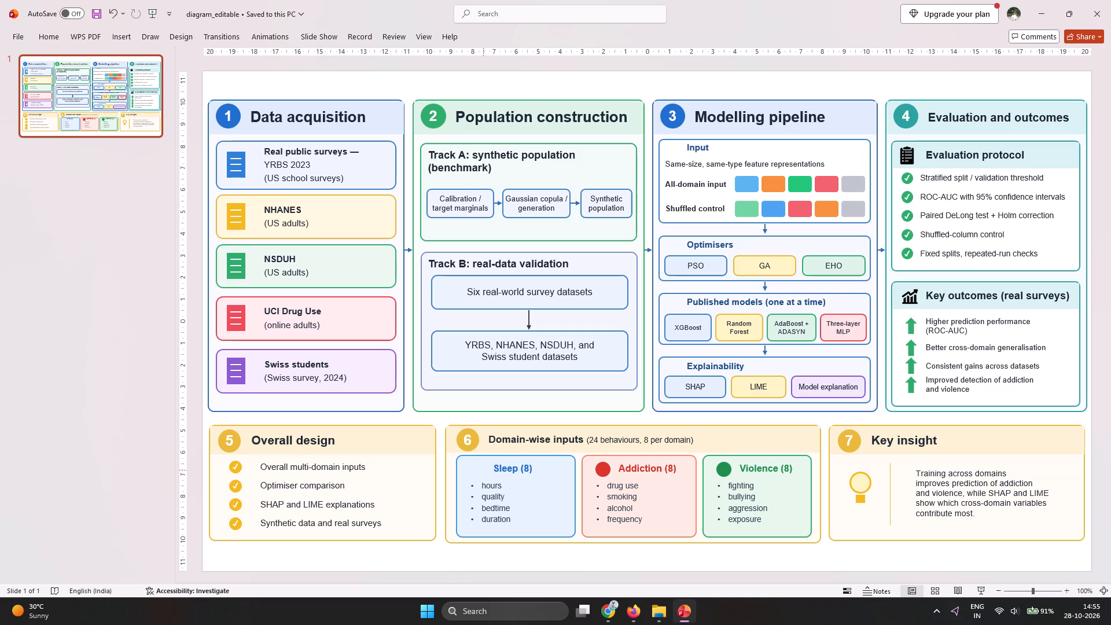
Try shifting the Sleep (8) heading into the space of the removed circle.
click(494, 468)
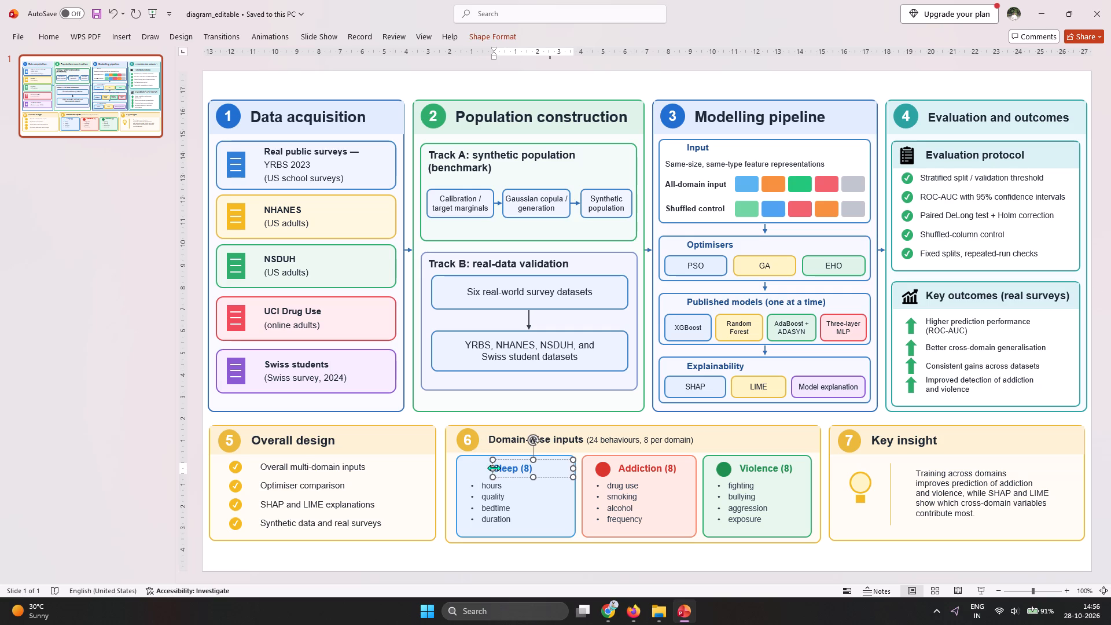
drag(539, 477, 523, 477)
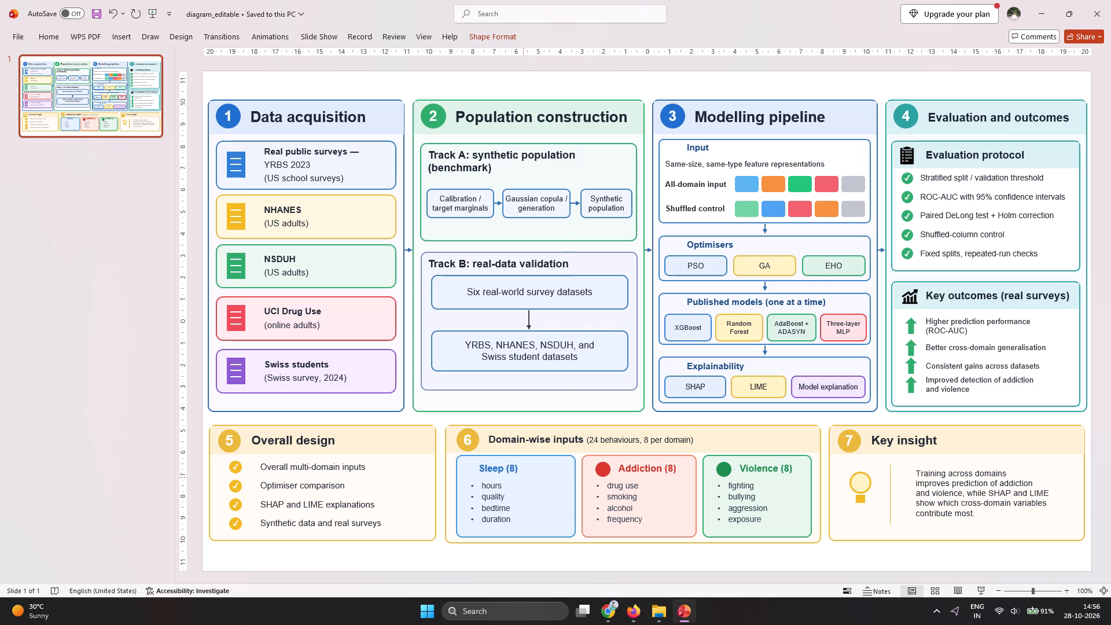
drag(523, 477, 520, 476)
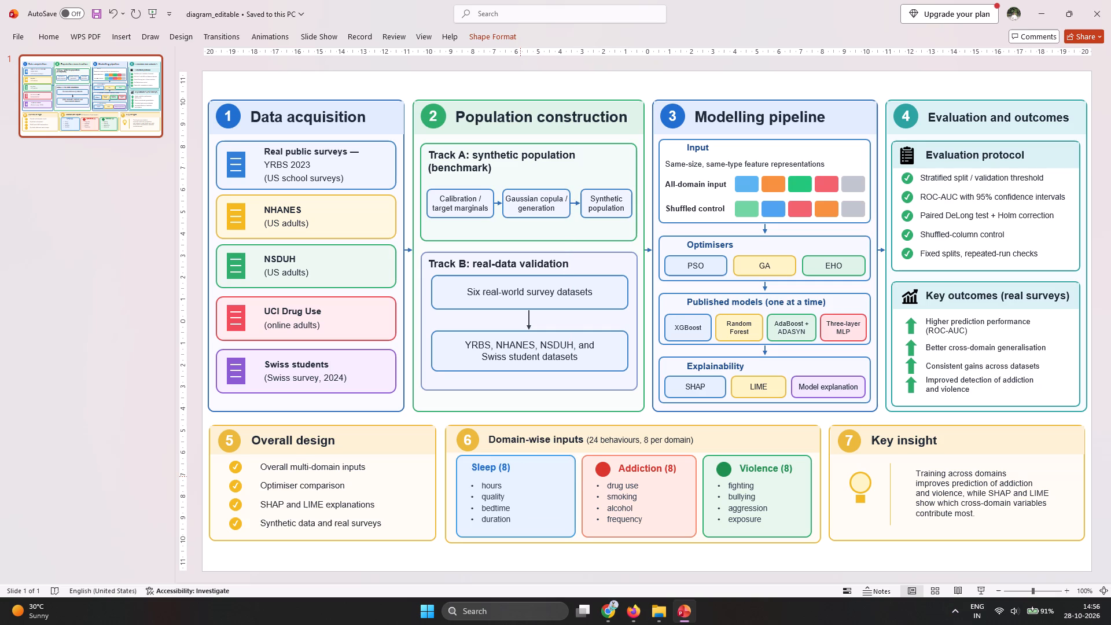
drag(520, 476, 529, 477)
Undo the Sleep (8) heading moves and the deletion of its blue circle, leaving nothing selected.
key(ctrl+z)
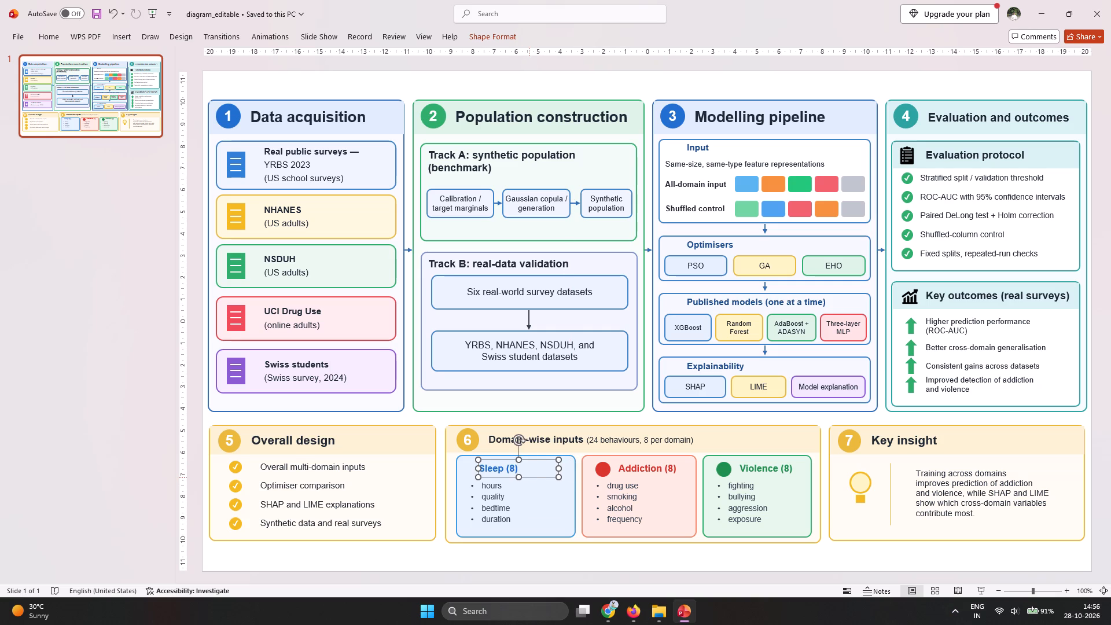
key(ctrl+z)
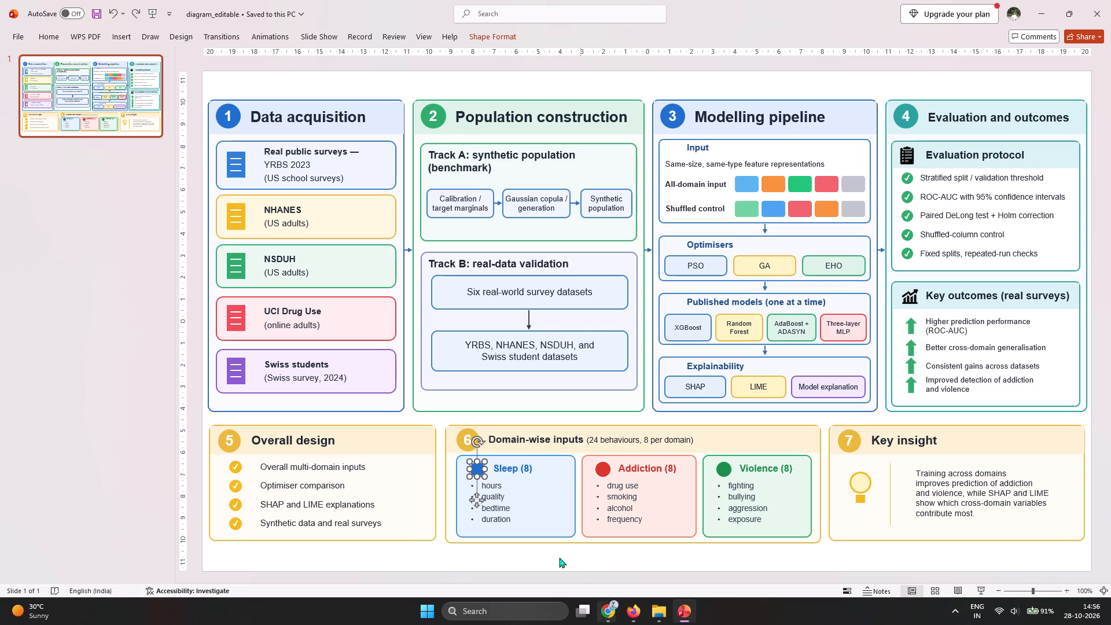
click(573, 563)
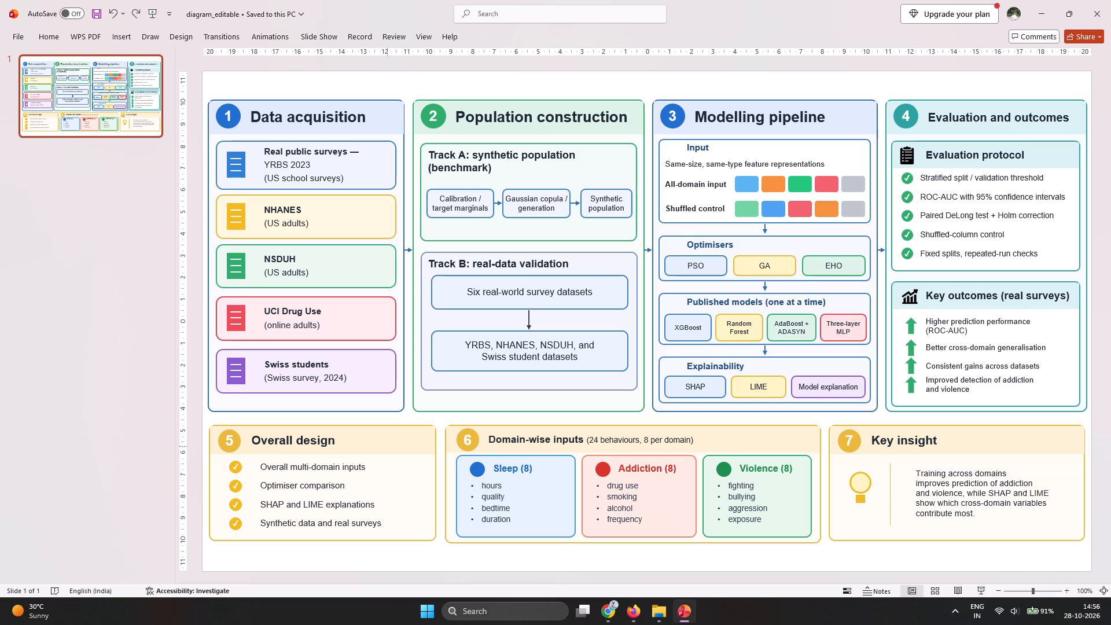
Set the outline weight of the outer Data acquisition panel to 3 pt and leave the panel deselected.
click(373, 100)
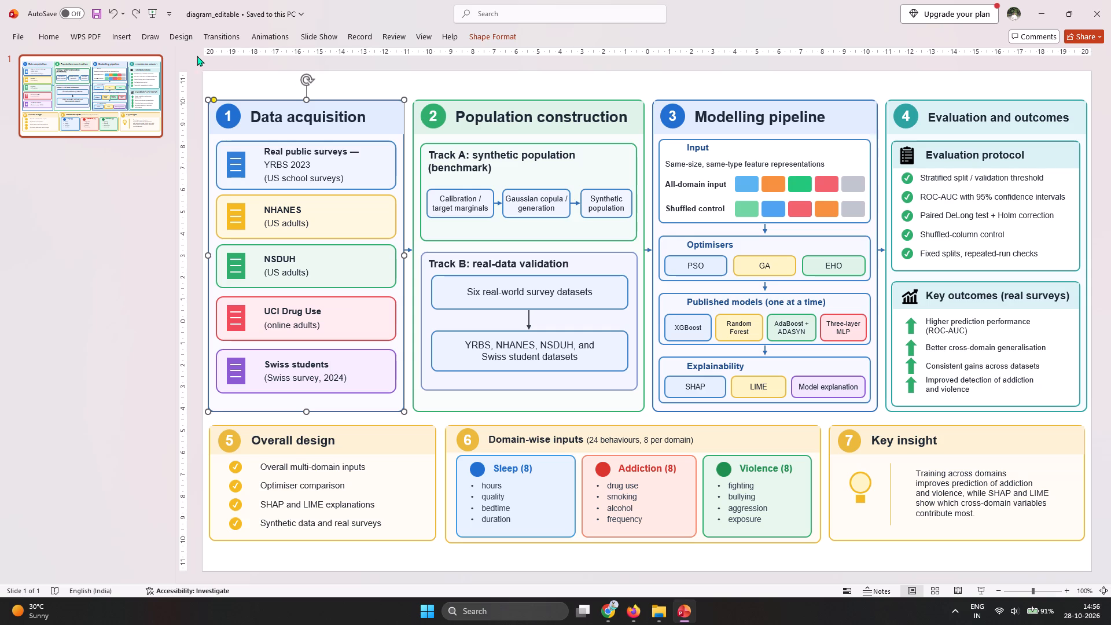
click(51, 37)
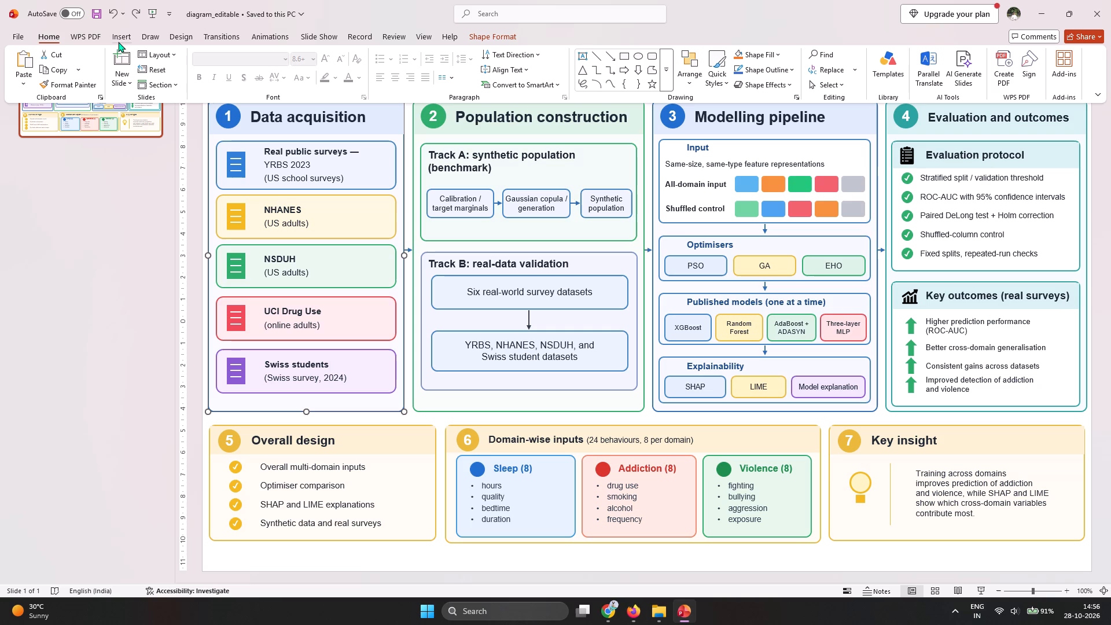
click(183, 33)
click(153, 33)
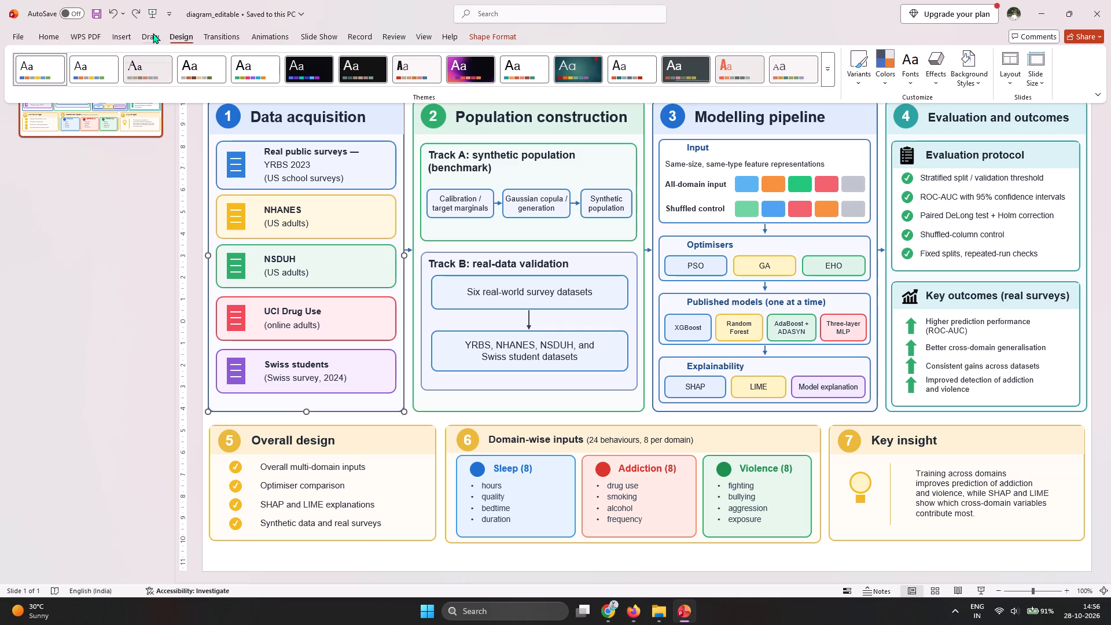
click(226, 36)
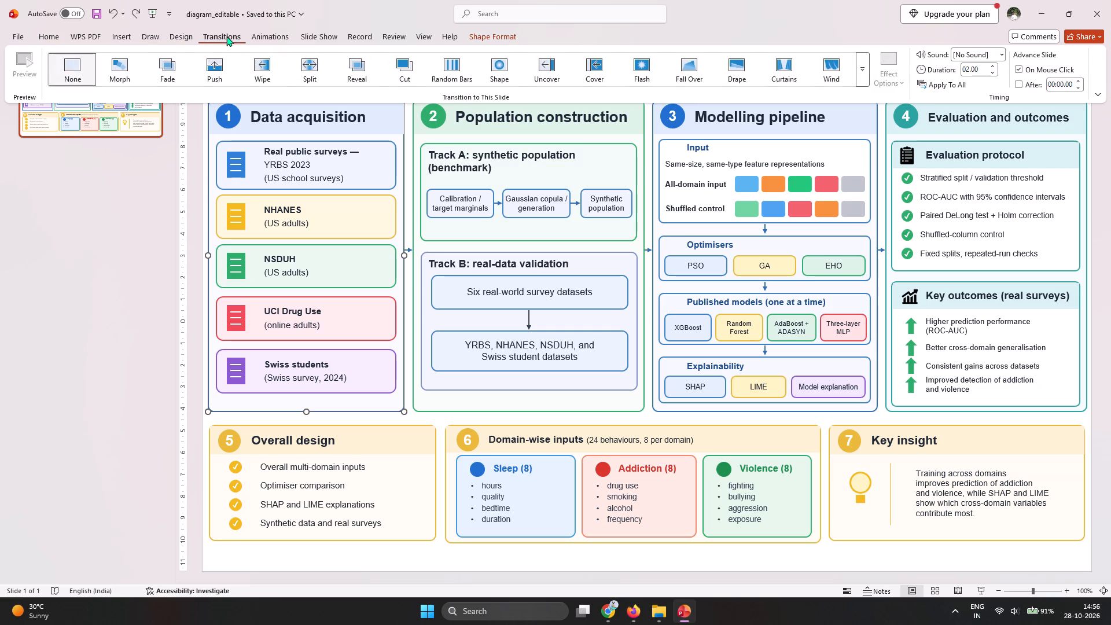
click(73, 38)
click(64, 37)
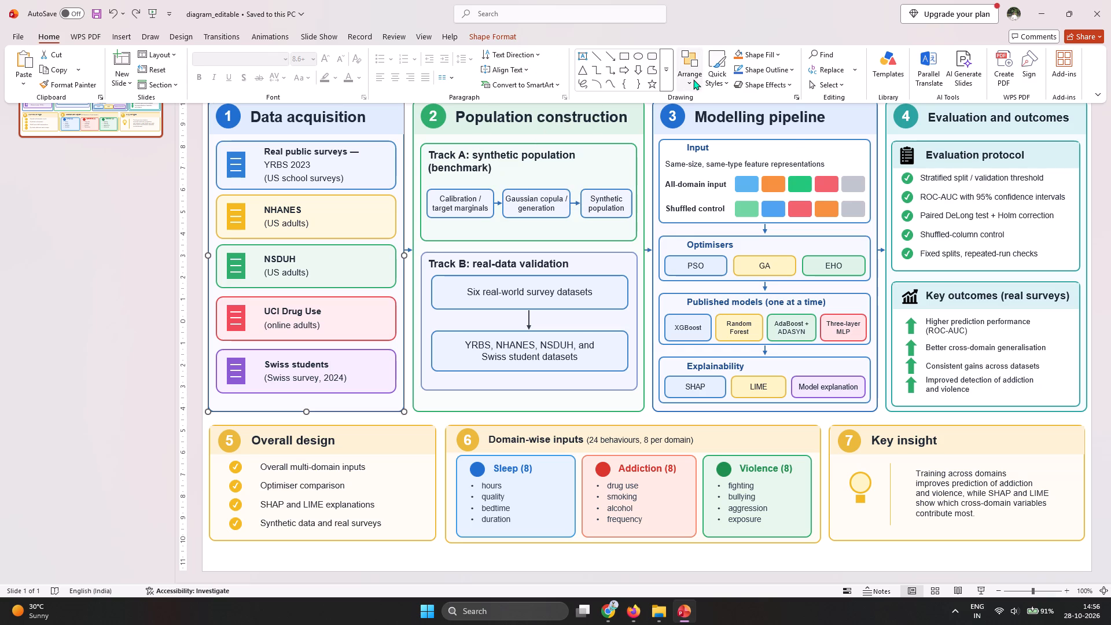
click(787, 67)
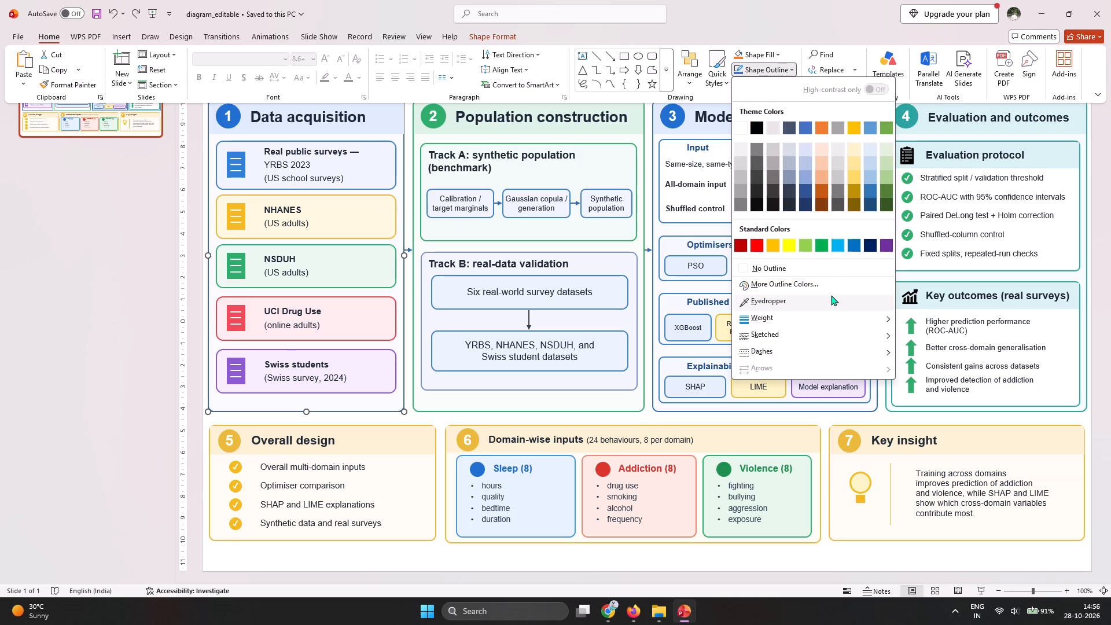
click(834, 314)
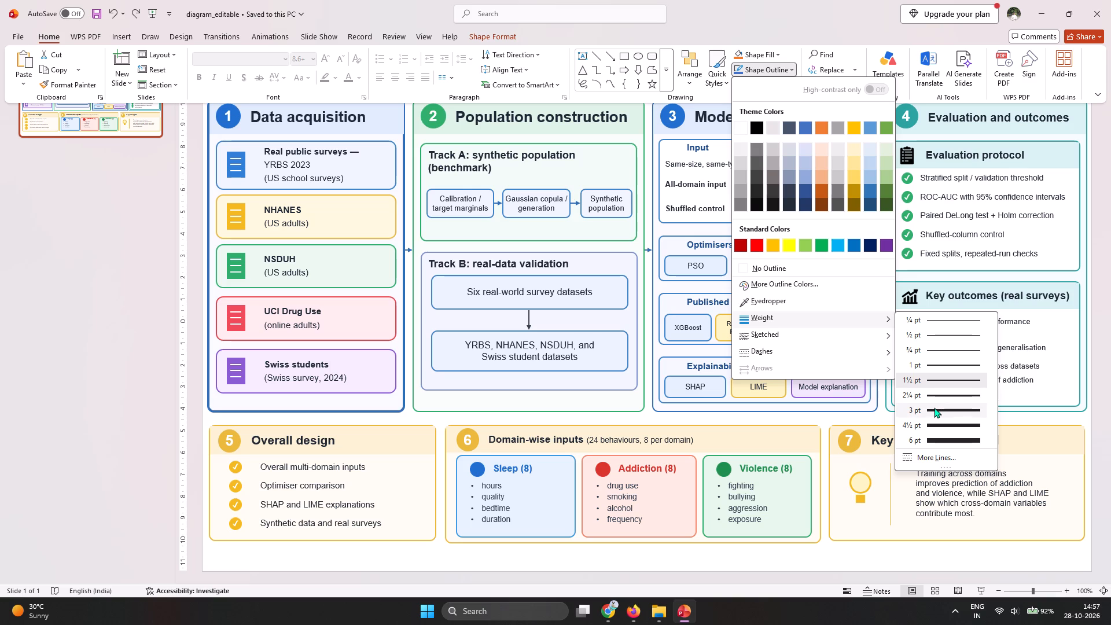
click(934, 407)
click(111, 233)
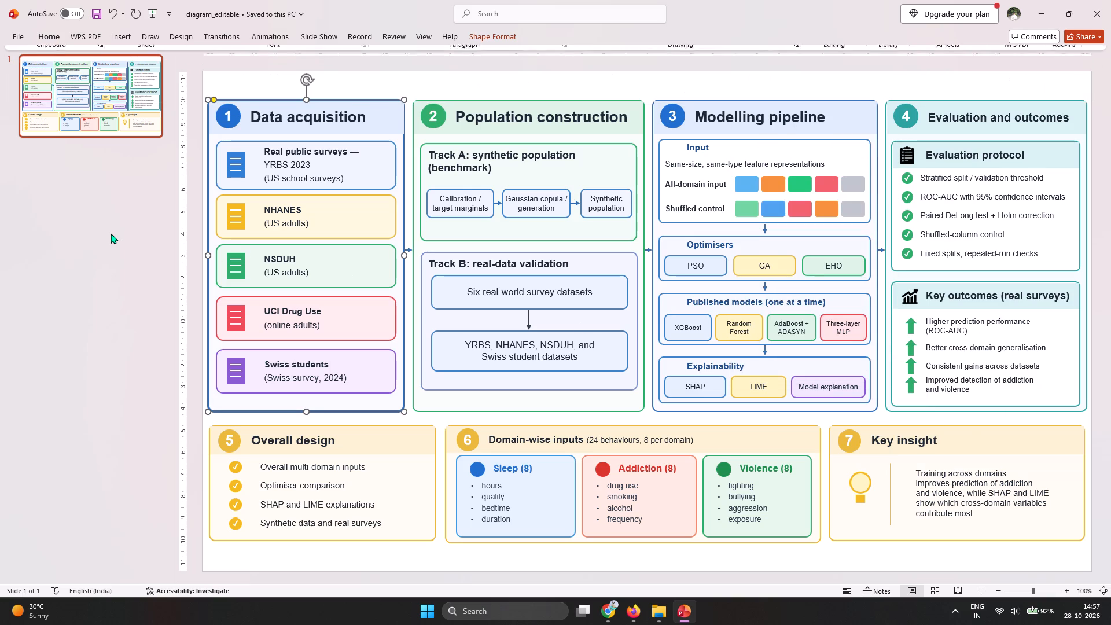
click(419, 82)
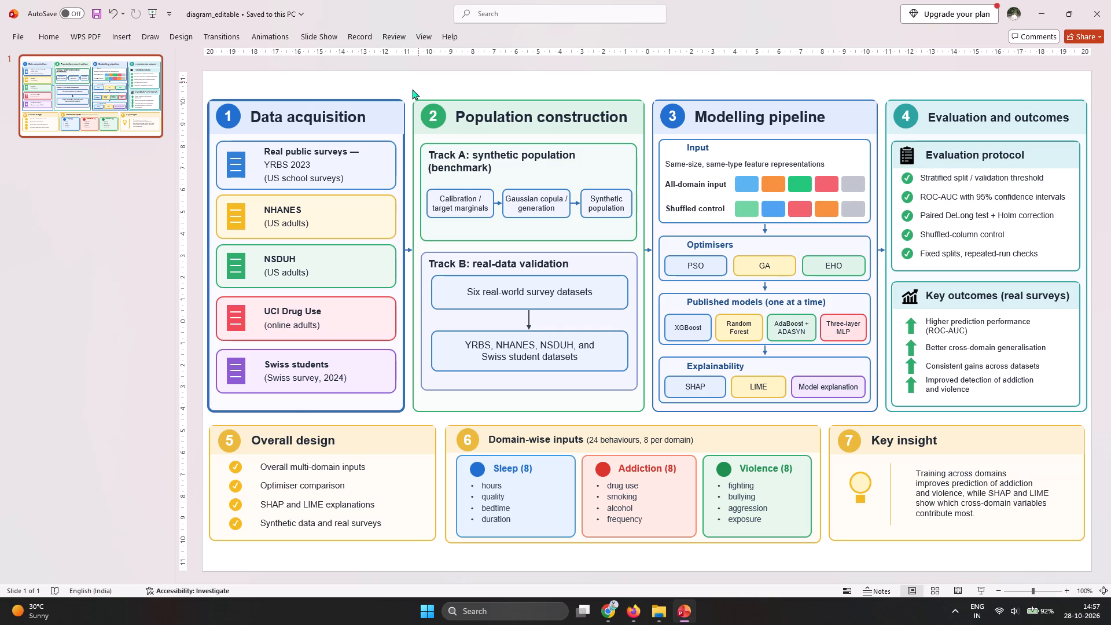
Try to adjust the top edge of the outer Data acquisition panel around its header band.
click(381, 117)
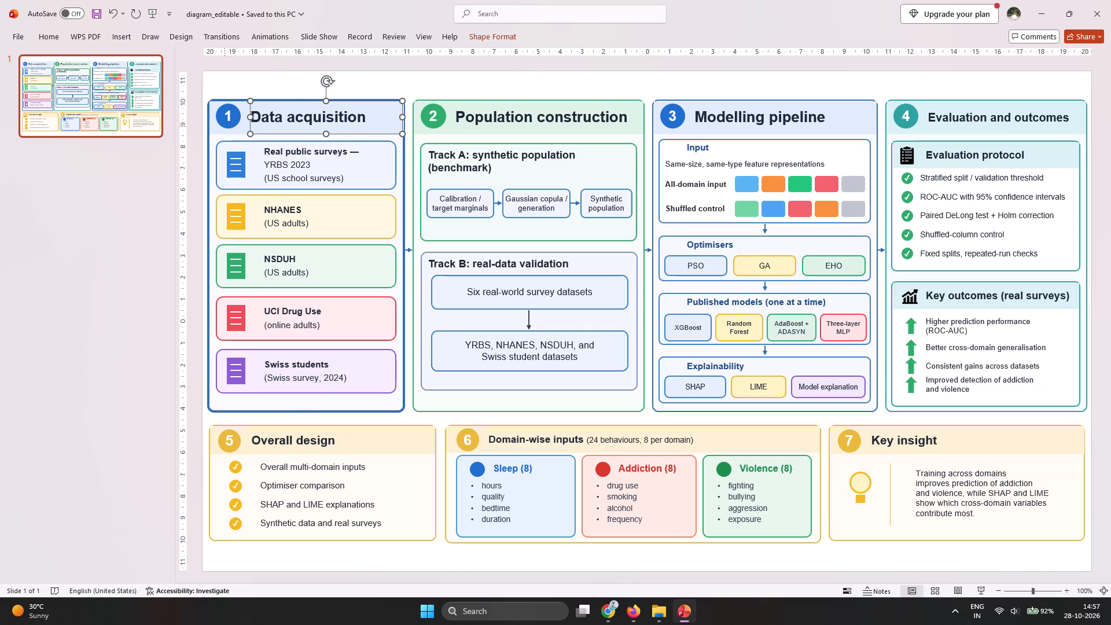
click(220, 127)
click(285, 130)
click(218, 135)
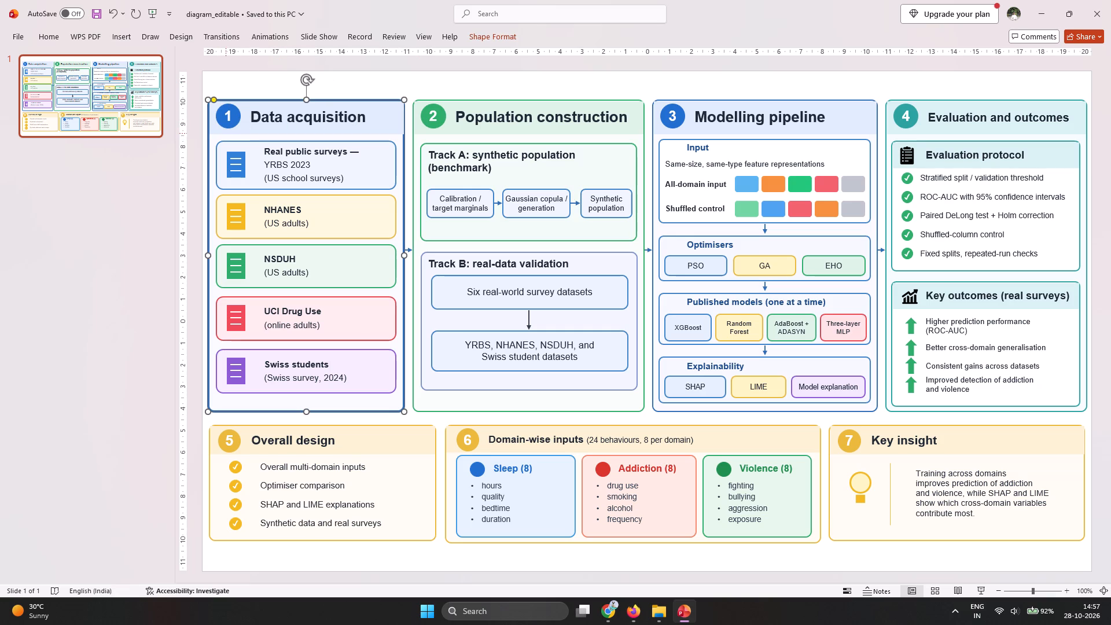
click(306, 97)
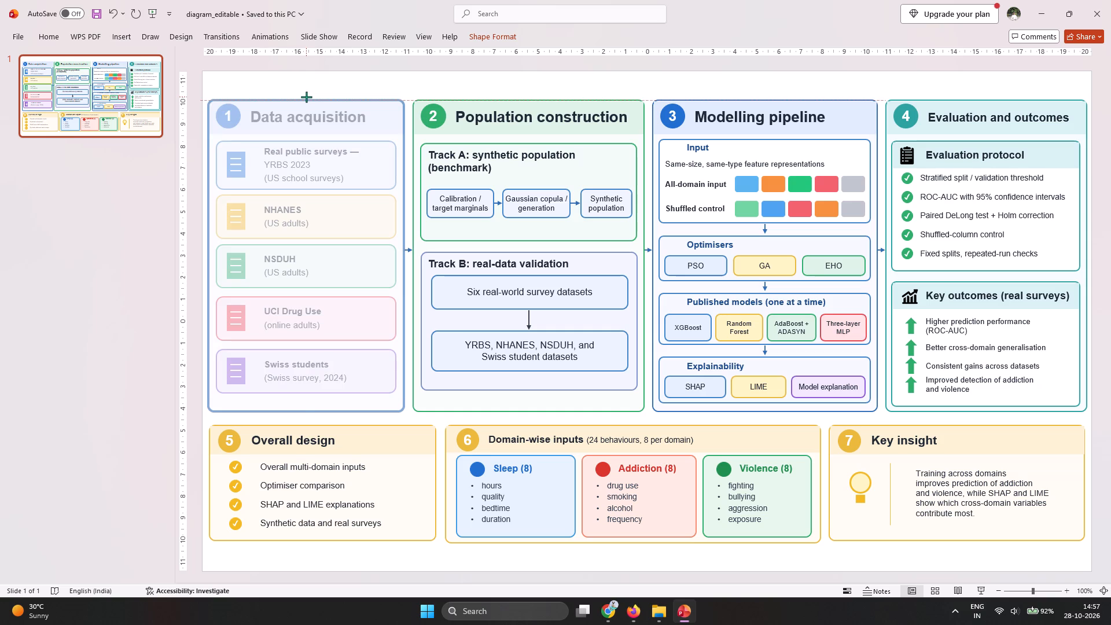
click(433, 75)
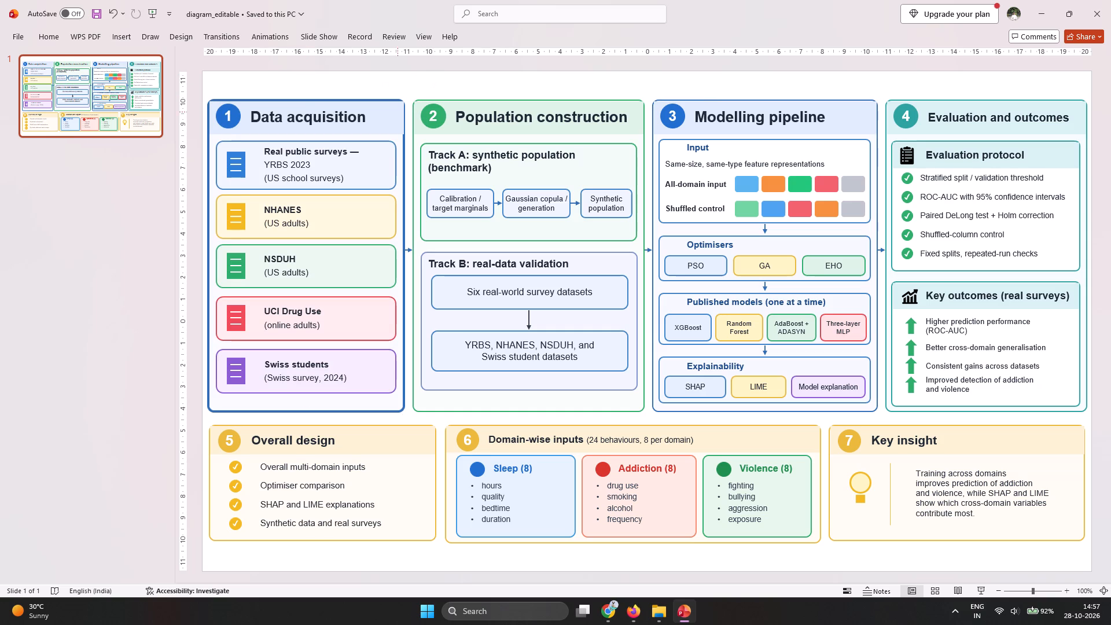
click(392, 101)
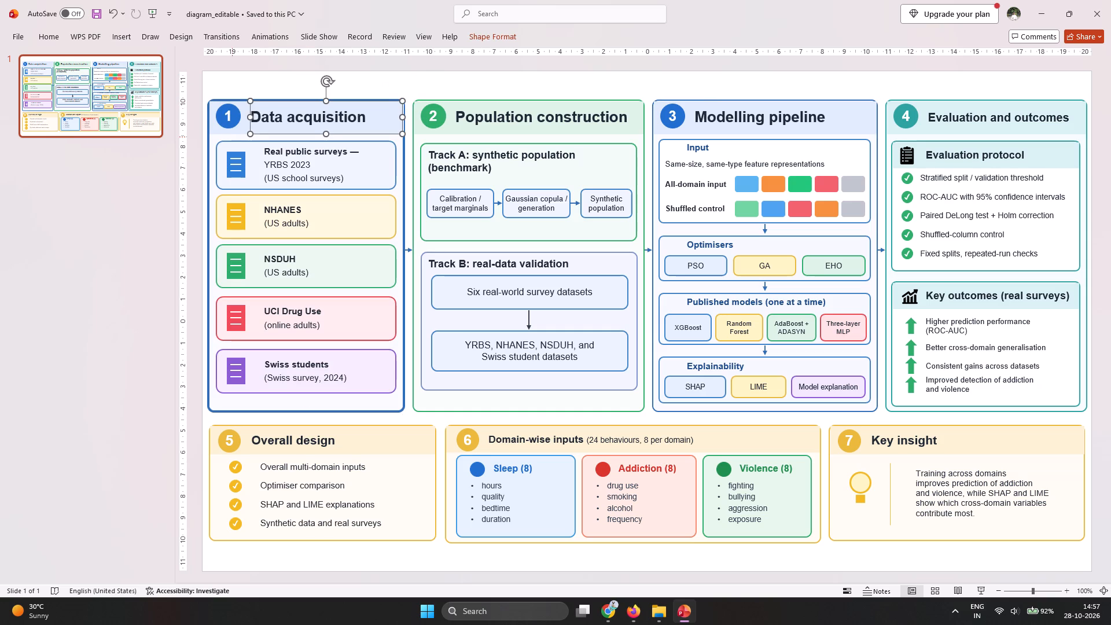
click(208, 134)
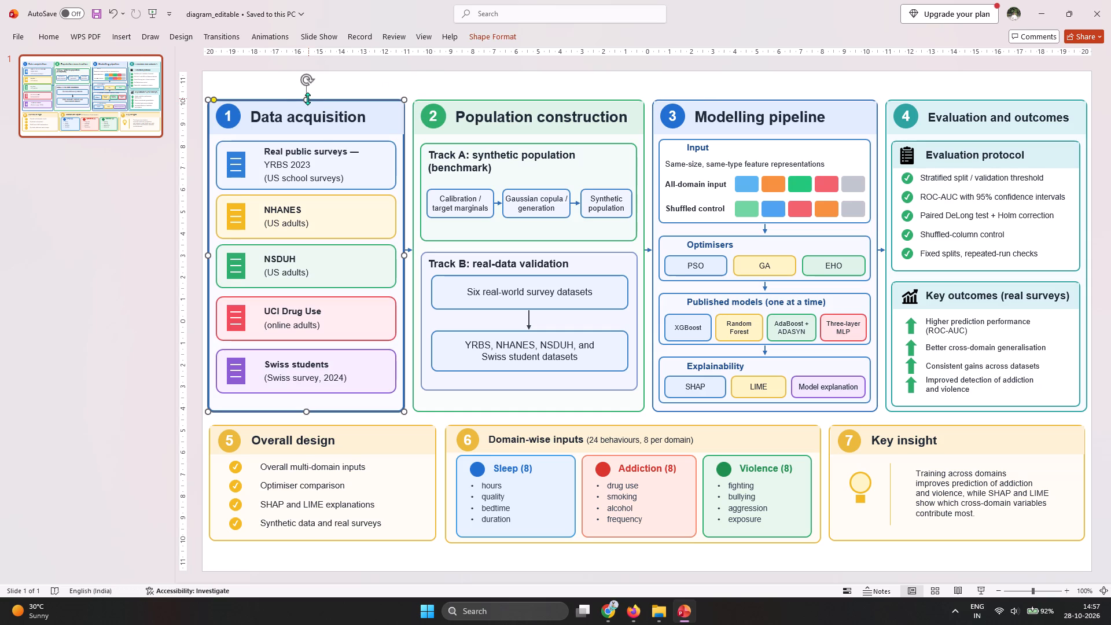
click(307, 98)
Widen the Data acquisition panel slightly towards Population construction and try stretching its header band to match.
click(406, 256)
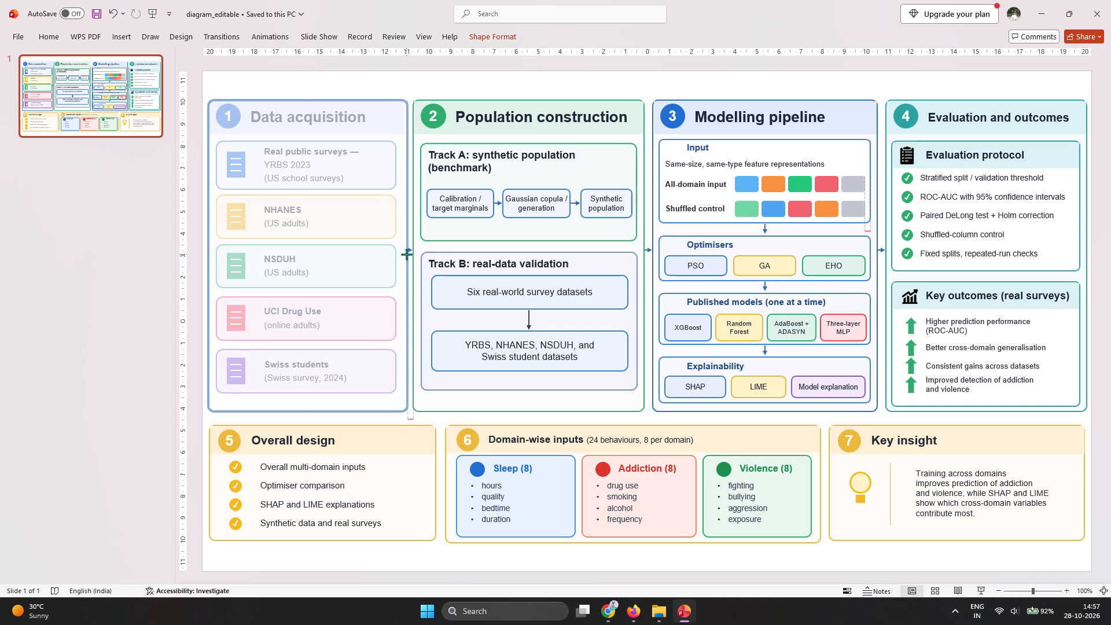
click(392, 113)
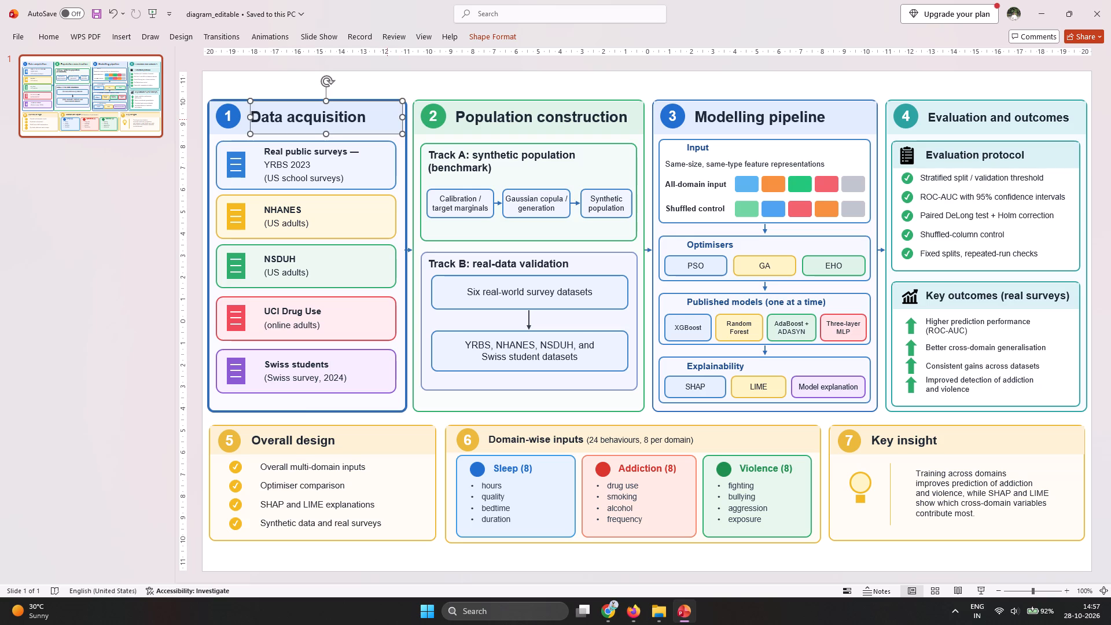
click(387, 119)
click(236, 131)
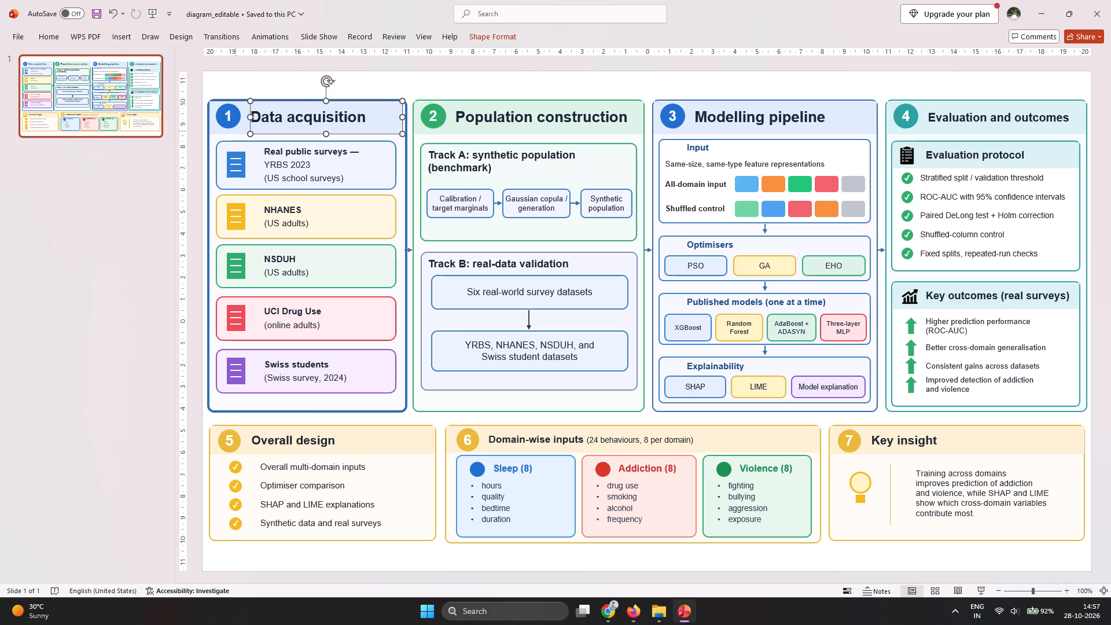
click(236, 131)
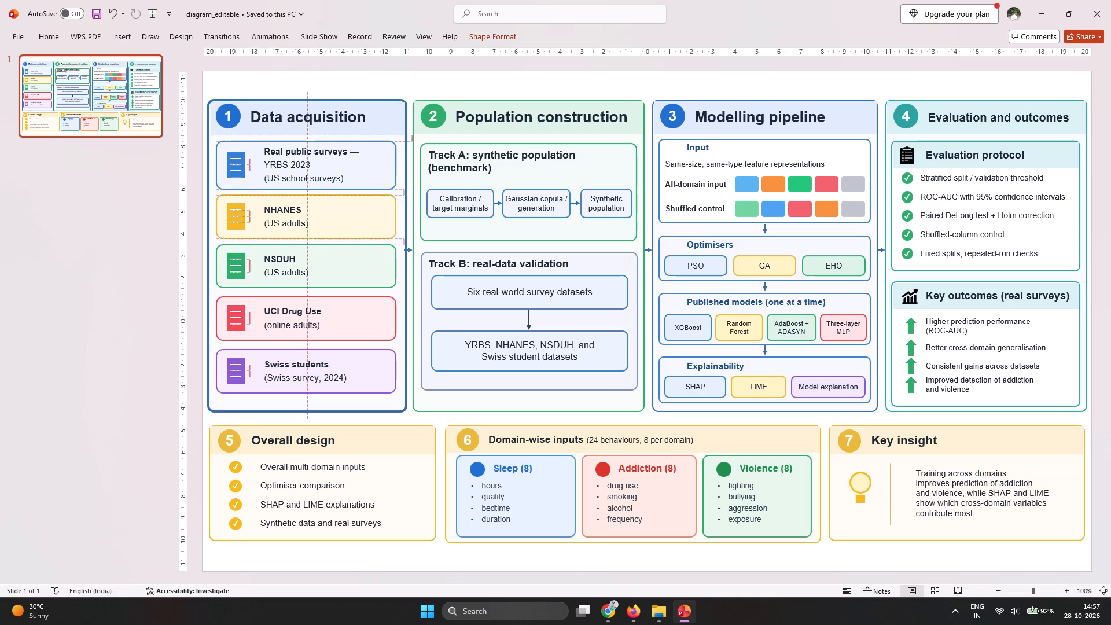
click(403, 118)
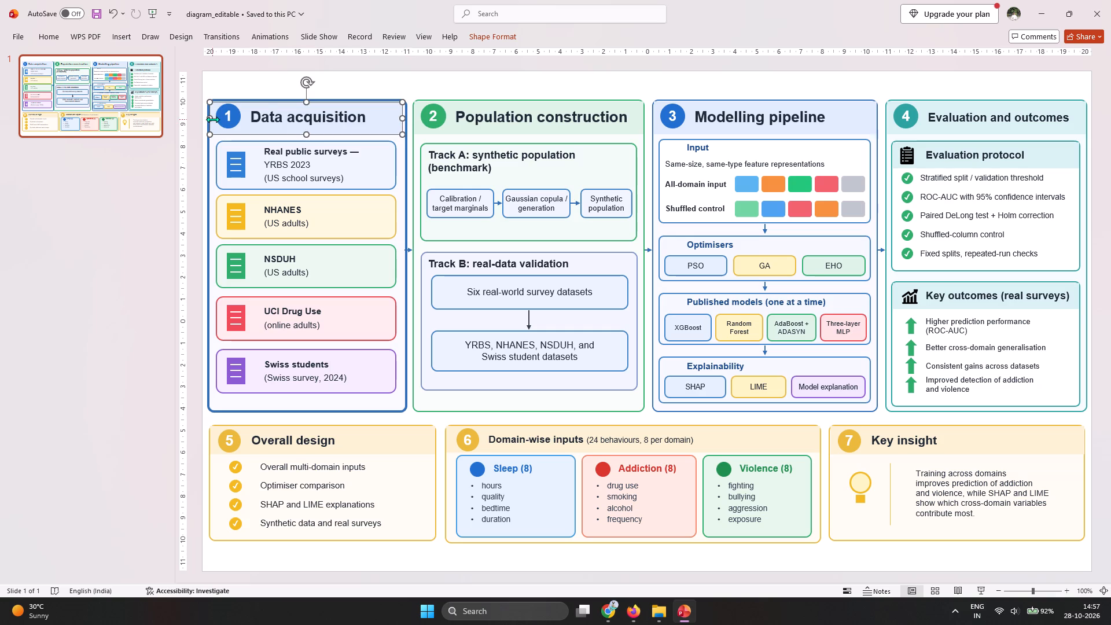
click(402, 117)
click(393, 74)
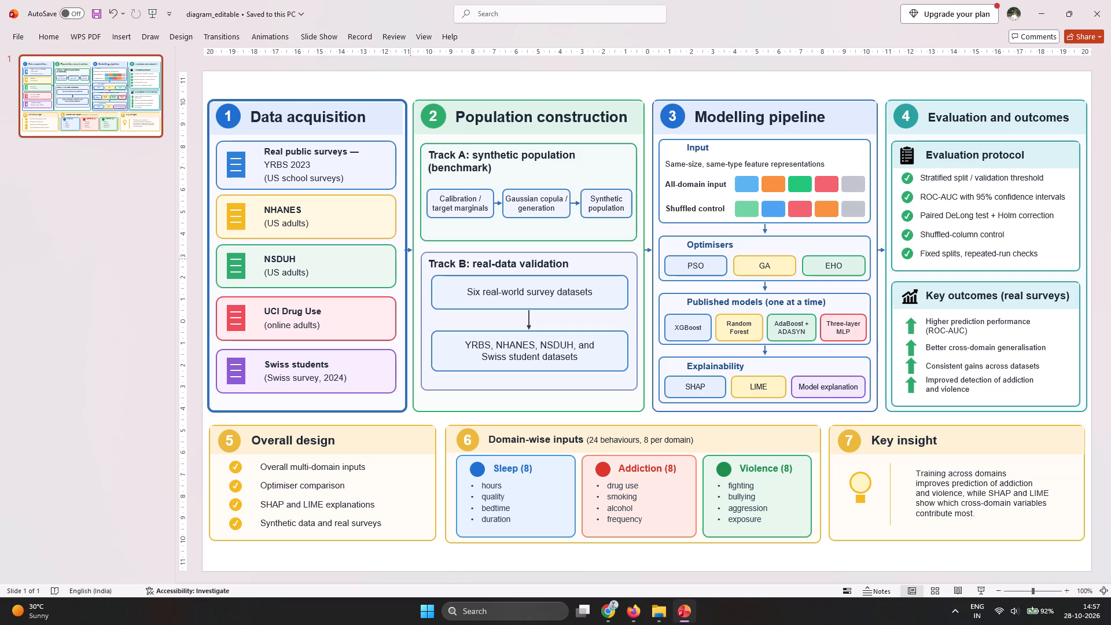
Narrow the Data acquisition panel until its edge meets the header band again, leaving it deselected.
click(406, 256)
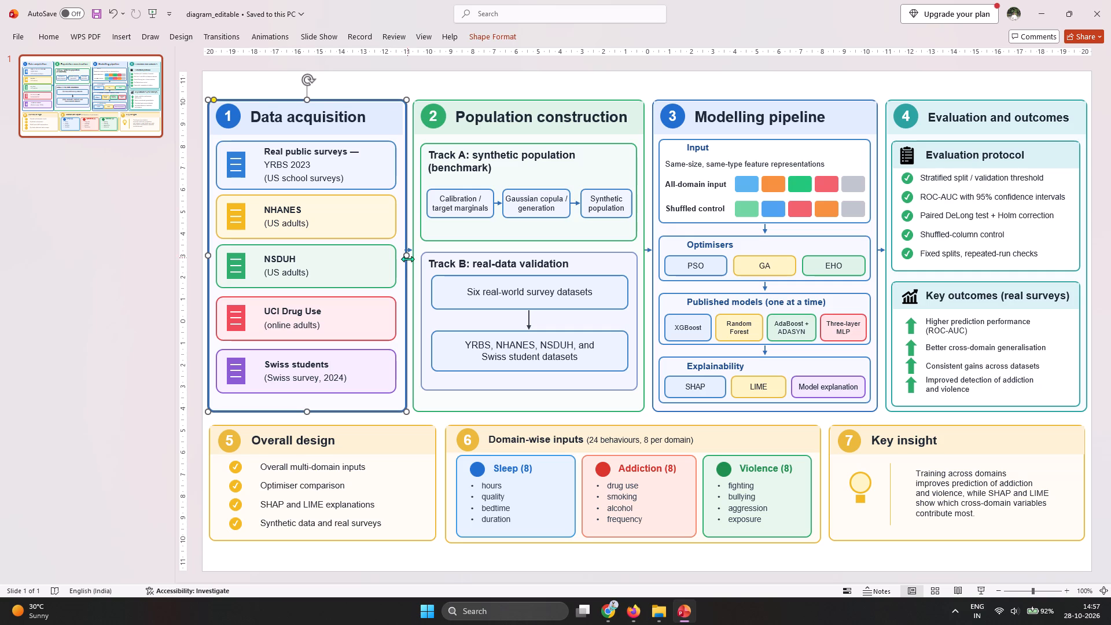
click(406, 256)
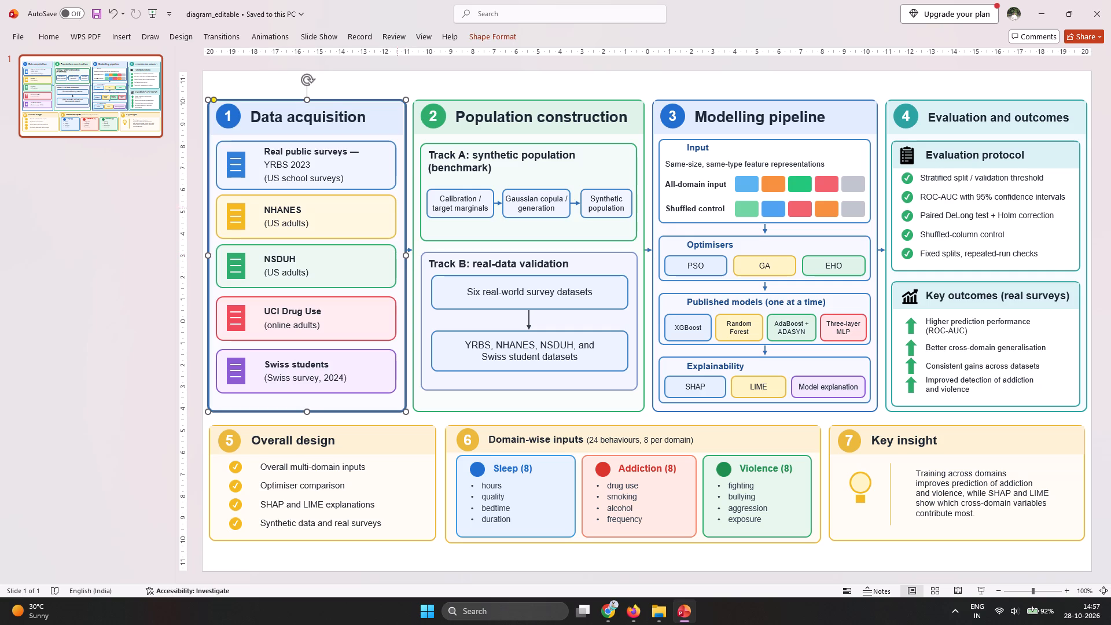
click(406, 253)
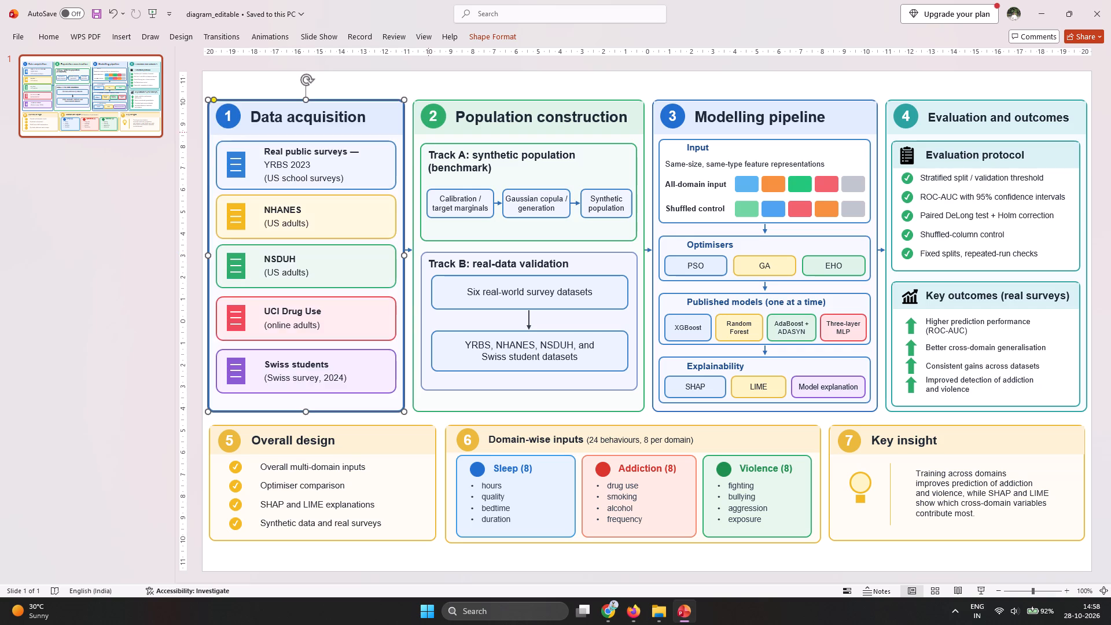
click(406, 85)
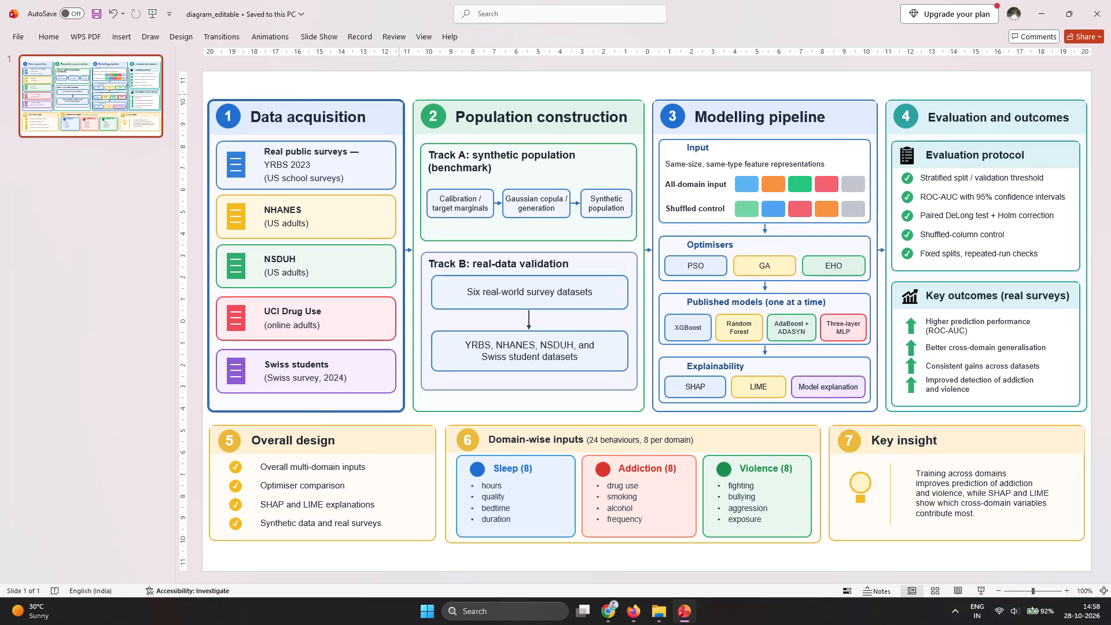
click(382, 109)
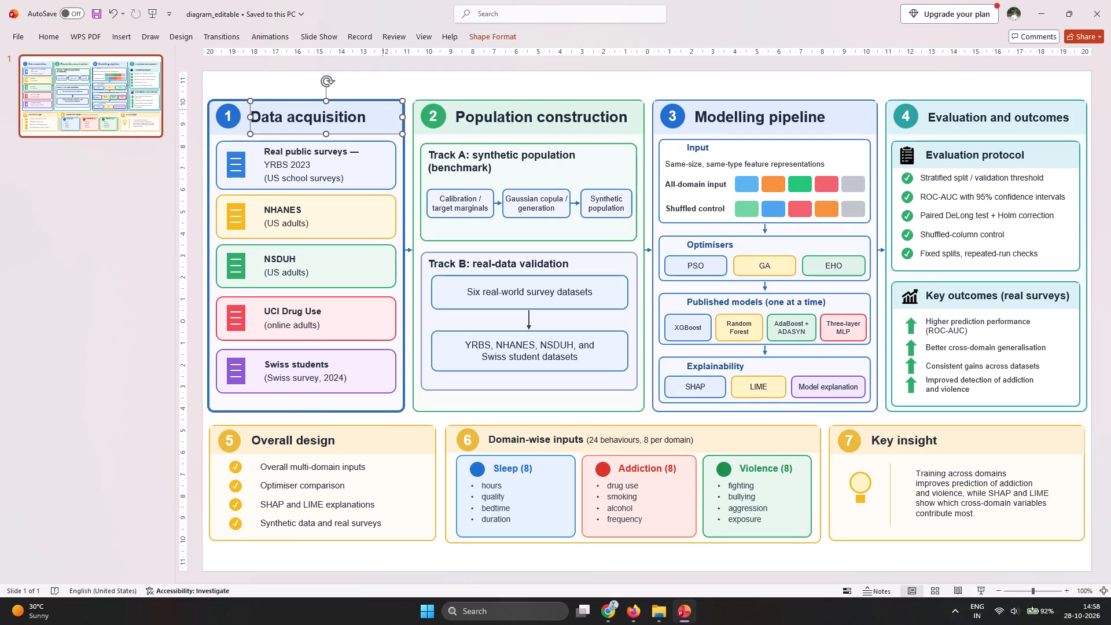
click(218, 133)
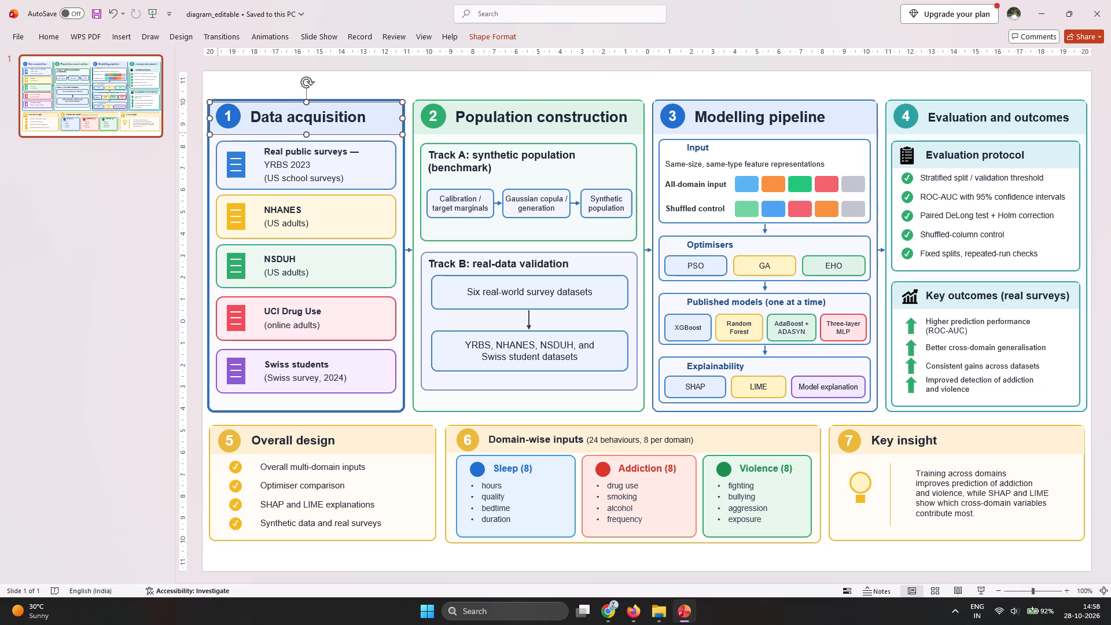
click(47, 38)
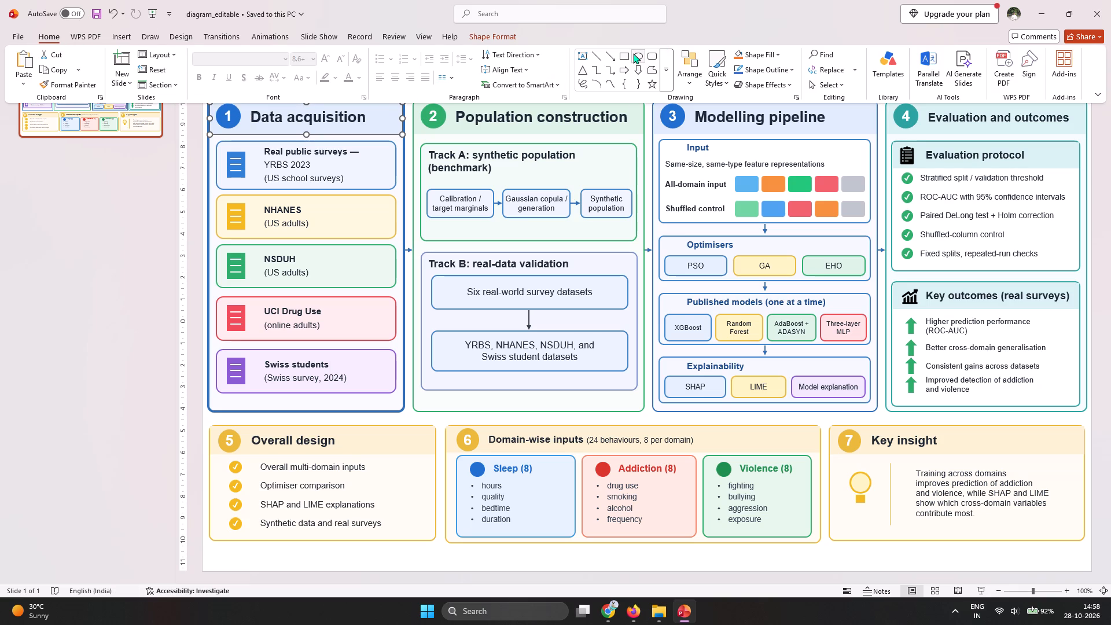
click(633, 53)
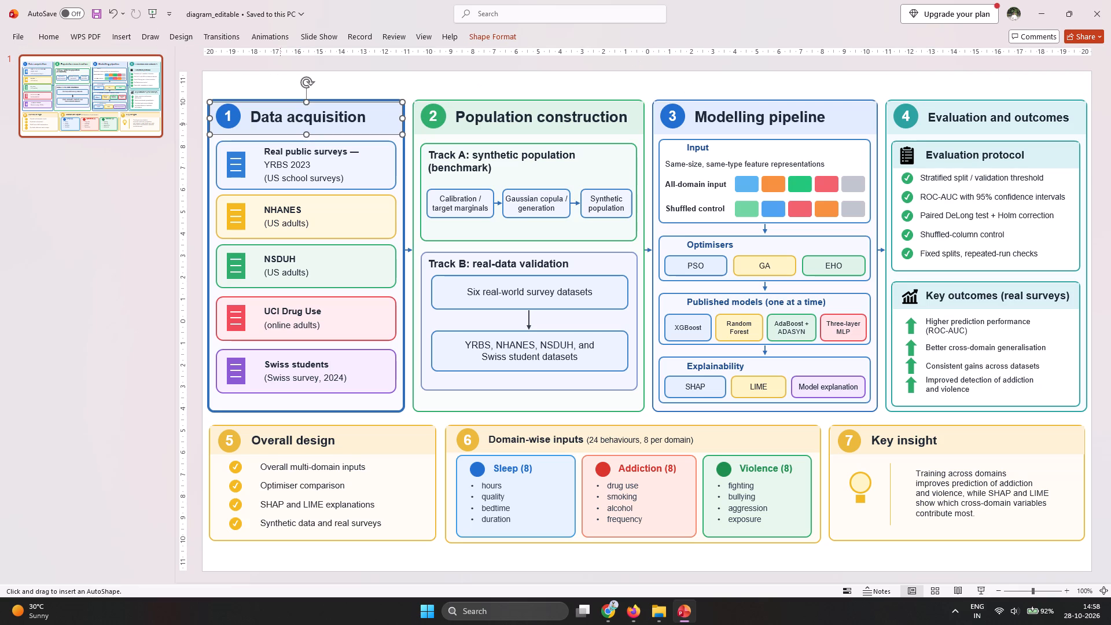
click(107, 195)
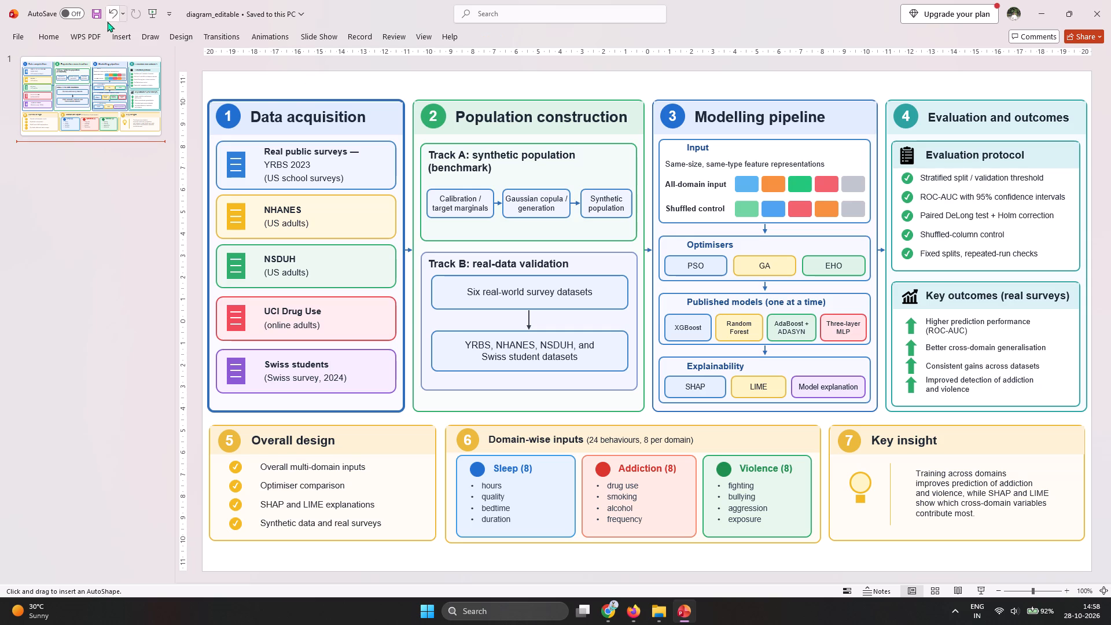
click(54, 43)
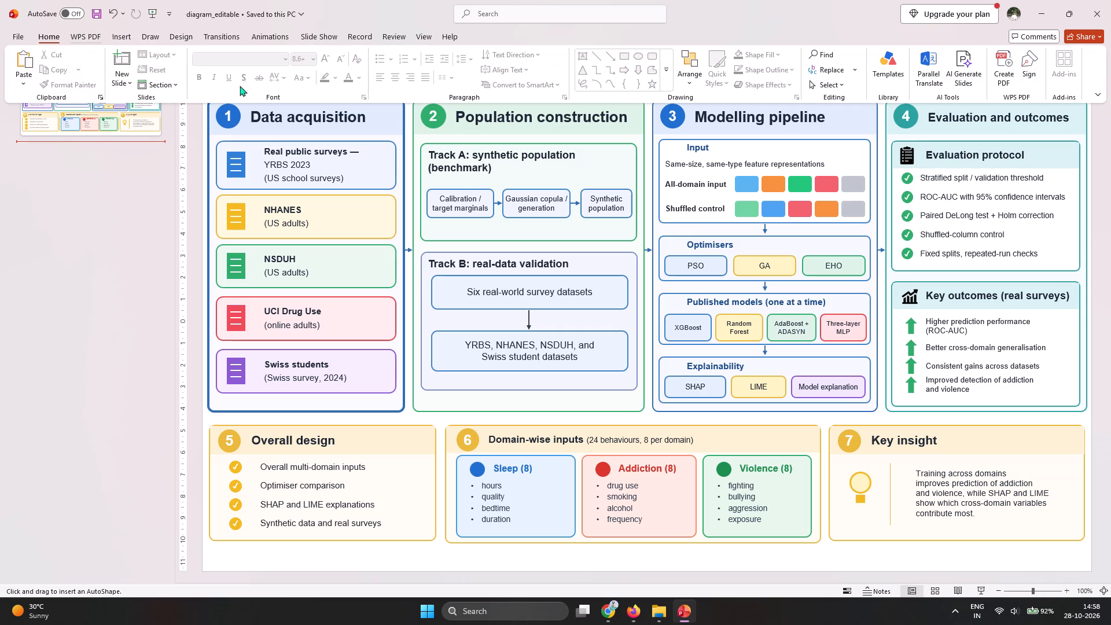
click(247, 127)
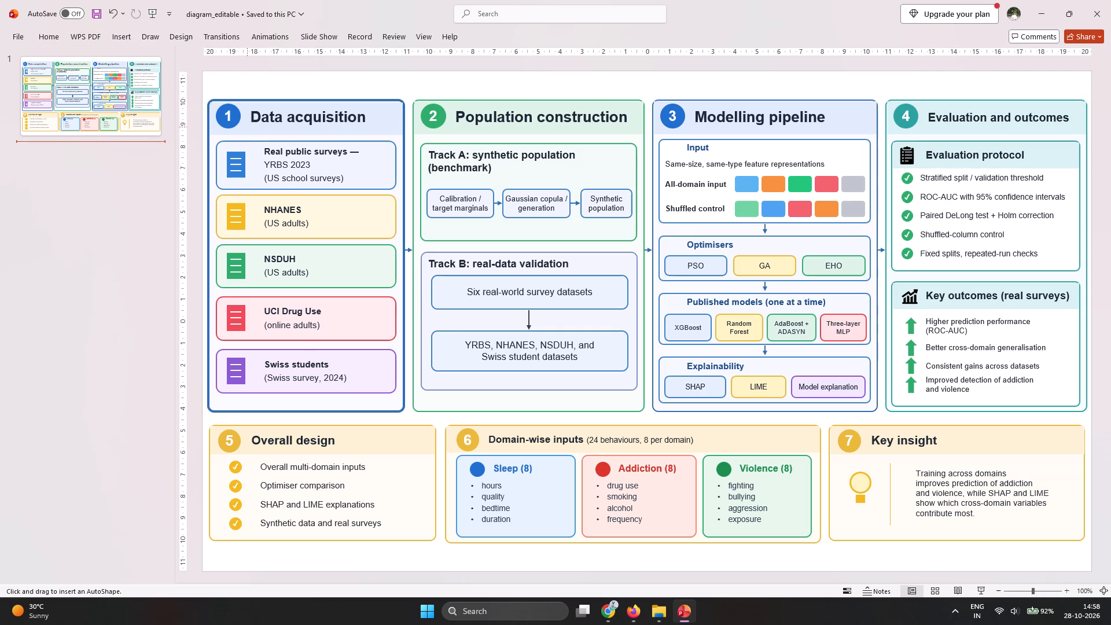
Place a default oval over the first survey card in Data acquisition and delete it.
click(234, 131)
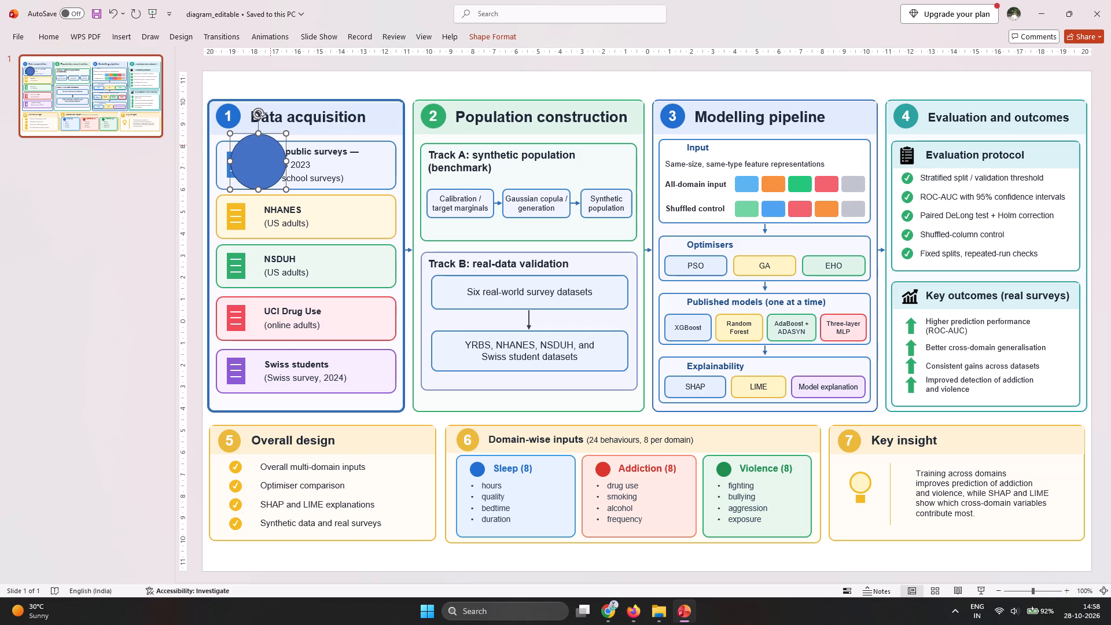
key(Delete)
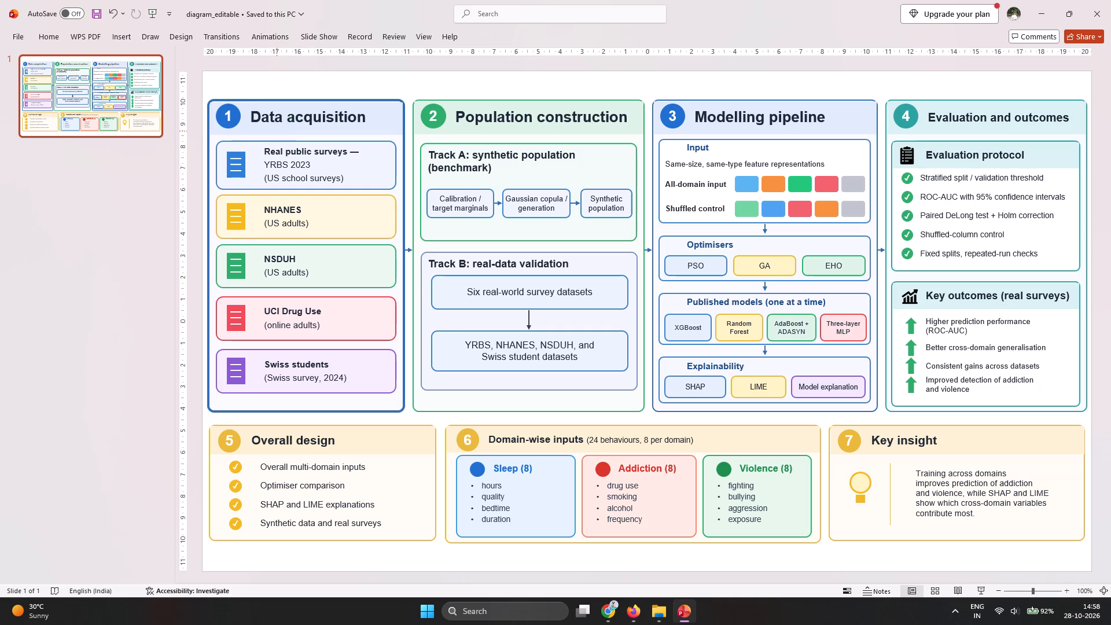
Examine the quick style, arrange, outline and effect options for the Data acquisition header band, leaving it deselected.
click(276, 131)
click(216, 128)
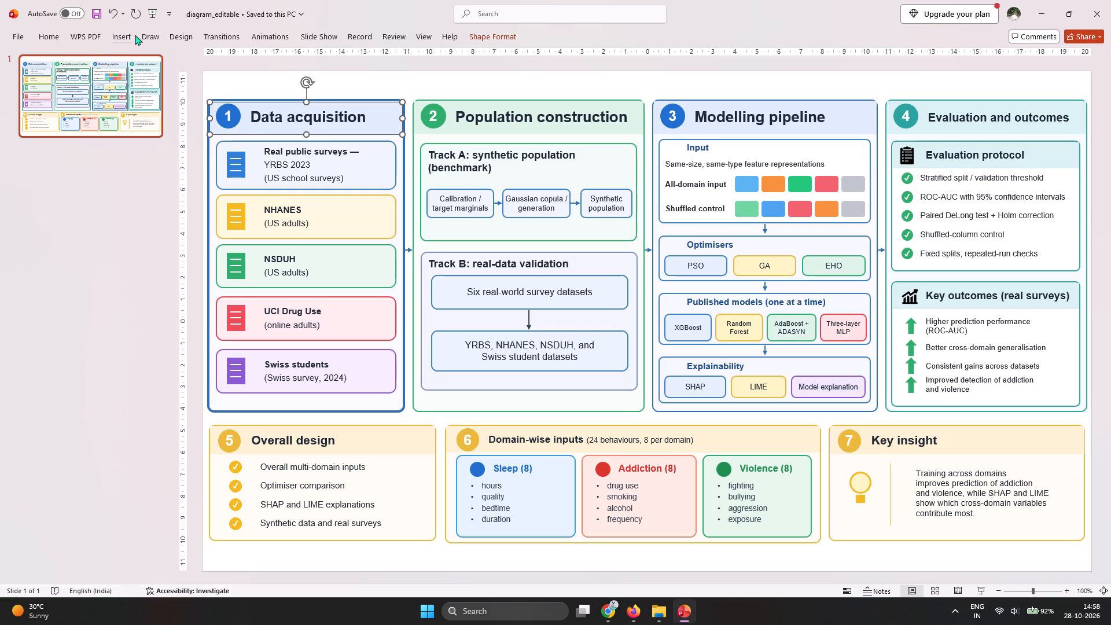
click(56, 38)
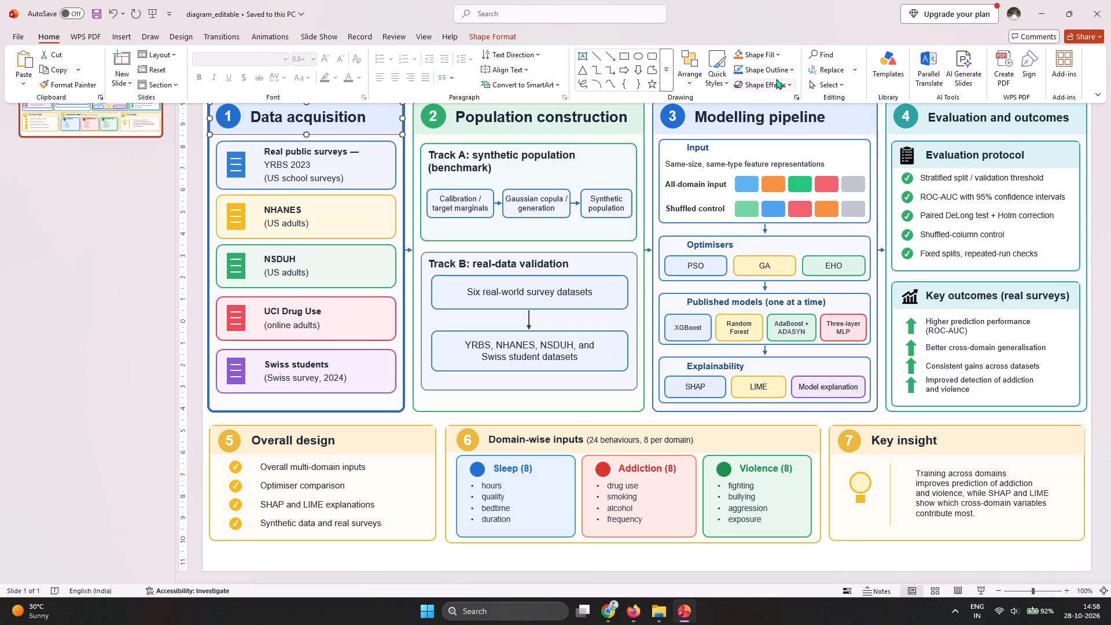
click(727, 84)
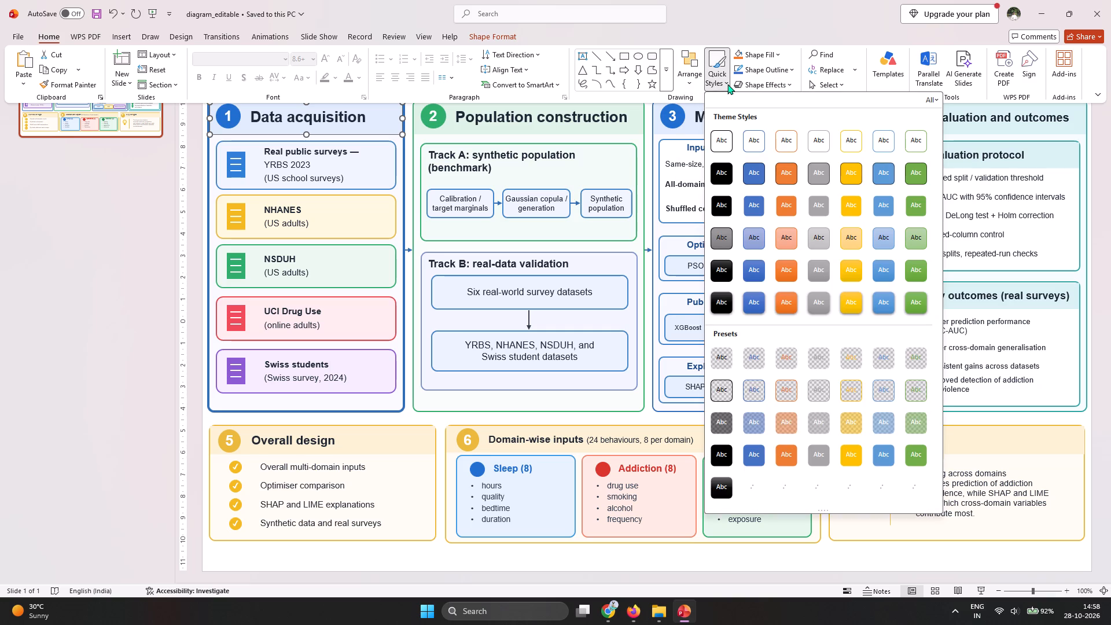
scroll(800, 256, down, 1)
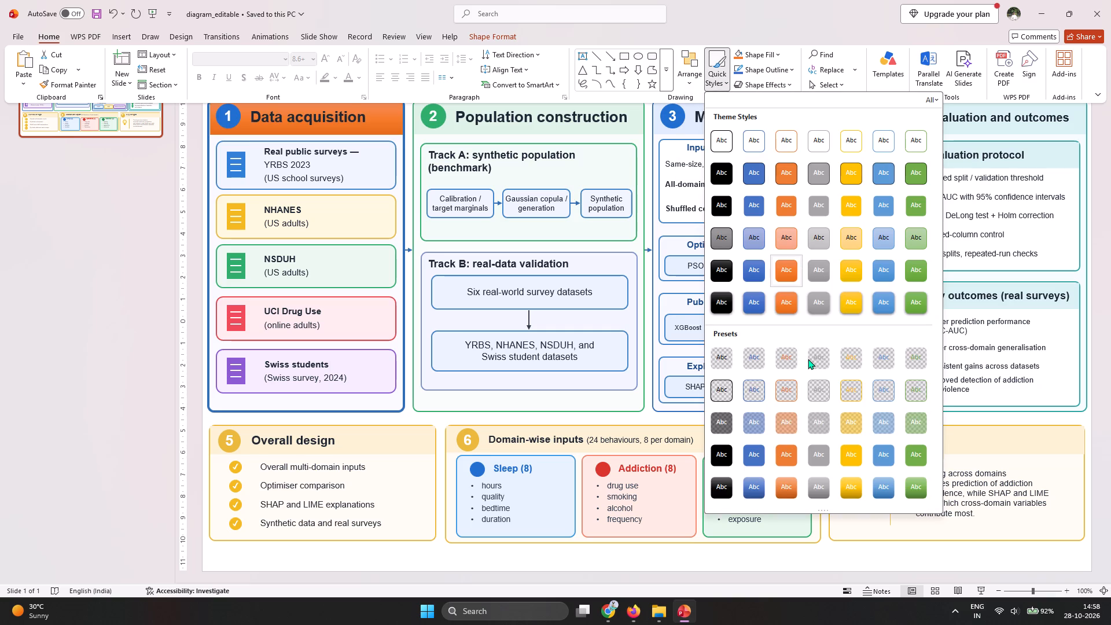
scroll(808, 359, down, 2)
click(694, 75)
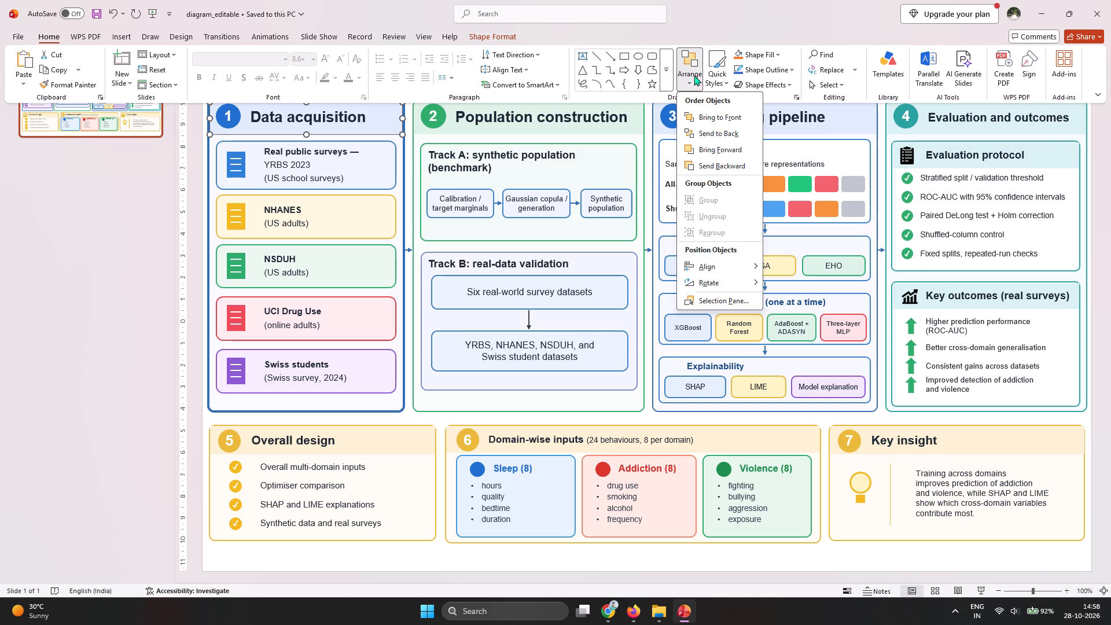
click(787, 73)
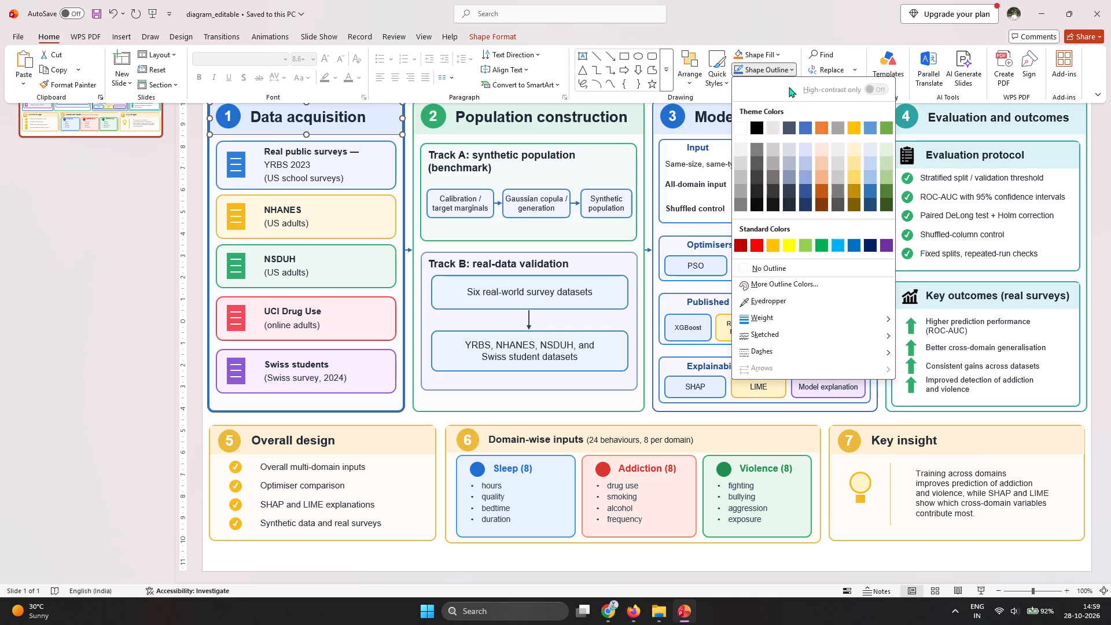
click(727, 89)
click(773, 89)
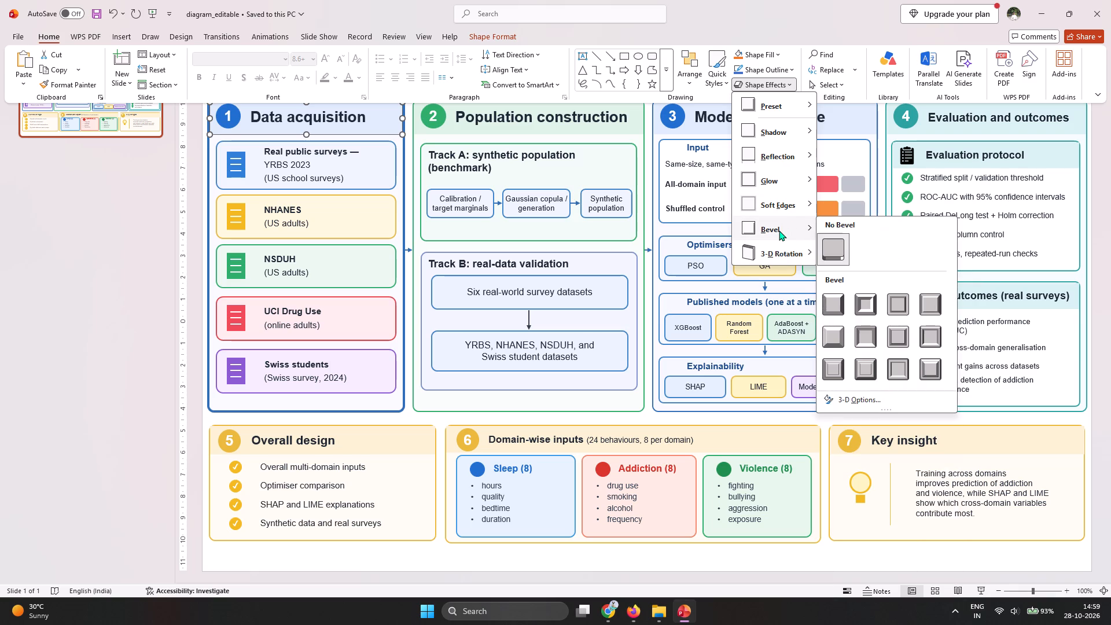
click(628, 95)
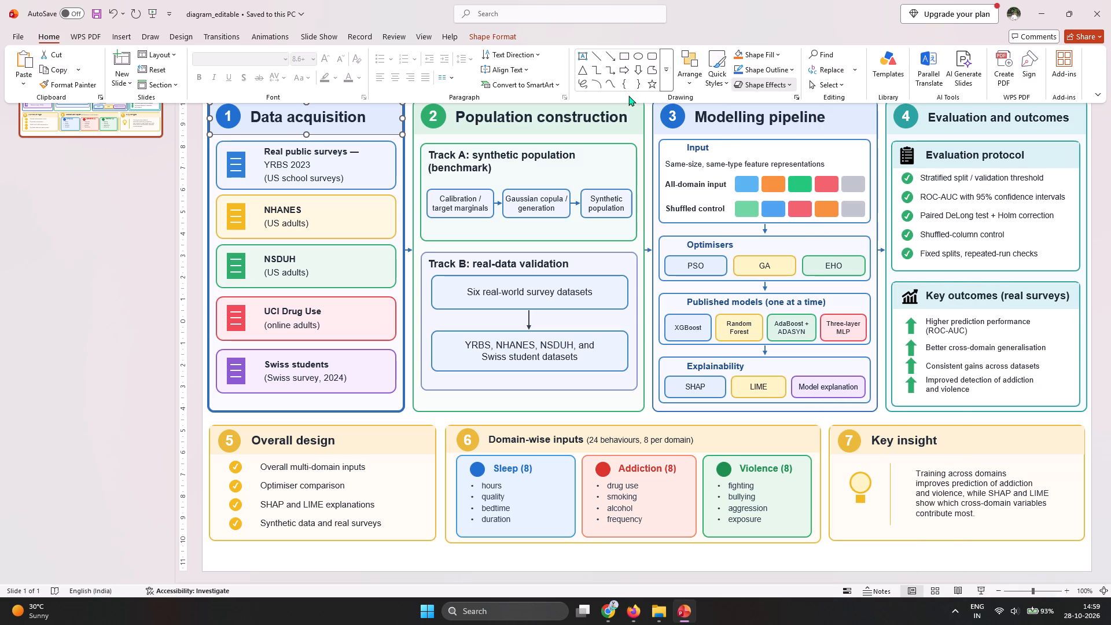
click(143, 220)
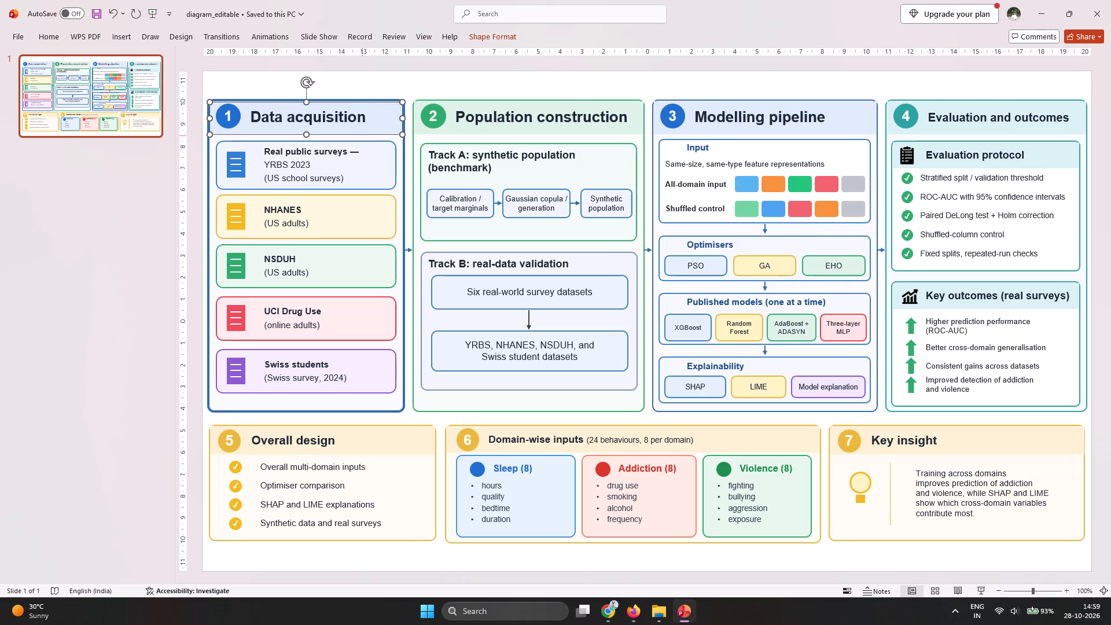
click(381, 78)
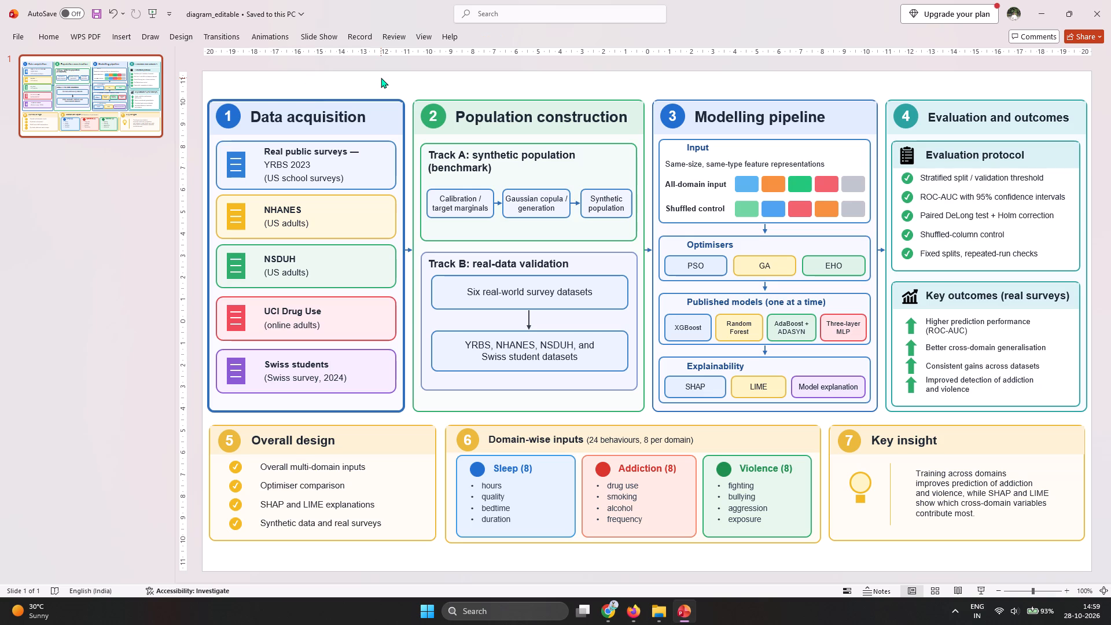
Set the outline weight of the outer Population construction panel to 3 pt.
click(602, 100)
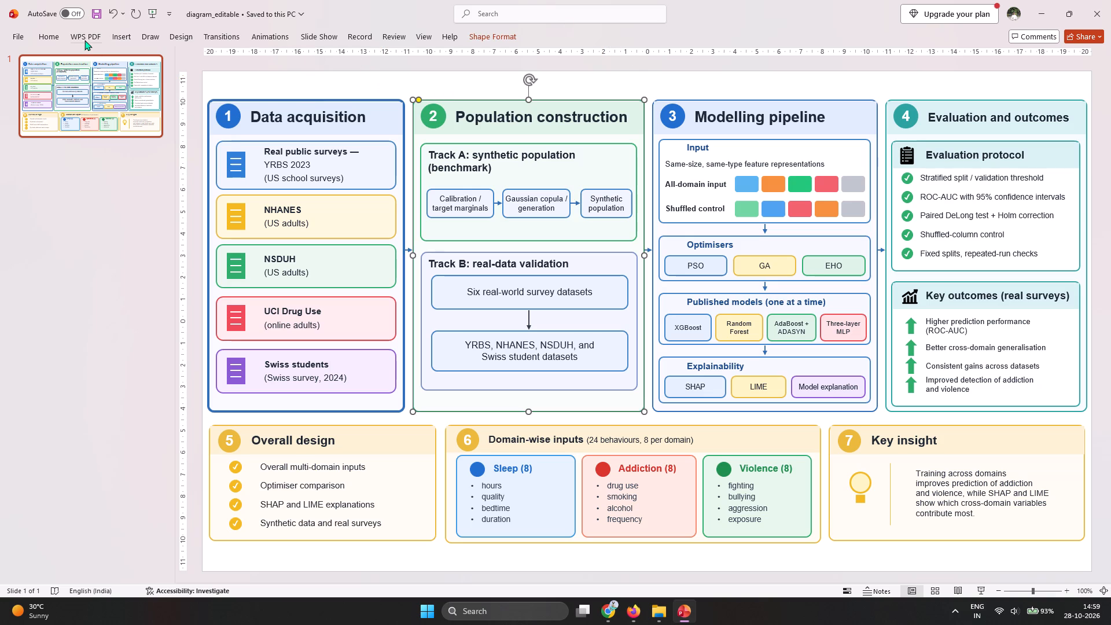
click(56, 33)
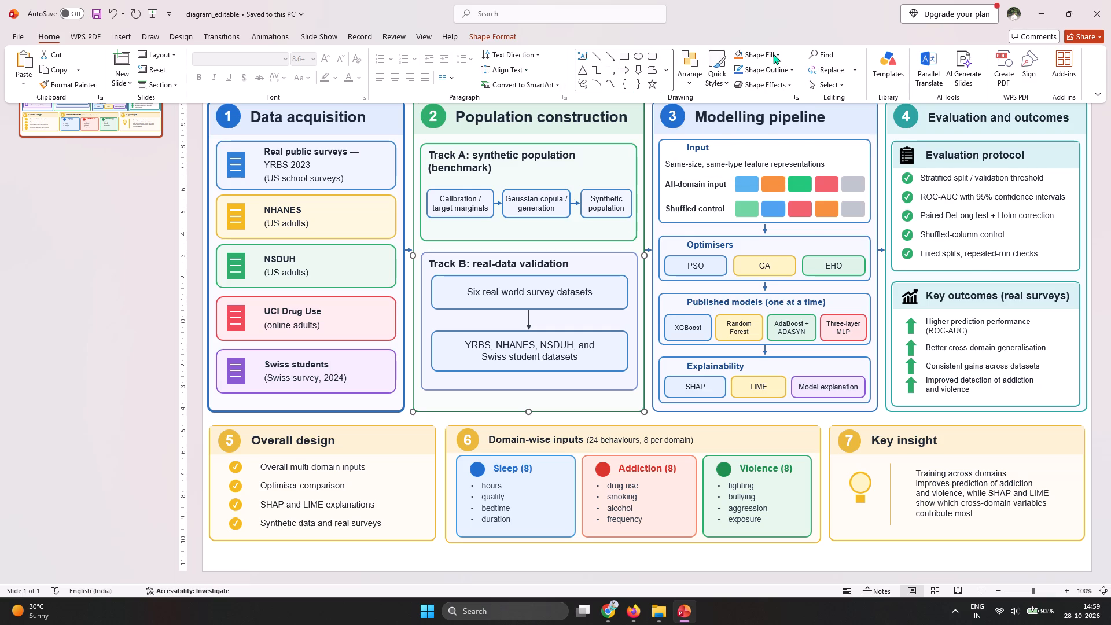
click(786, 67)
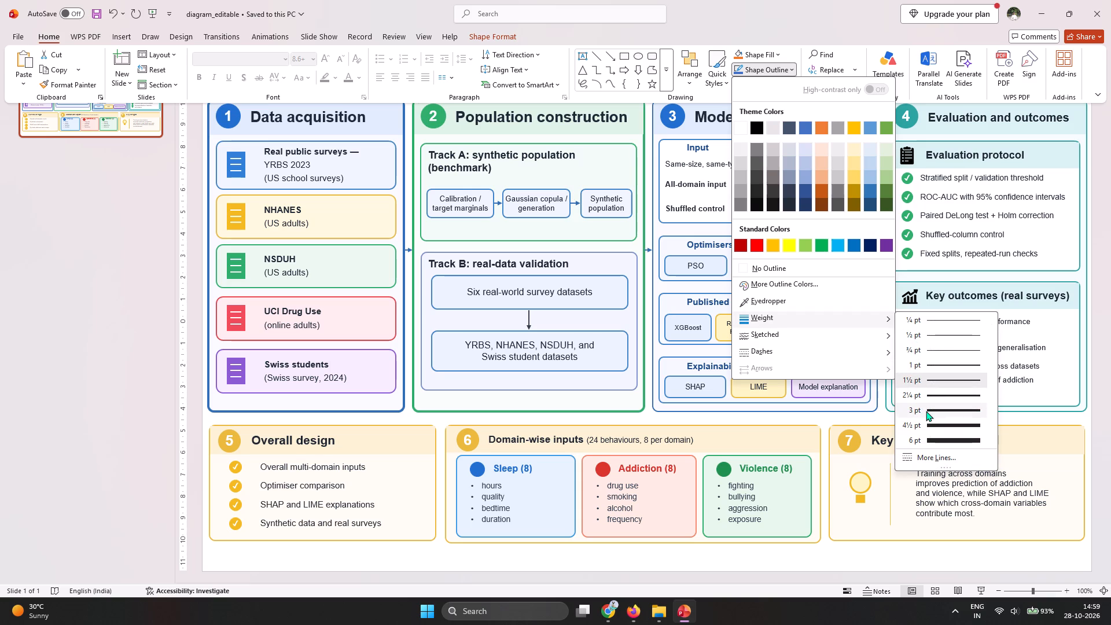
click(926, 411)
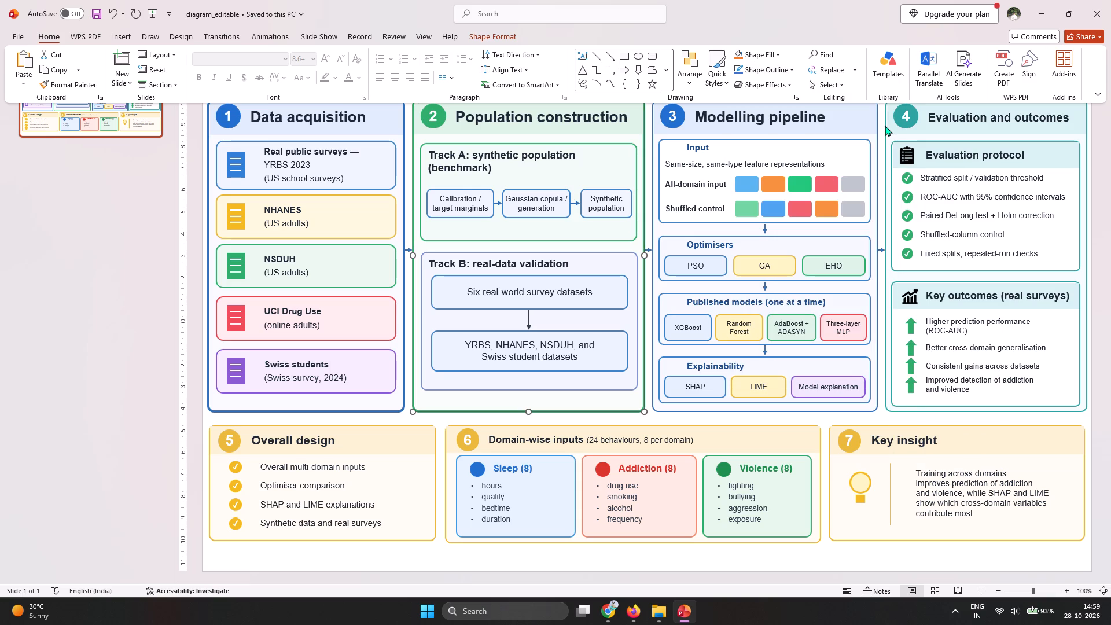
Set the outline weight of the outer Modelling pipeline panel to 3 pt.
click(878, 123)
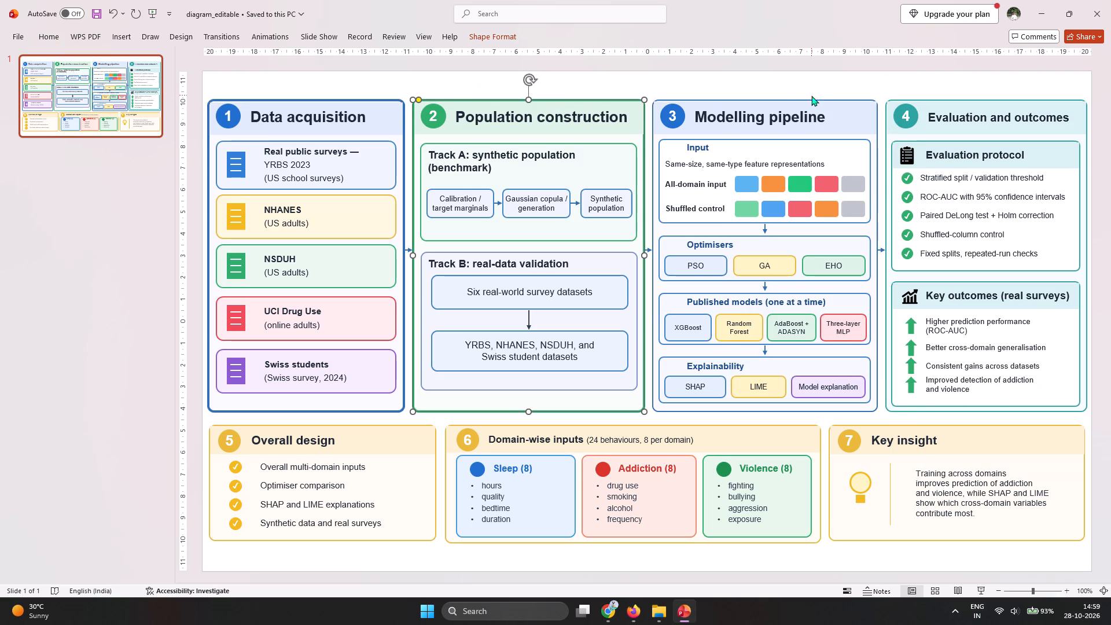
click(811, 98)
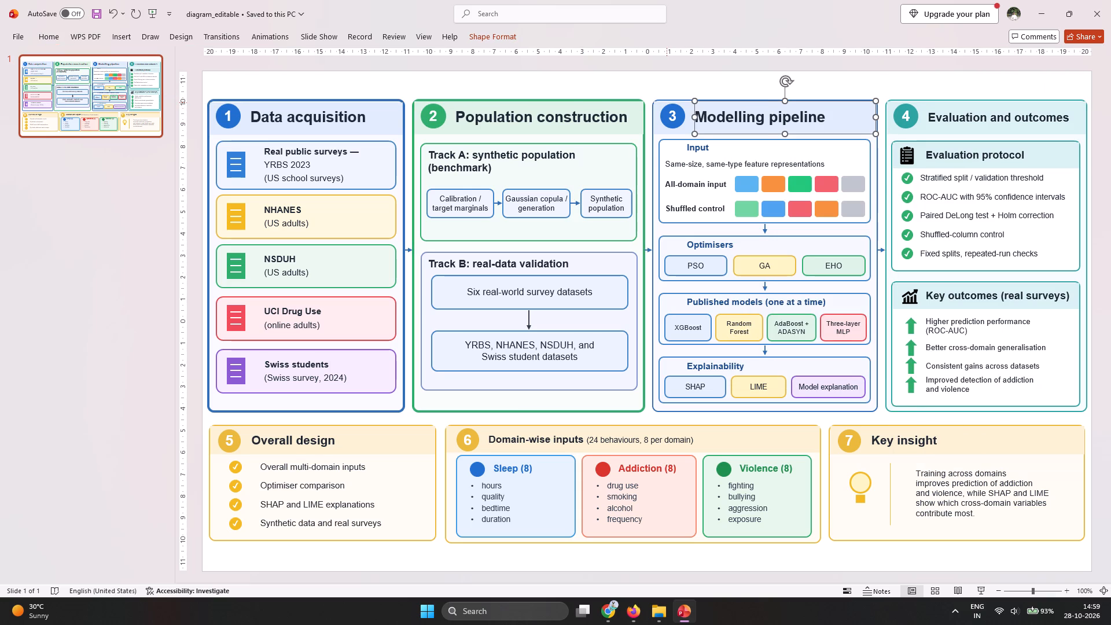
click(667, 102)
click(653, 182)
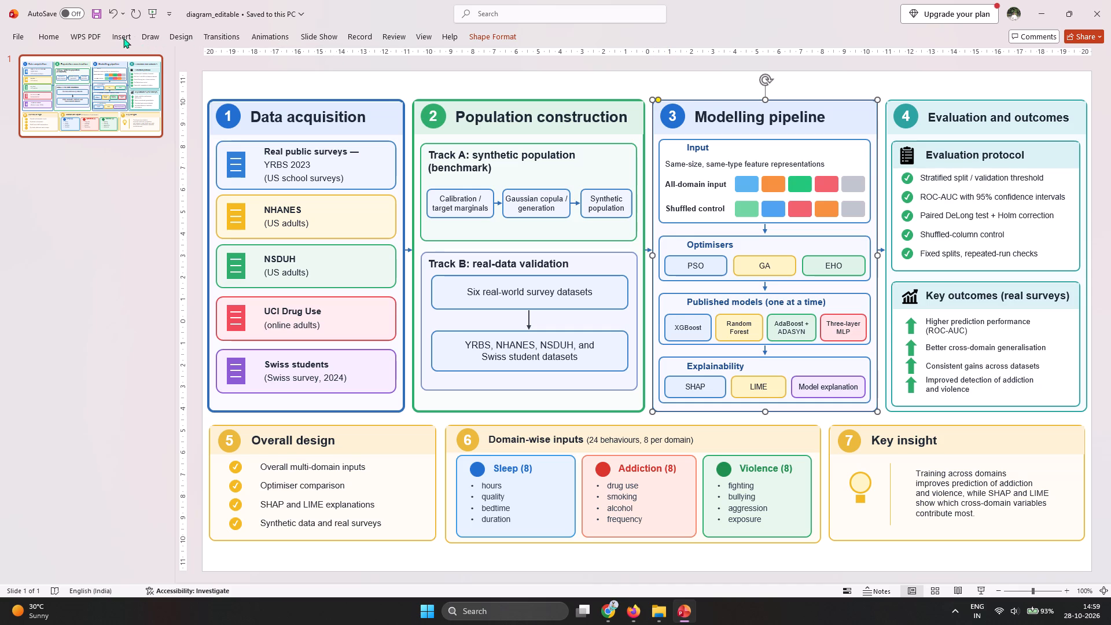
click(61, 39)
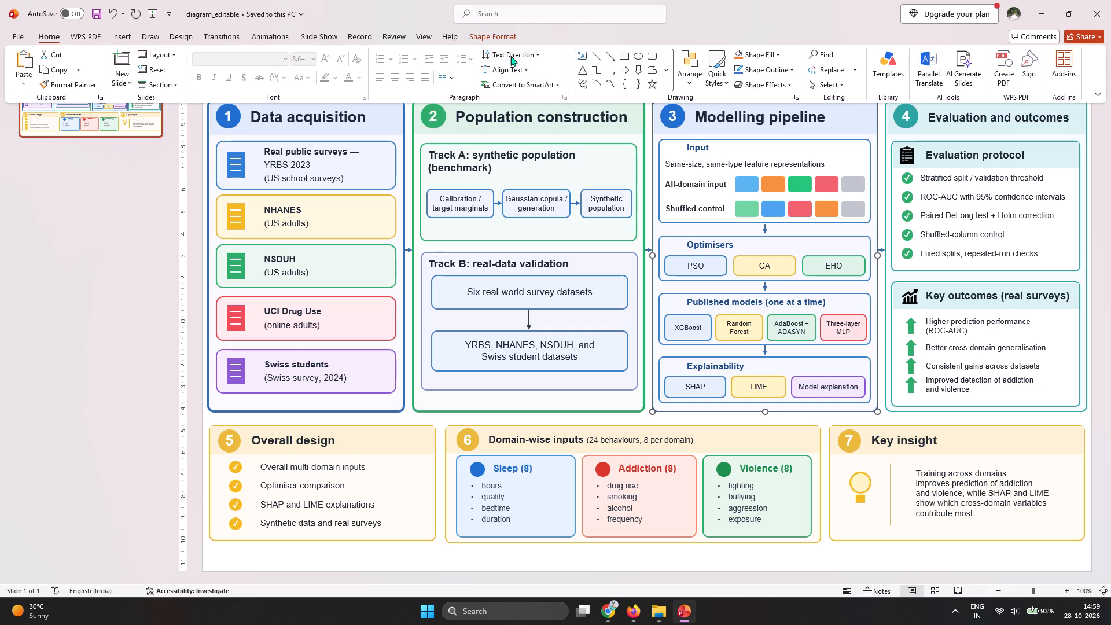
click(784, 68)
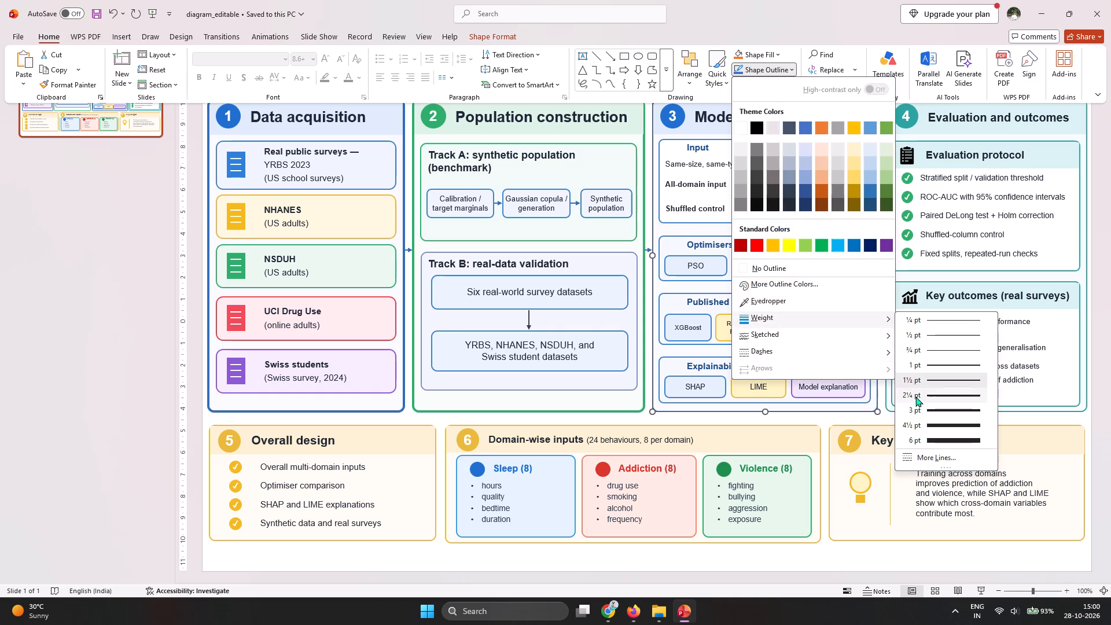
click(925, 408)
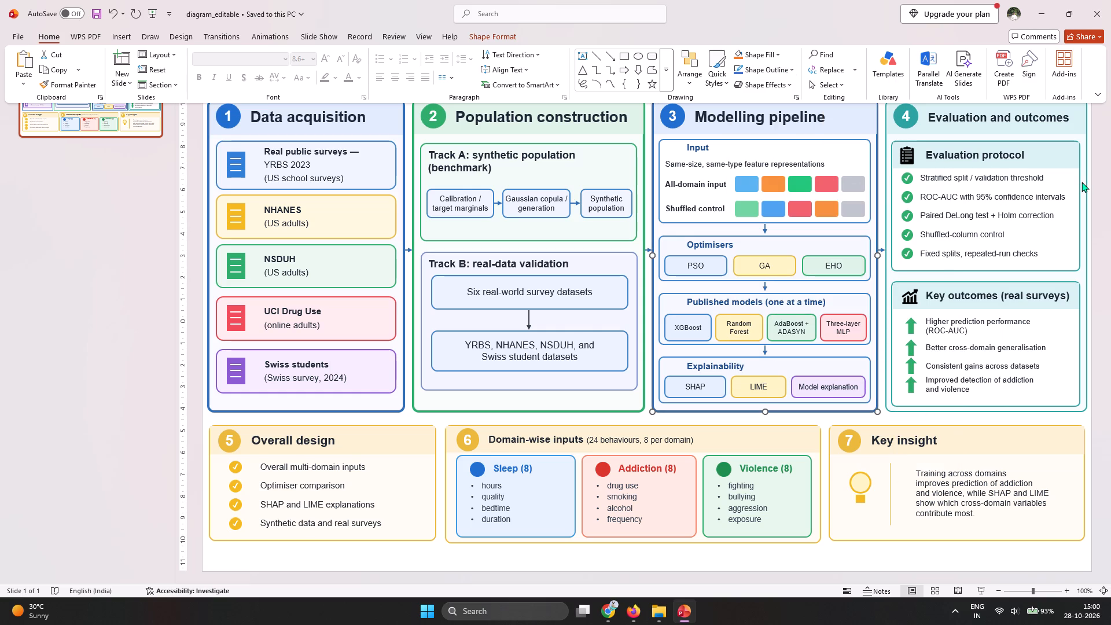
Set the outline weight of the outer Evaluation and outcomes panel to 3 pt.
click(1087, 181)
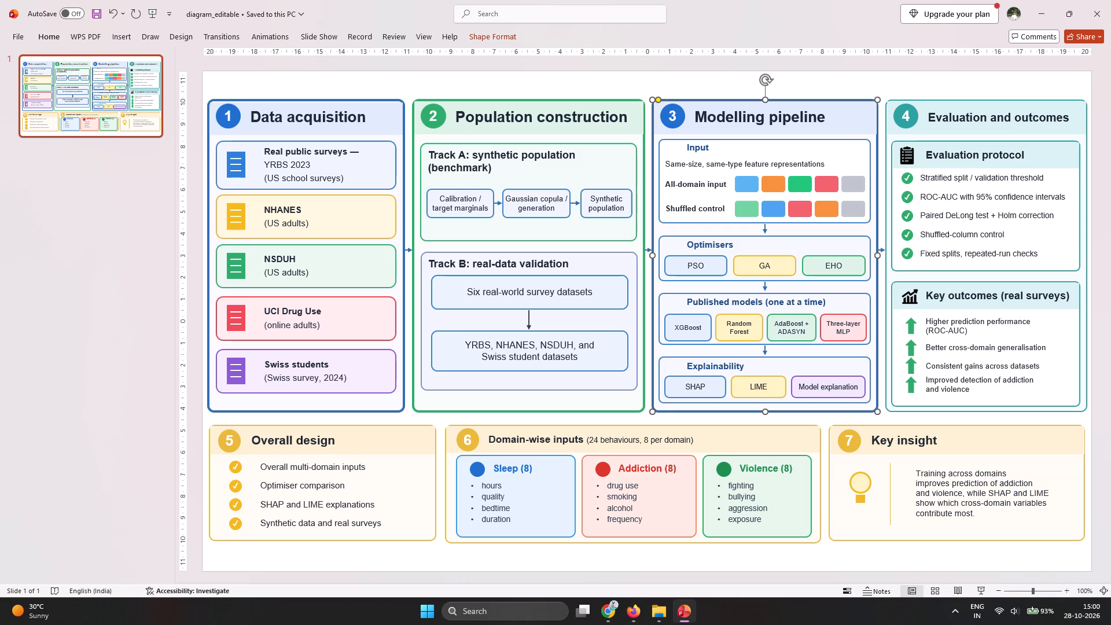
click(1087, 181)
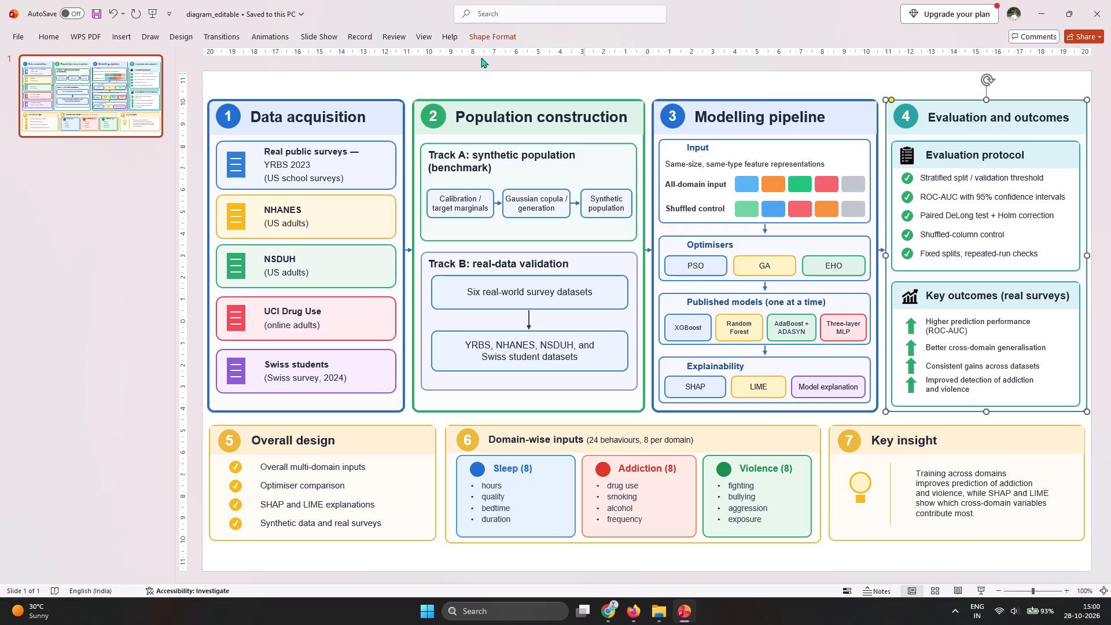
click(54, 35)
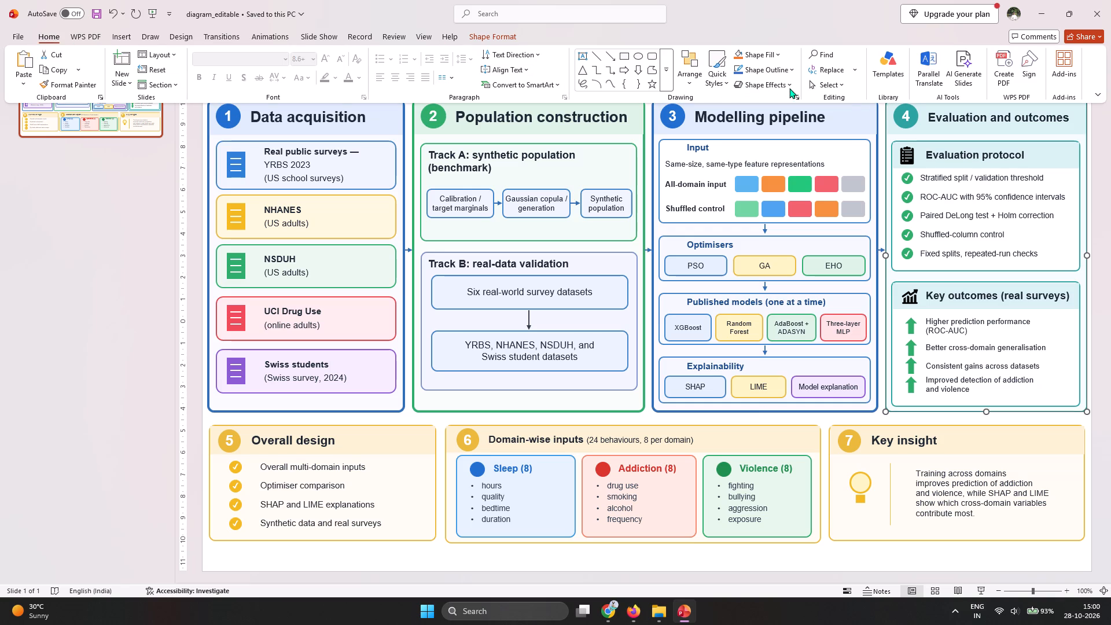
click(785, 75)
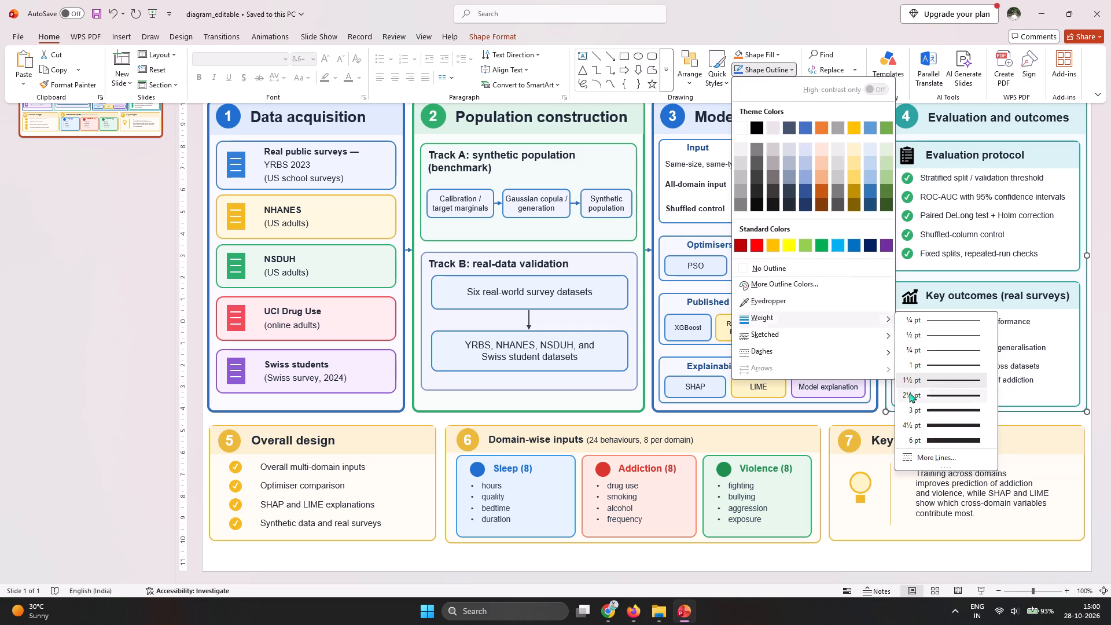
click(925, 405)
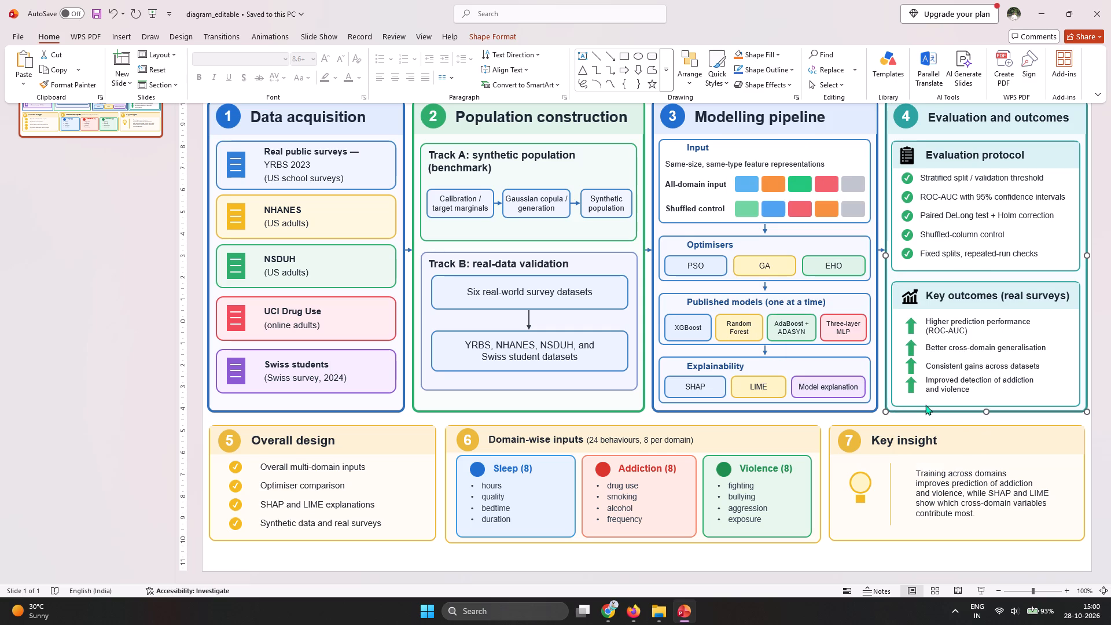
Nudge the outer Modelling pipeline panel around its header band and leave it slightly closer to Evaluation and outcomes.
click(881, 178)
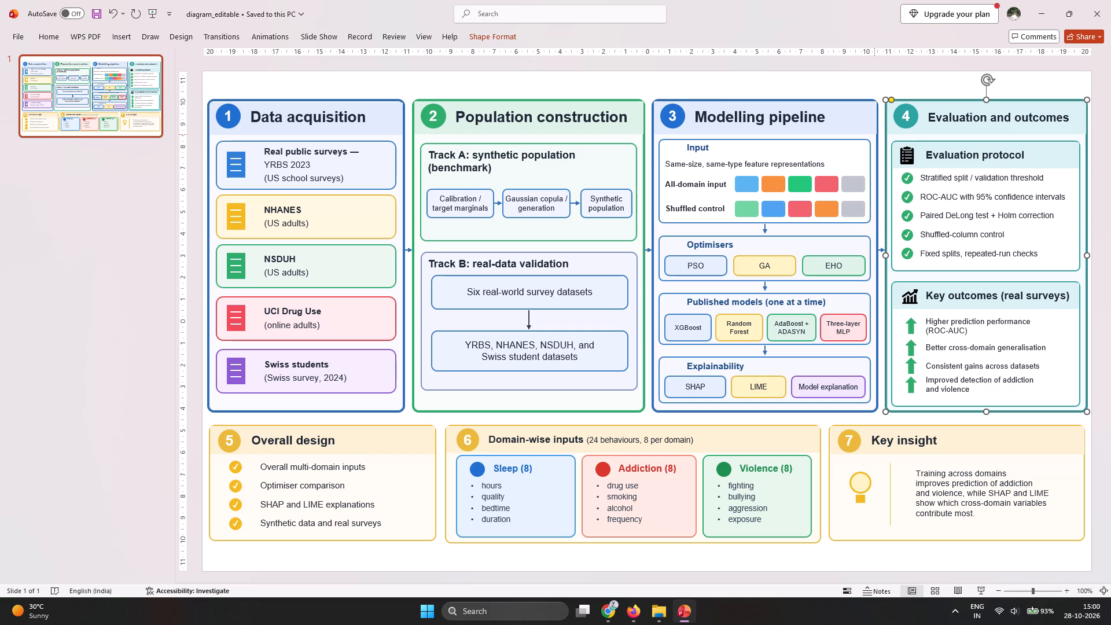
click(878, 131)
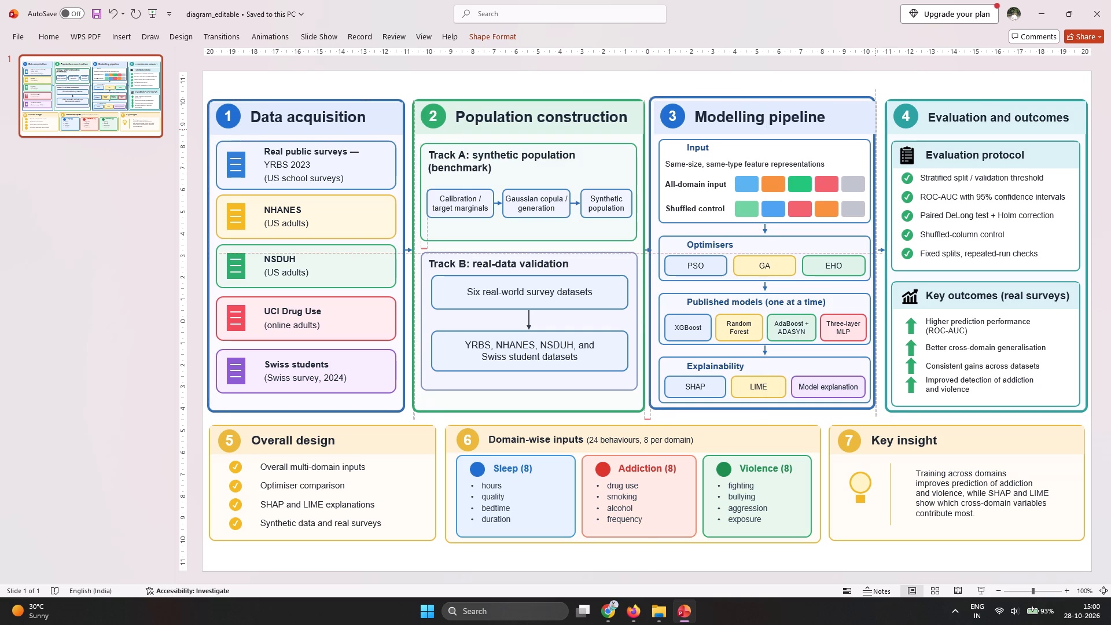
click(875, 159)
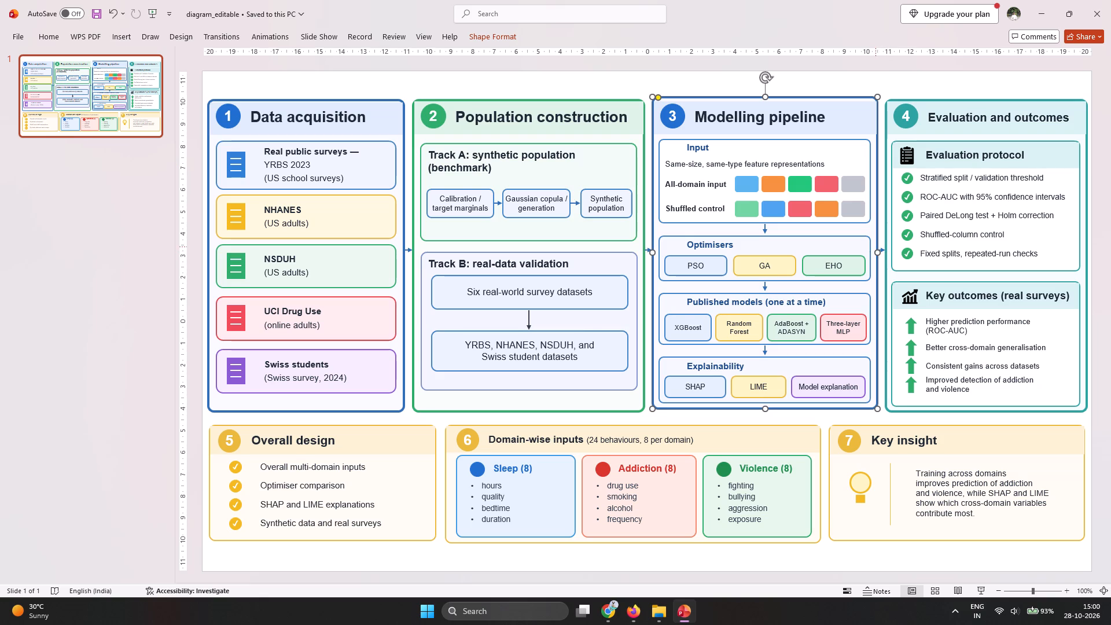
click(885, 79)
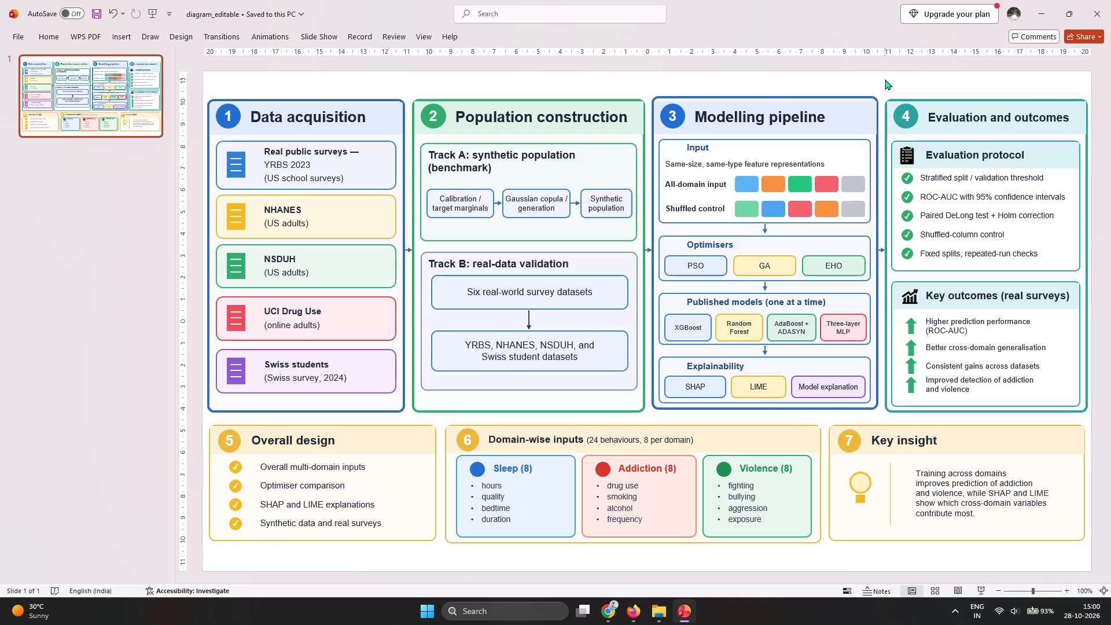
click(874, 112)
click(880, 152)
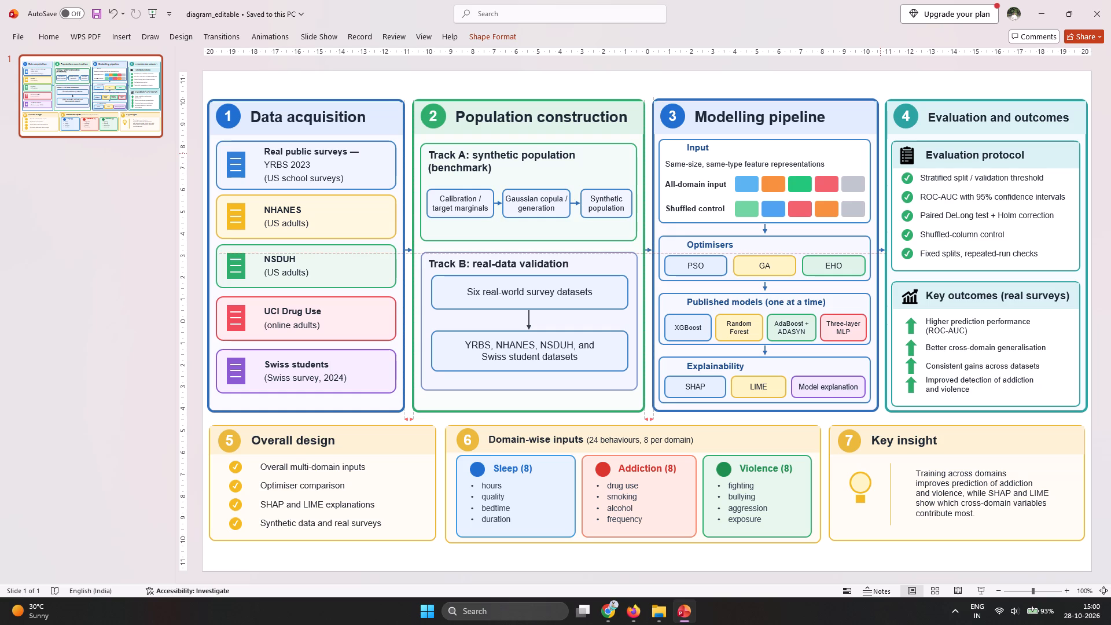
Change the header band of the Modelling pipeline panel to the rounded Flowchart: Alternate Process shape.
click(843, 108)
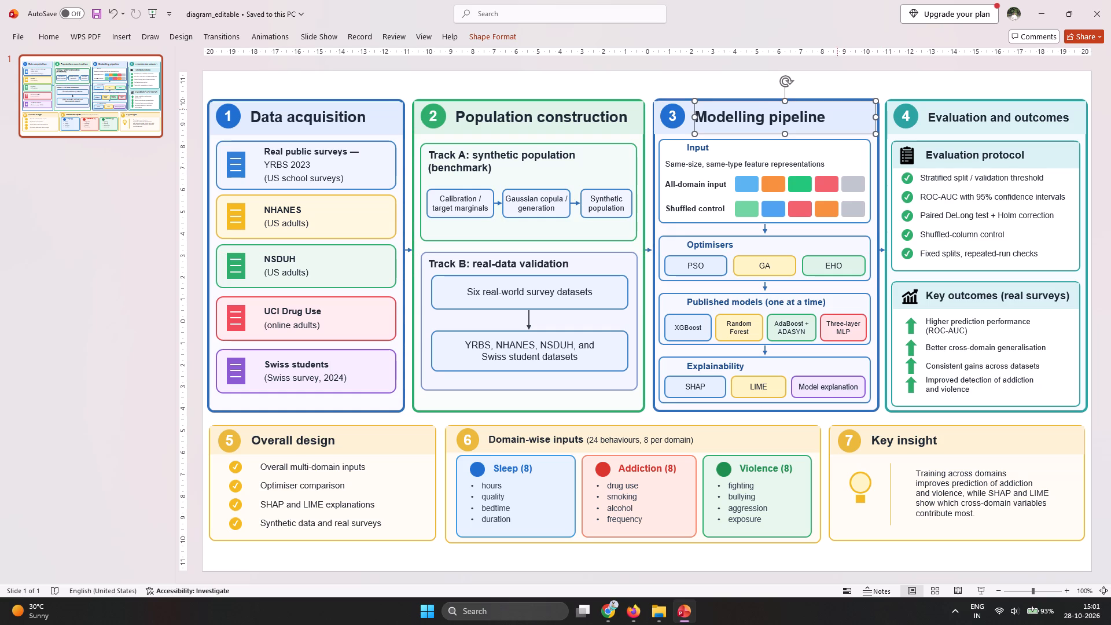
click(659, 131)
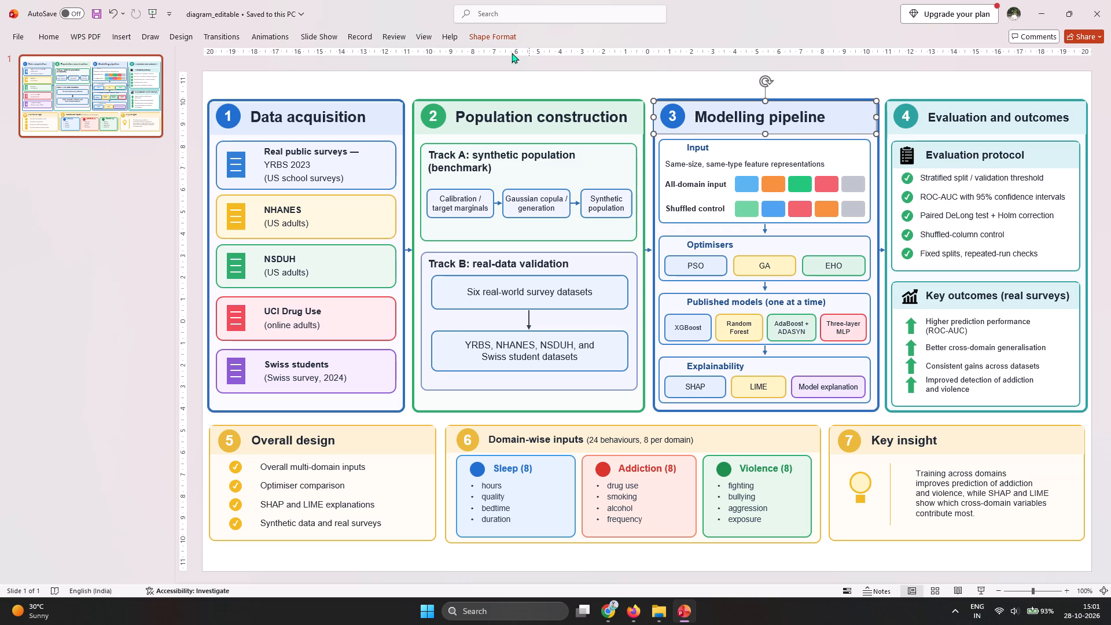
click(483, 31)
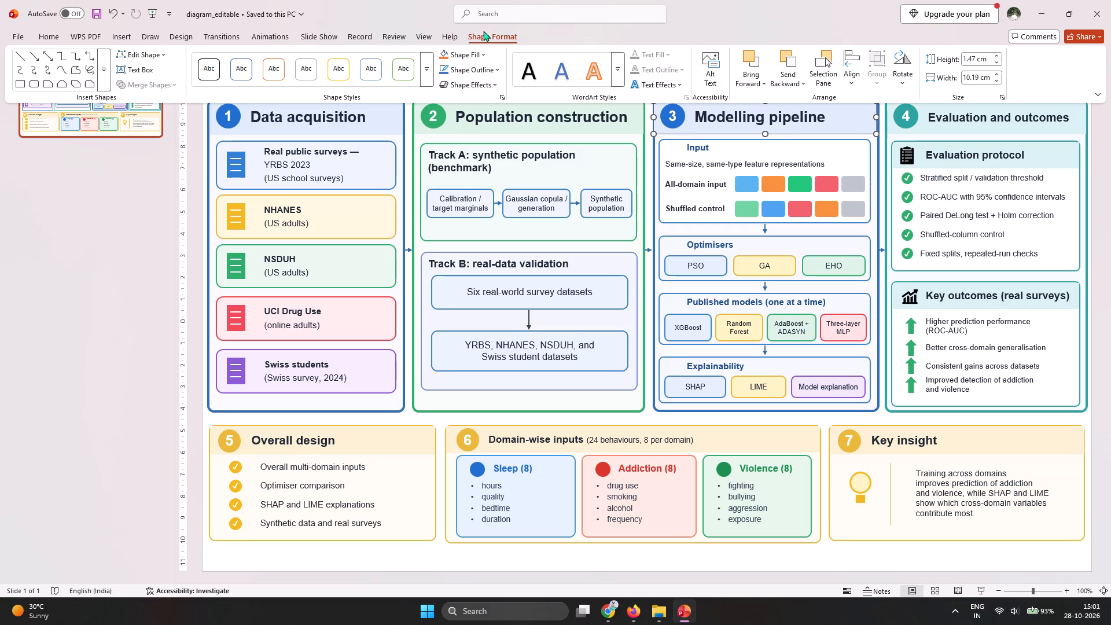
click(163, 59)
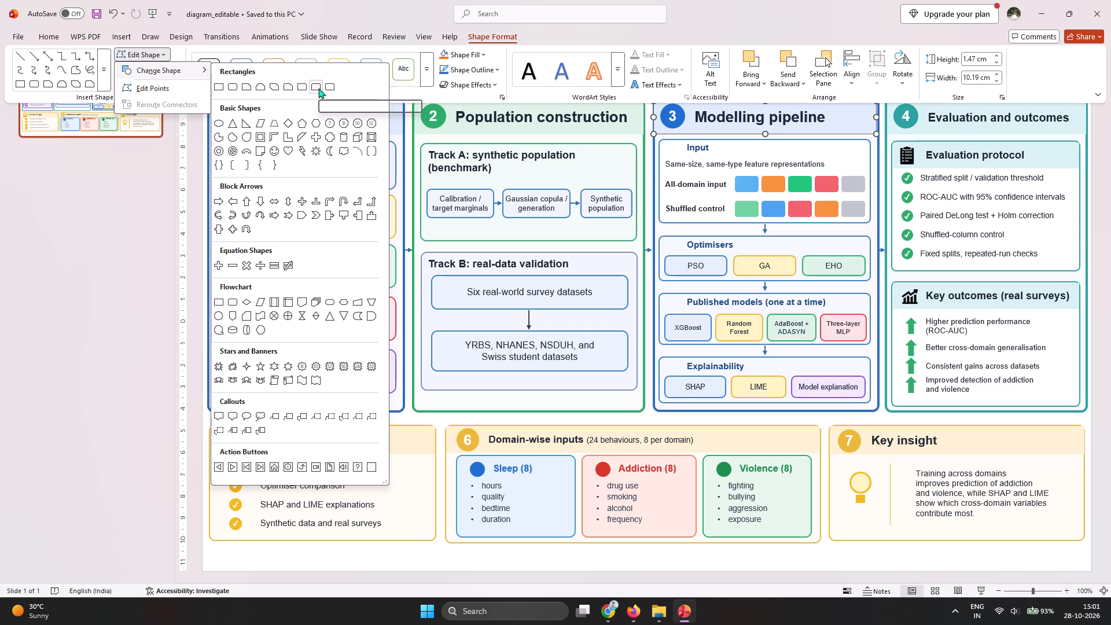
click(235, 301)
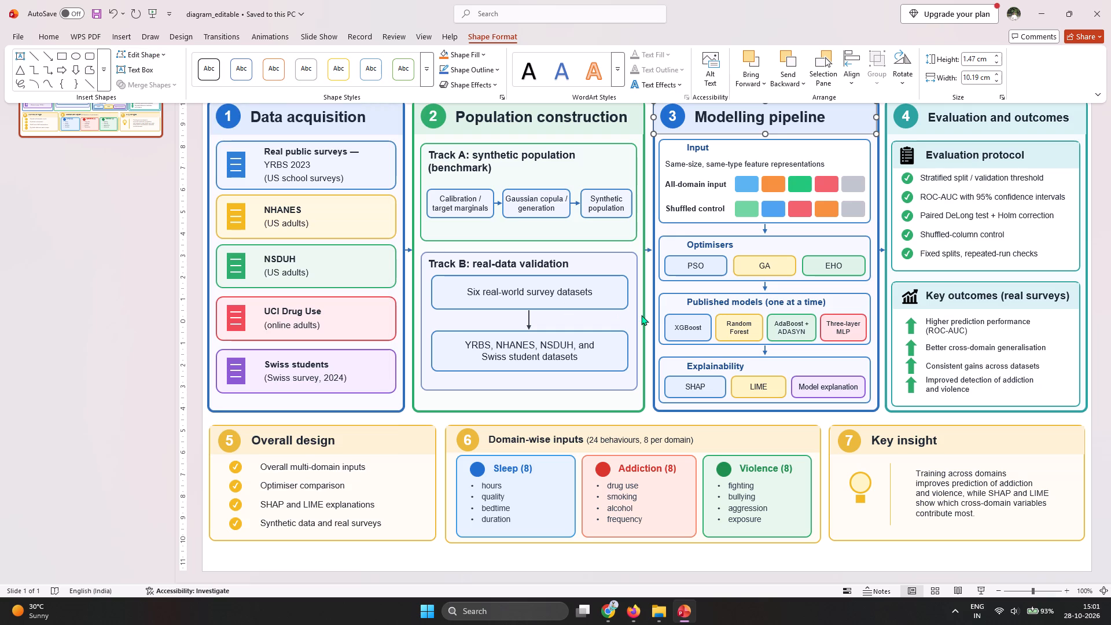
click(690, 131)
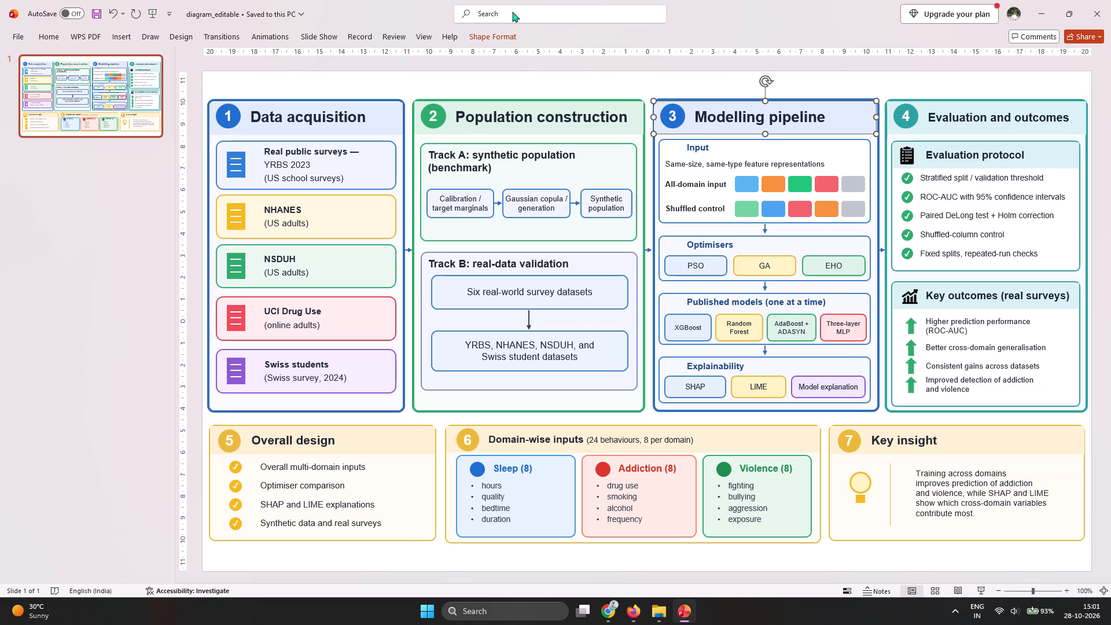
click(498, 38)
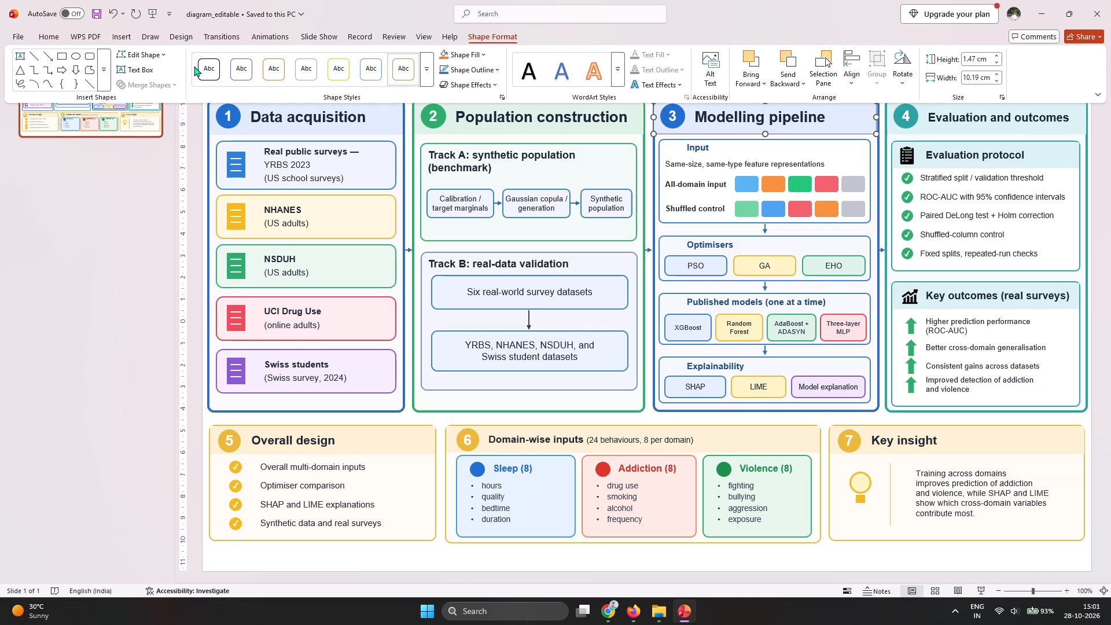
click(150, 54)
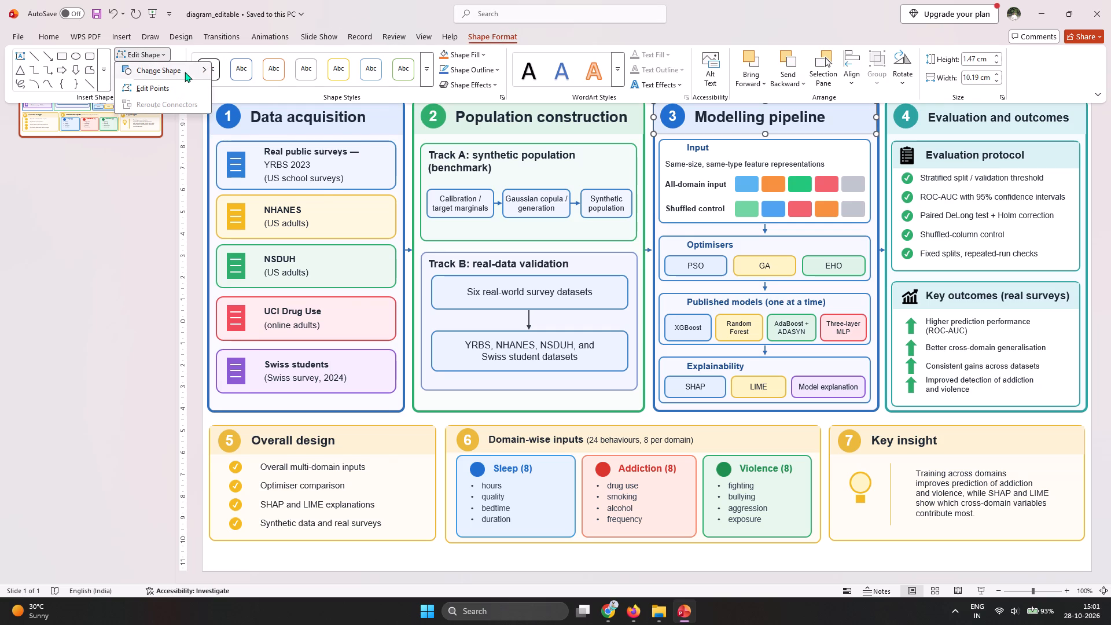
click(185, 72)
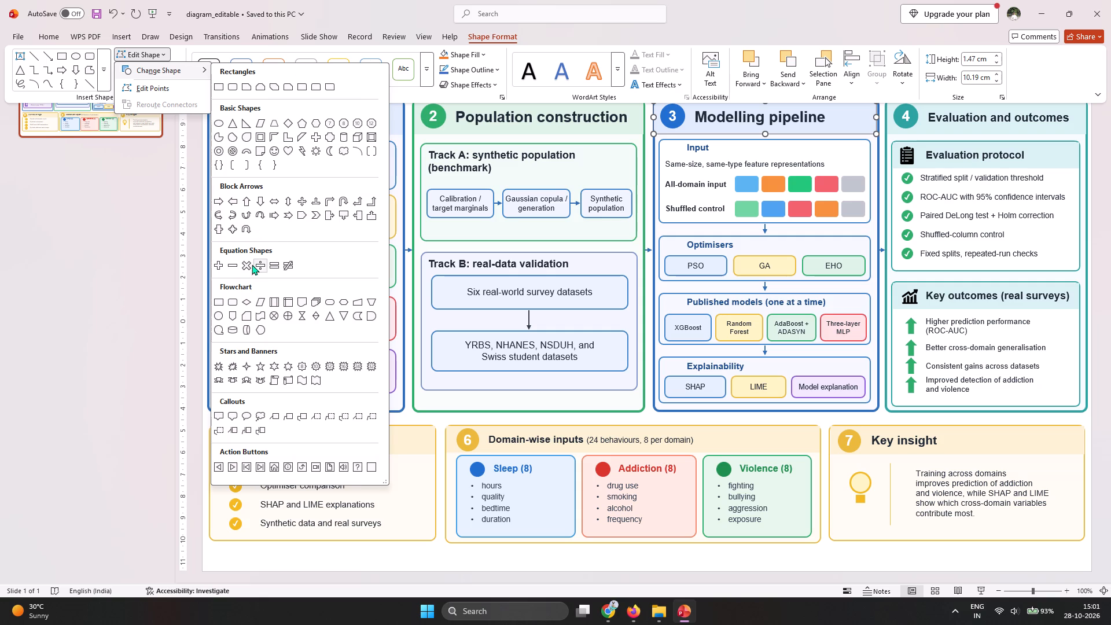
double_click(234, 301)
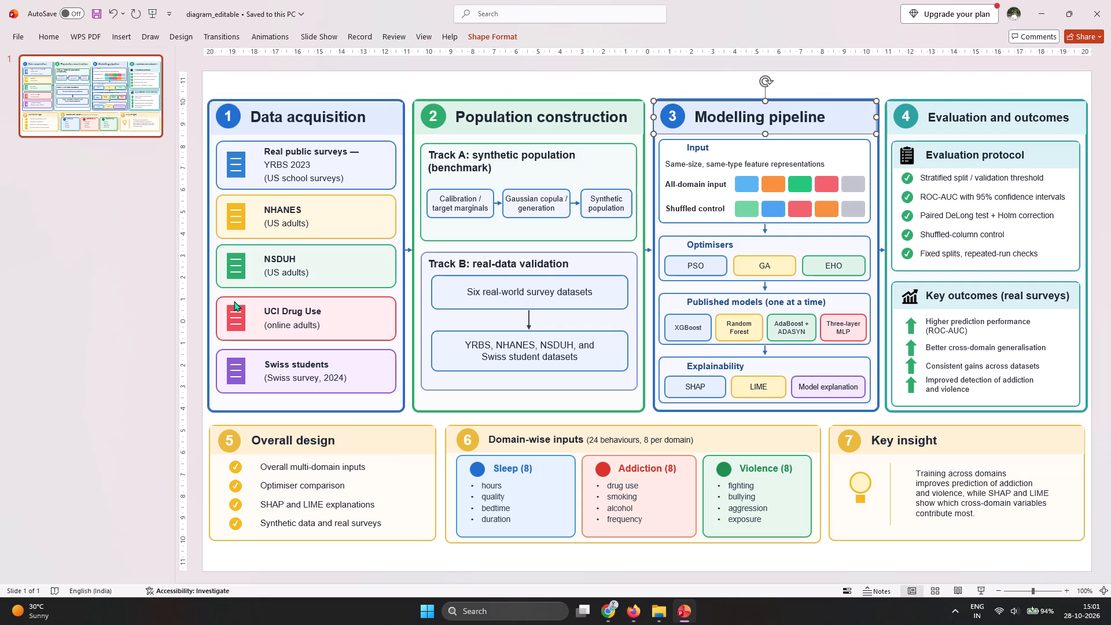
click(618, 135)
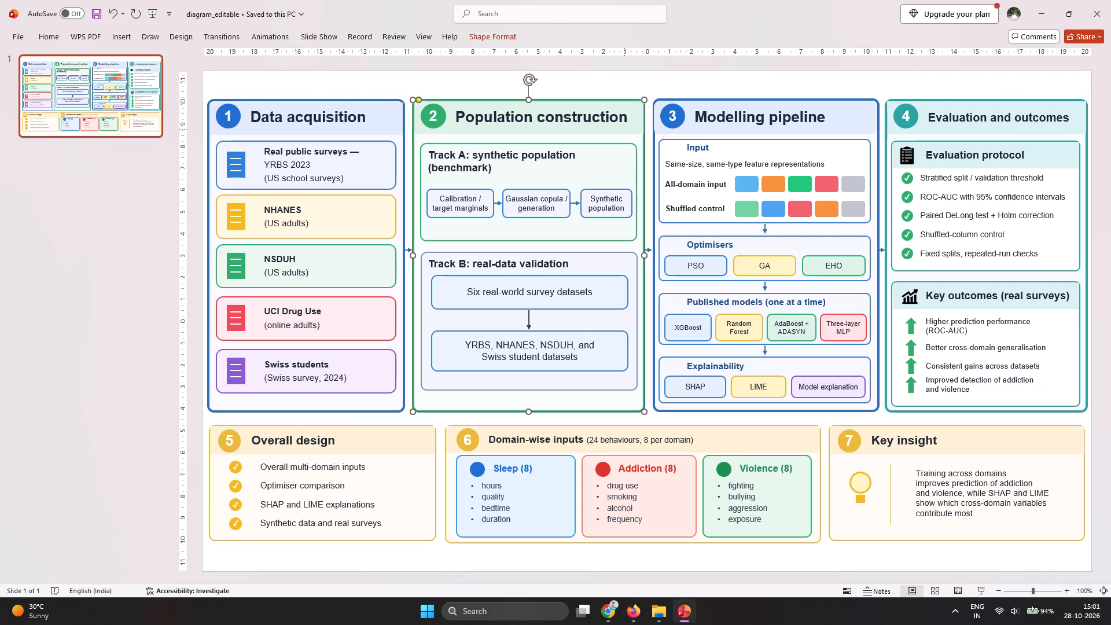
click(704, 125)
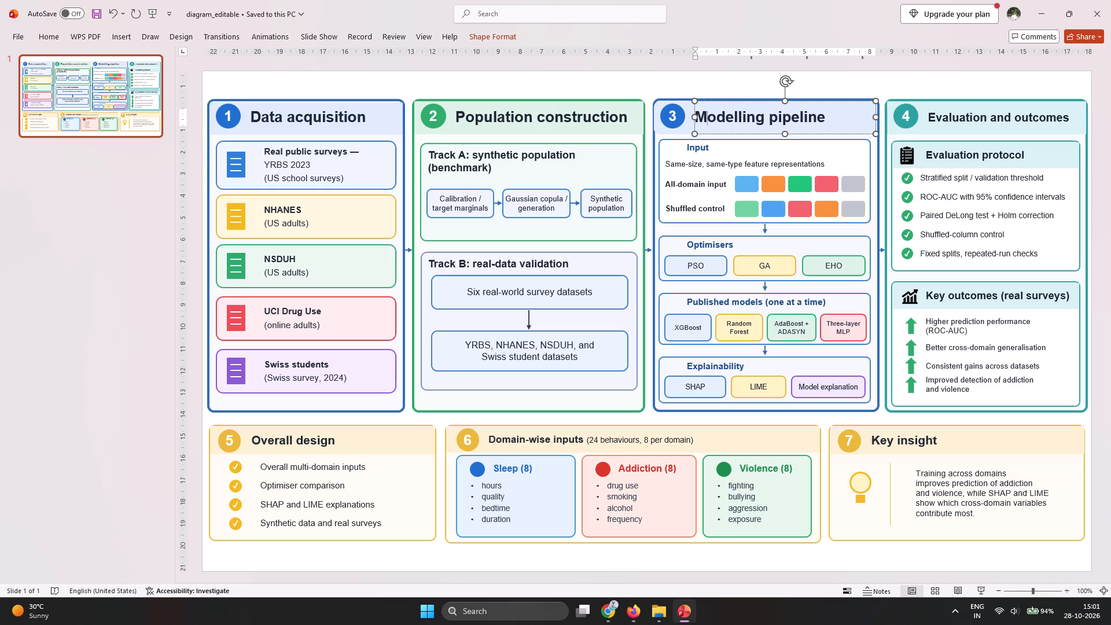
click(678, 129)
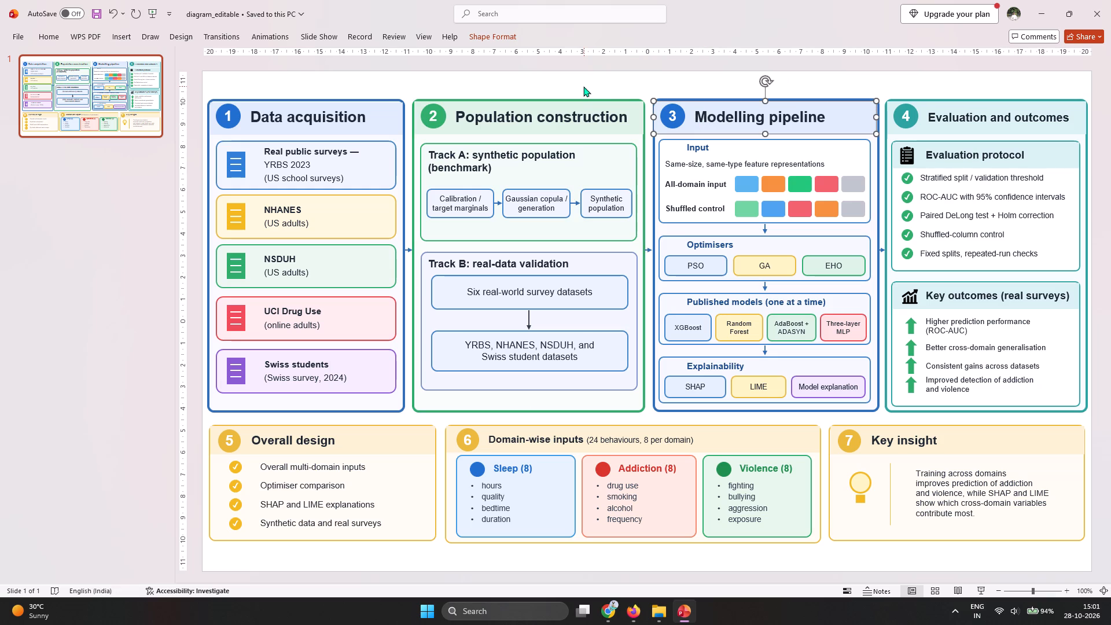
Undo the recent header band and panel edits back to before the 3 pt outlines on the four numbered upper panels.
click(583, 86)
key(ctrl+z)
key(ctrl+z)
key(ctrl+z)
key(ctrl+z)
key(ctrl+z)
key(ctrl+z)
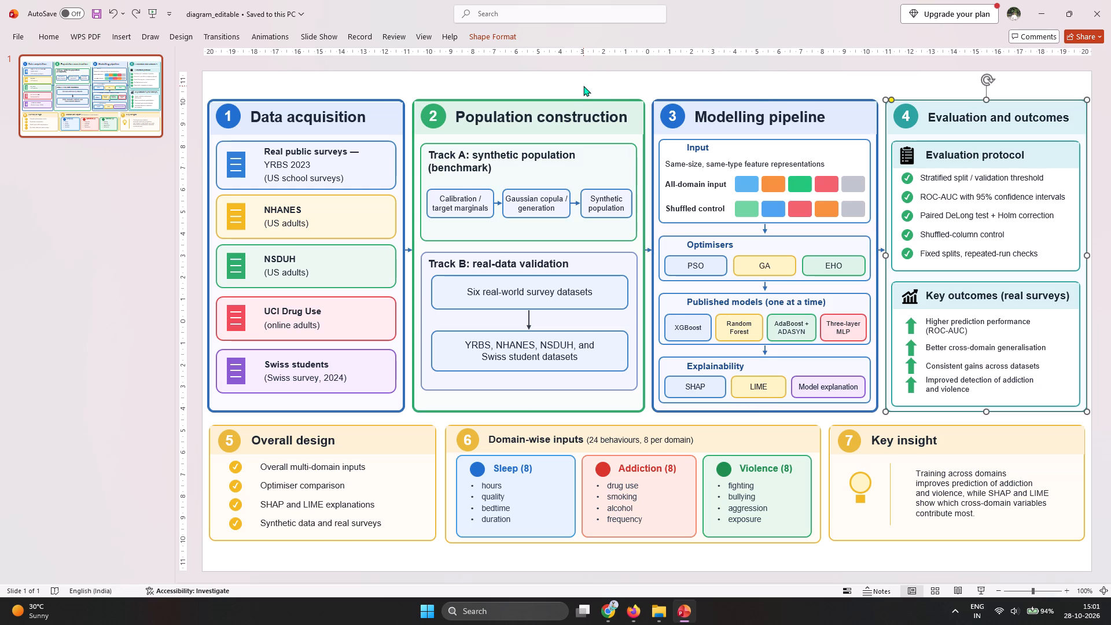
key(ctrl+z)
key(ctrl+z)
key(ctrl+z)
key(ctrl+z)
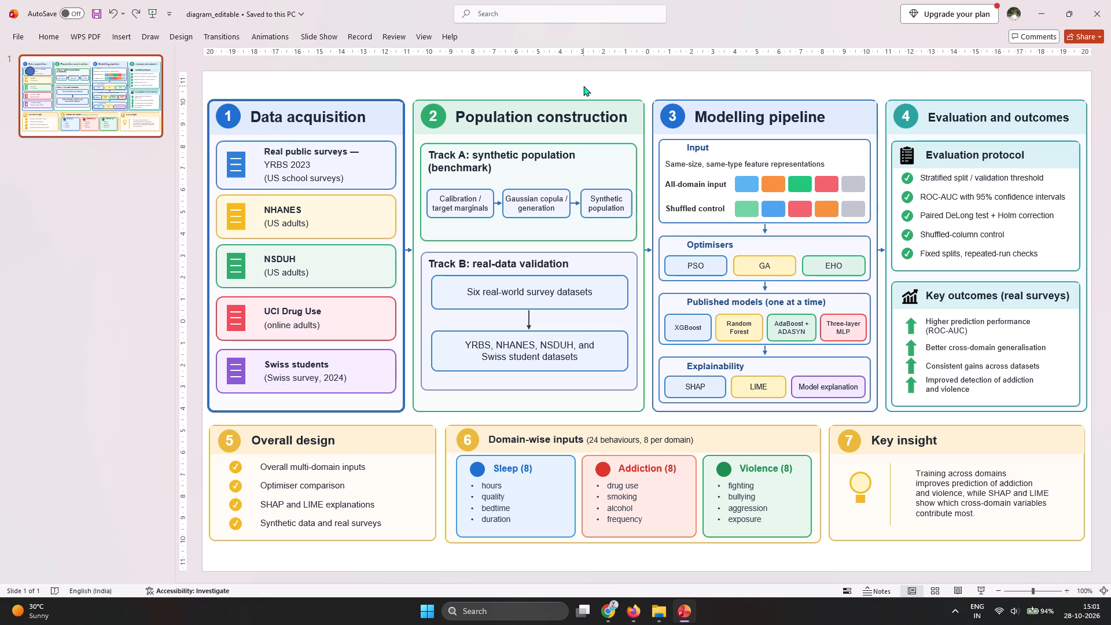
key(ctrl+z)
key(ctrl+z)
key(ctrl+z)
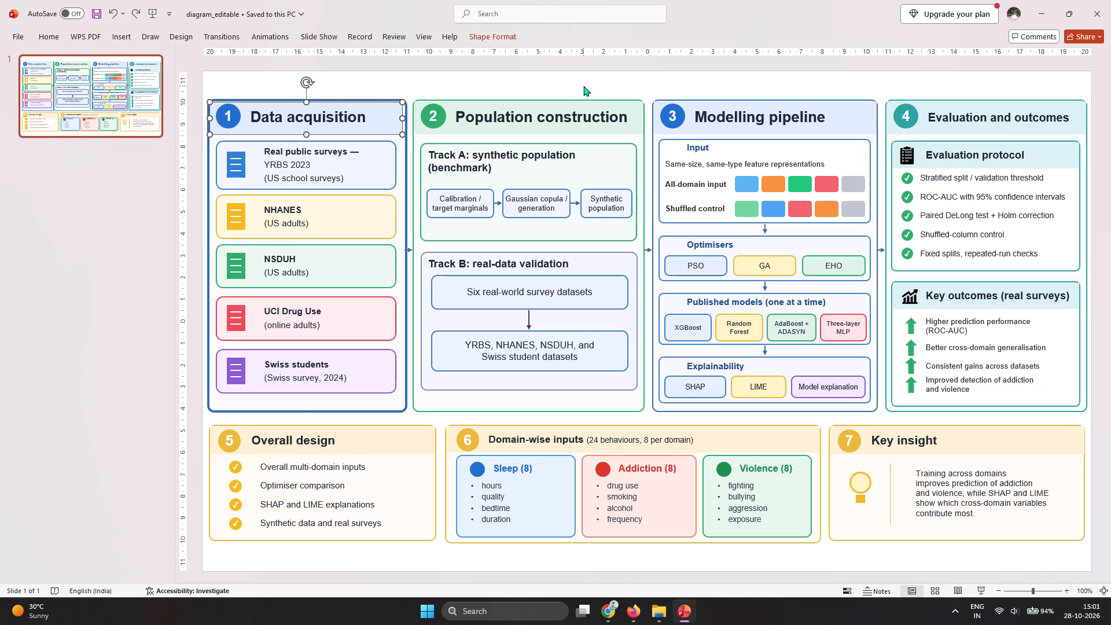
key(ctrl+z)
key(ctrl+z)
key(ctrl+z)
key(ctrl+z)
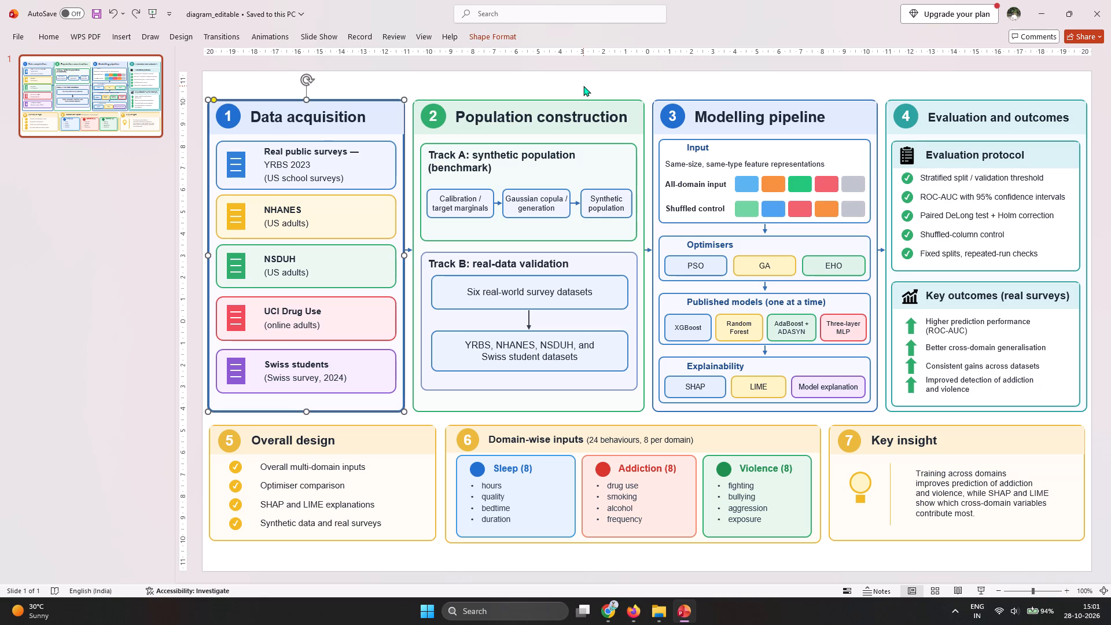
key(ctrl+z)
key(ctrl+z)
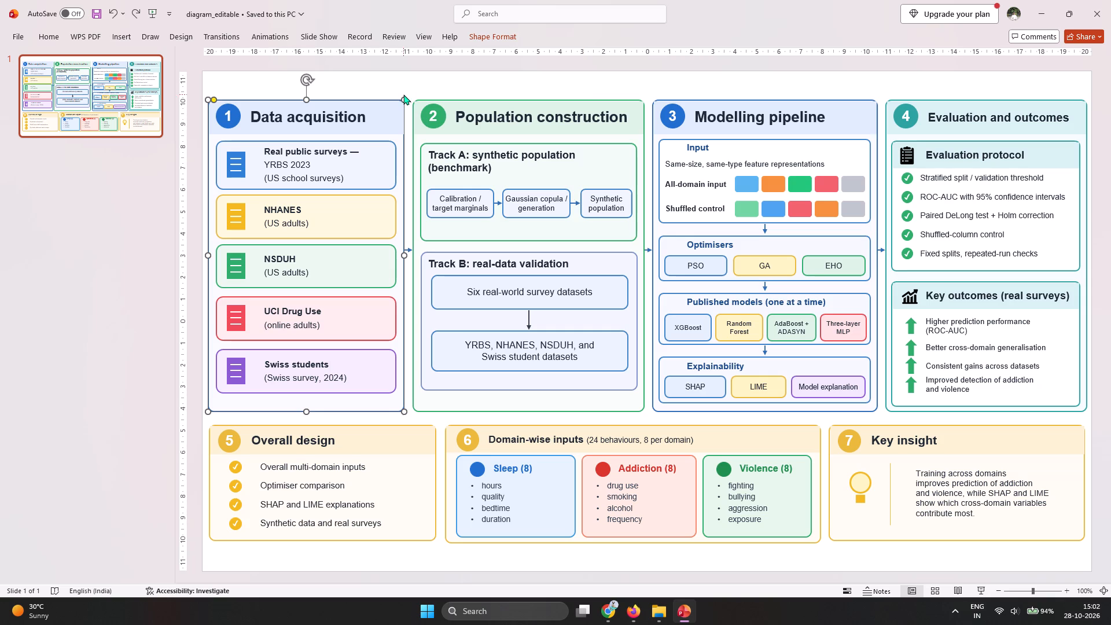
Change the header band of the Data acquisition panel to the rounded Flowchart: Alternate Process shape.
click(377, 116)
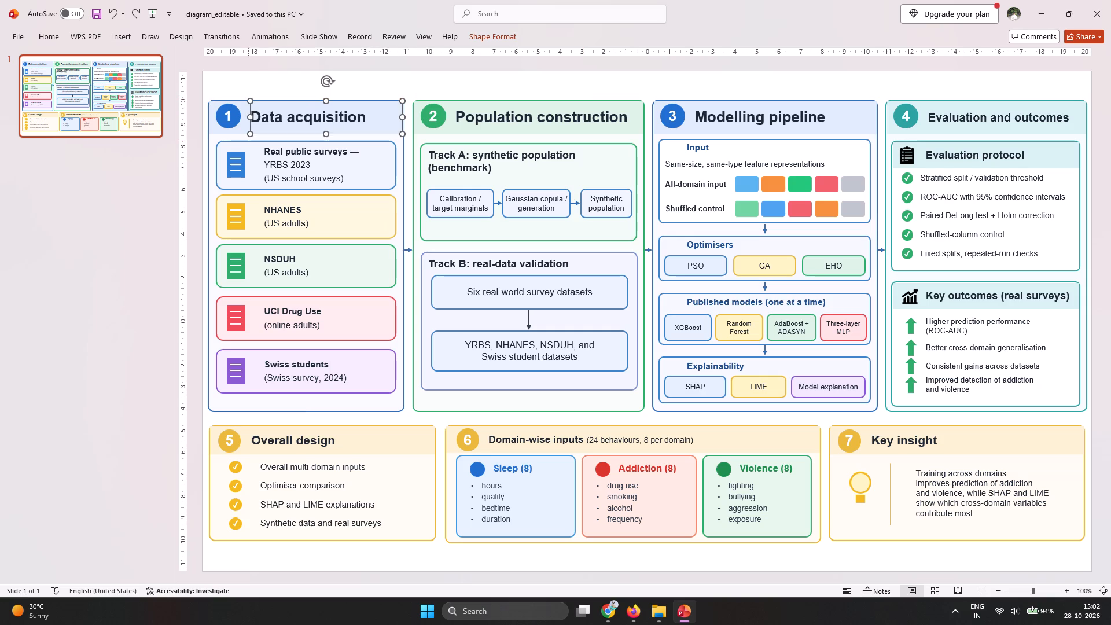
click(212, 130)
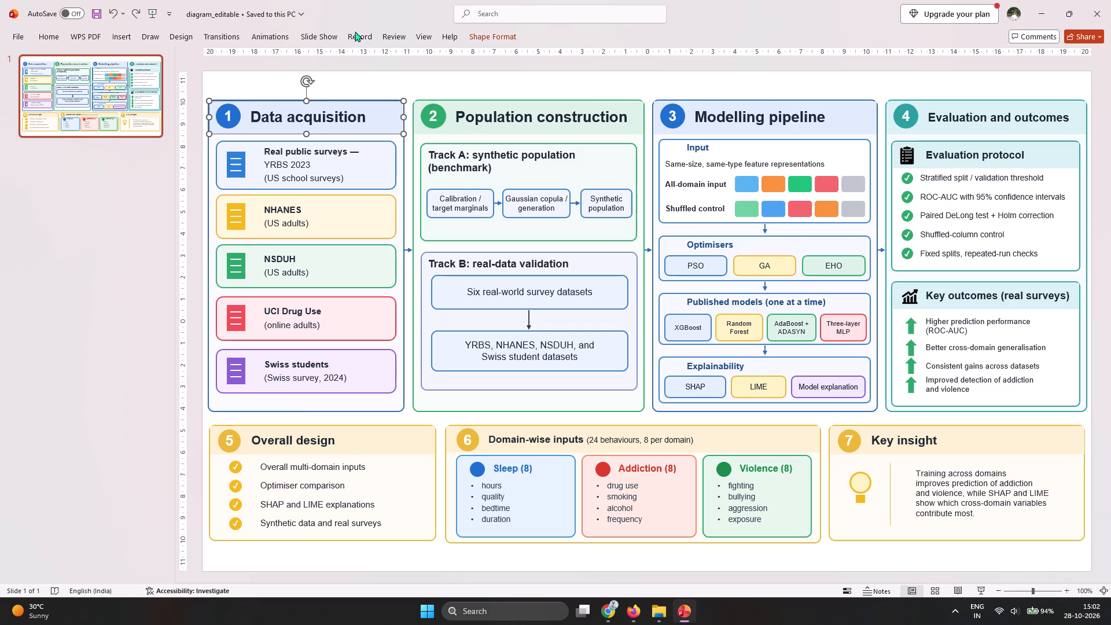
click(487, 35)
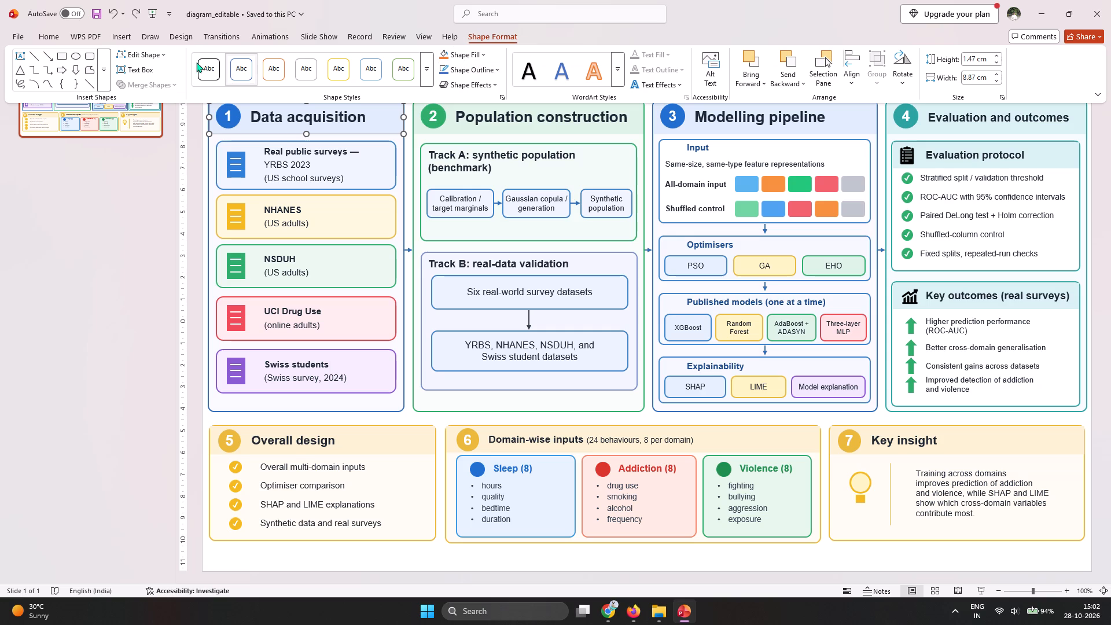
click(160, 53)
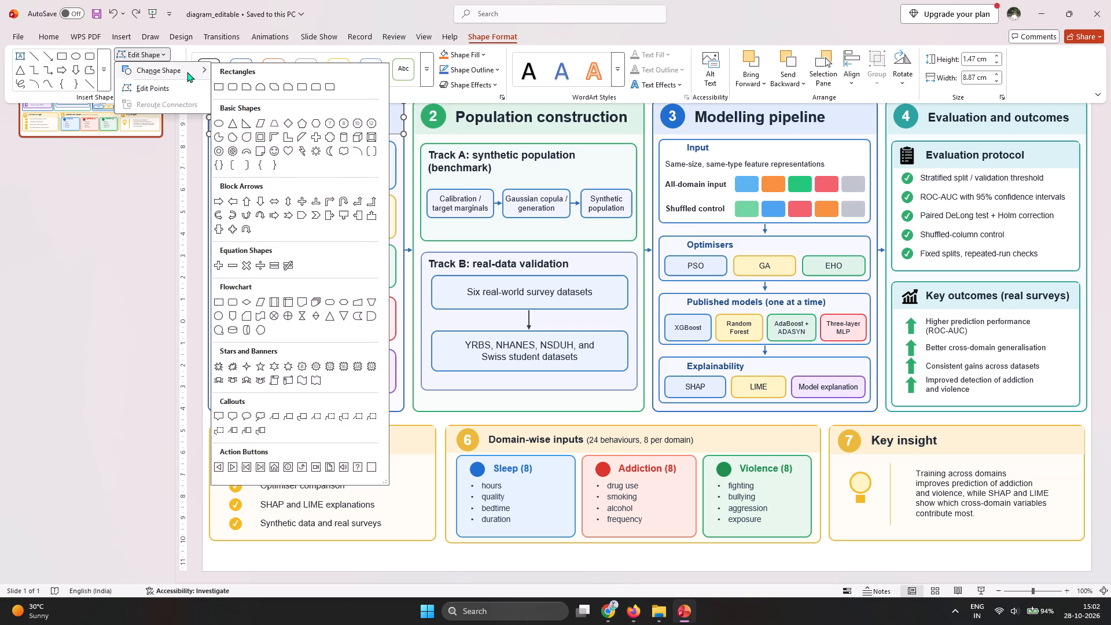
click(236, 306)
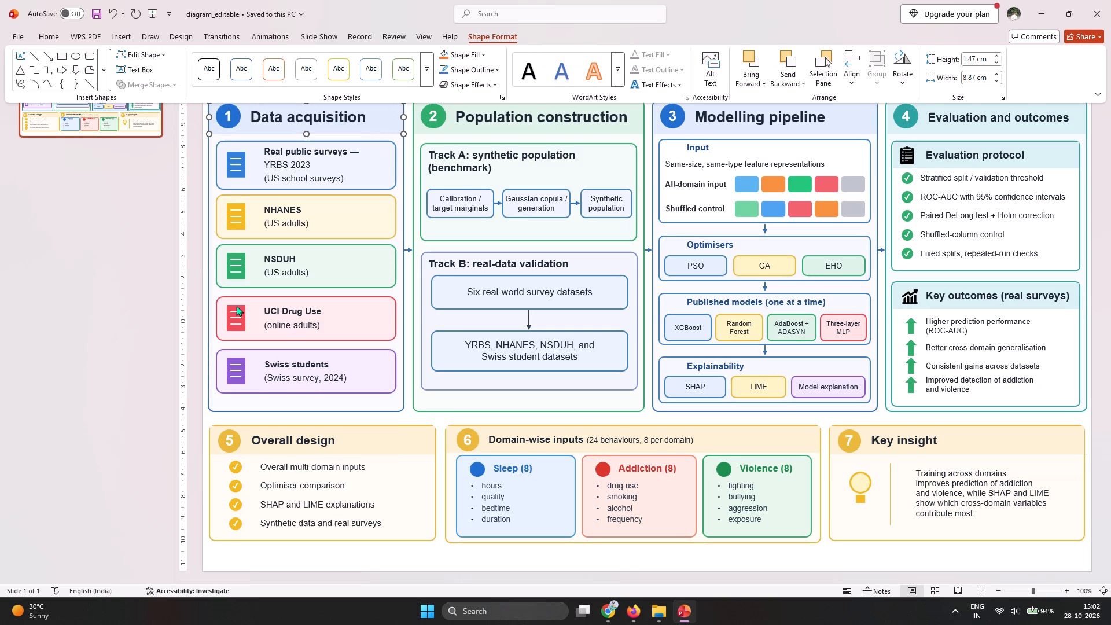
click(93, 258)
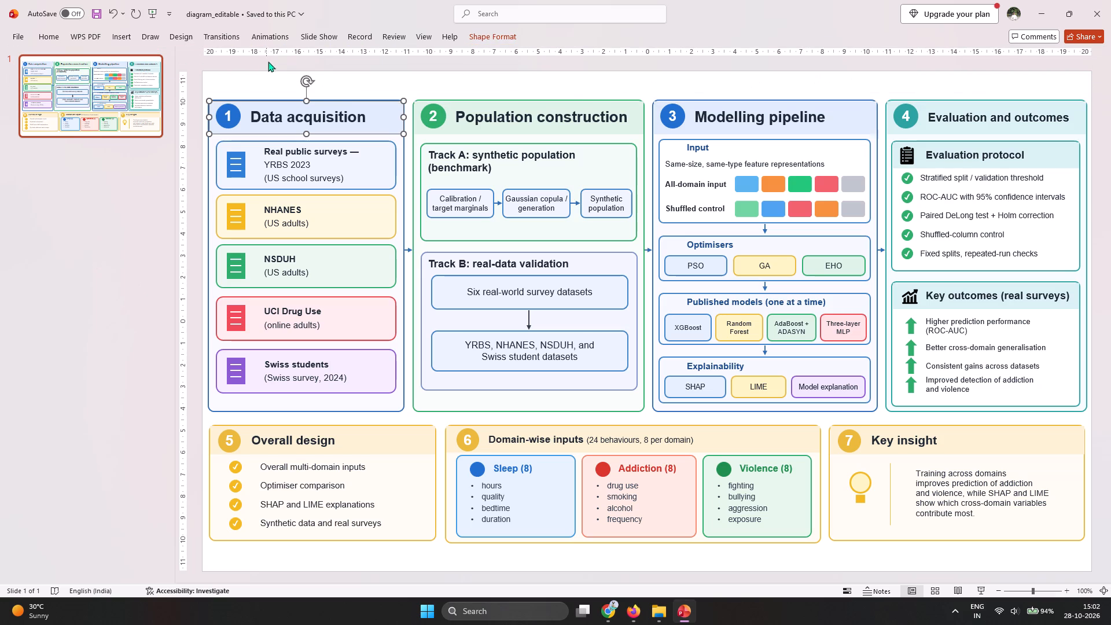
click(252, 90)
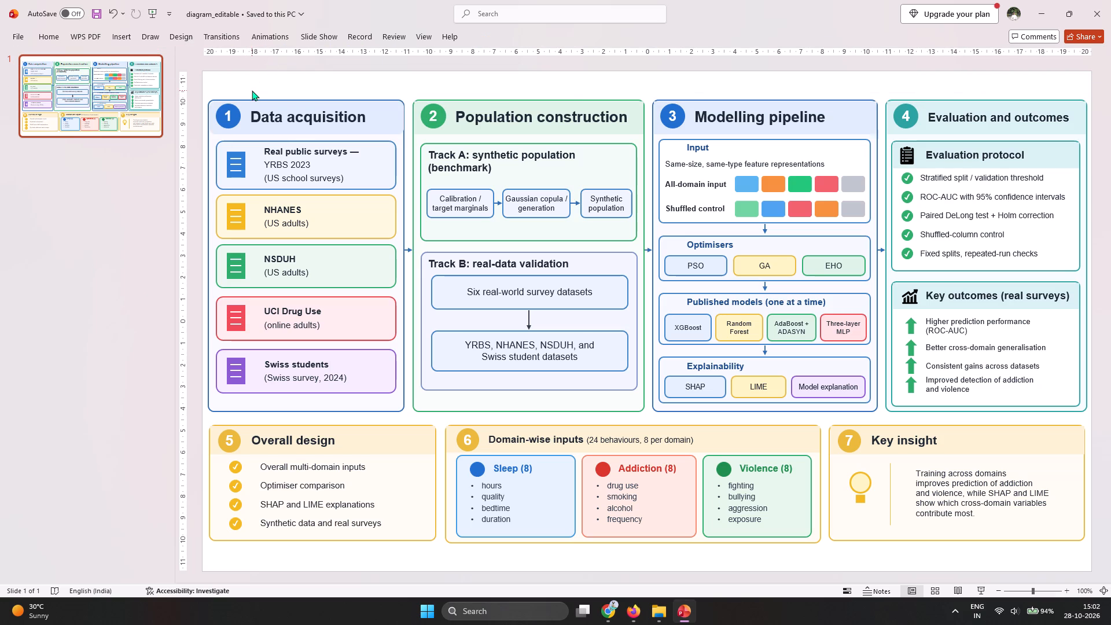
Narrow the Data acquisition header band slightly from its right edge so it sits inside the panel outline.
click(379, 117)
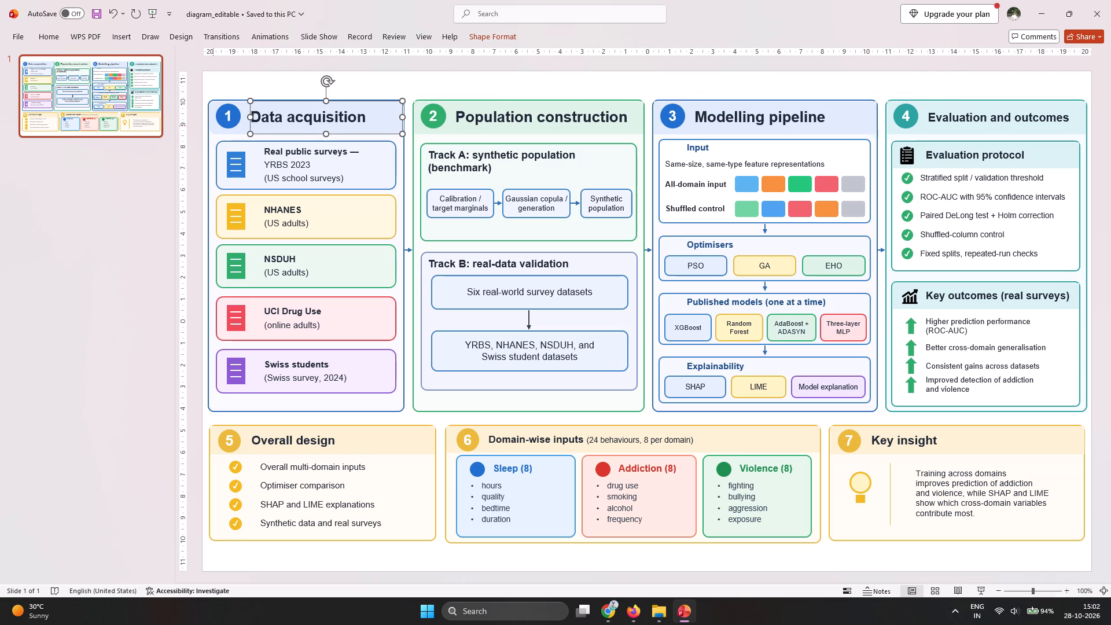
click(212, 126)
click(402, 116)
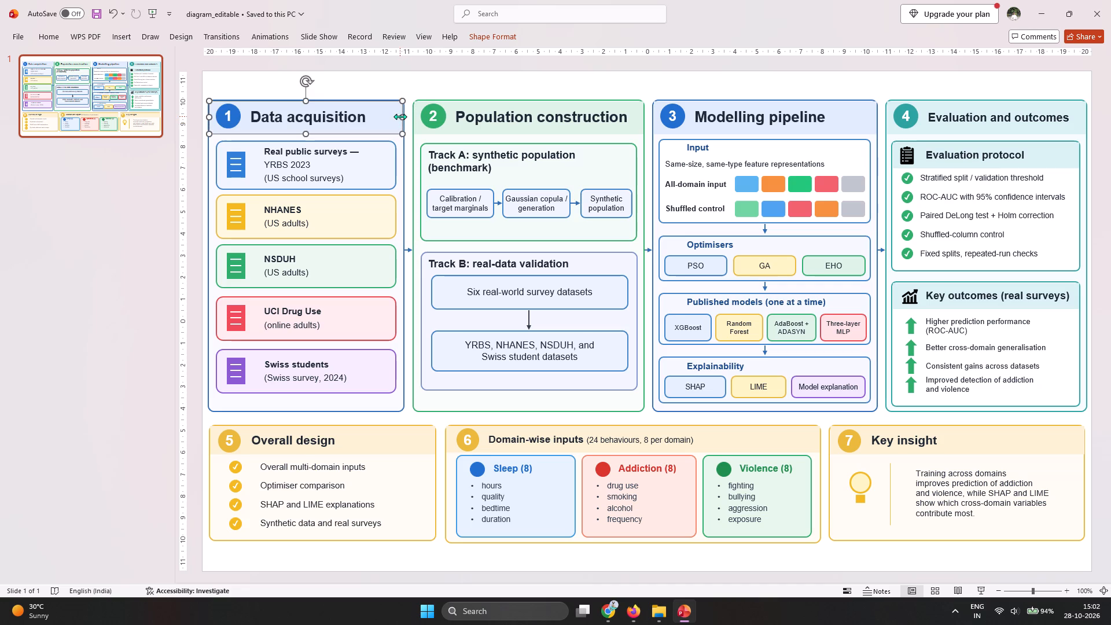
click(422, 80)
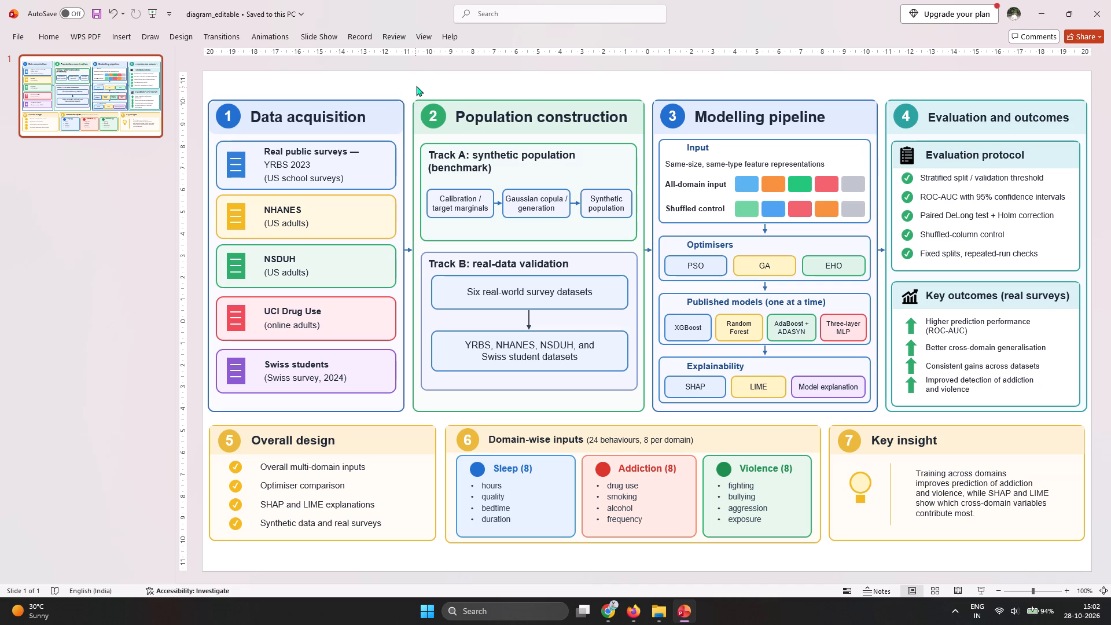
Change the header band of the Population construction panel to the rounded Flowchart: Alternate Process shape.
click(628, 127)
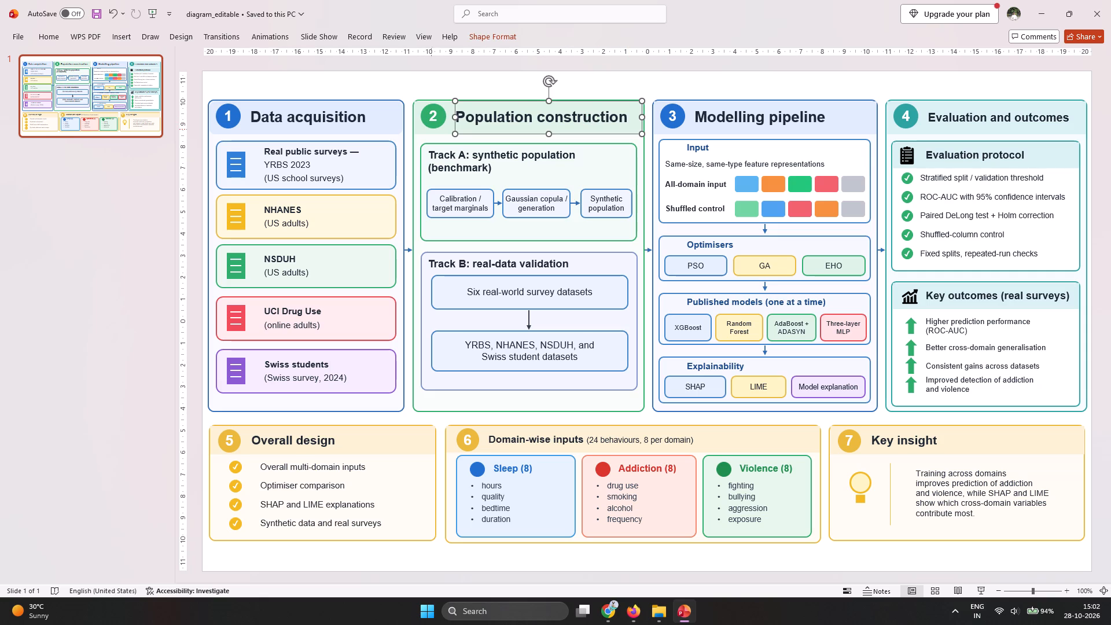
click(418, 128)
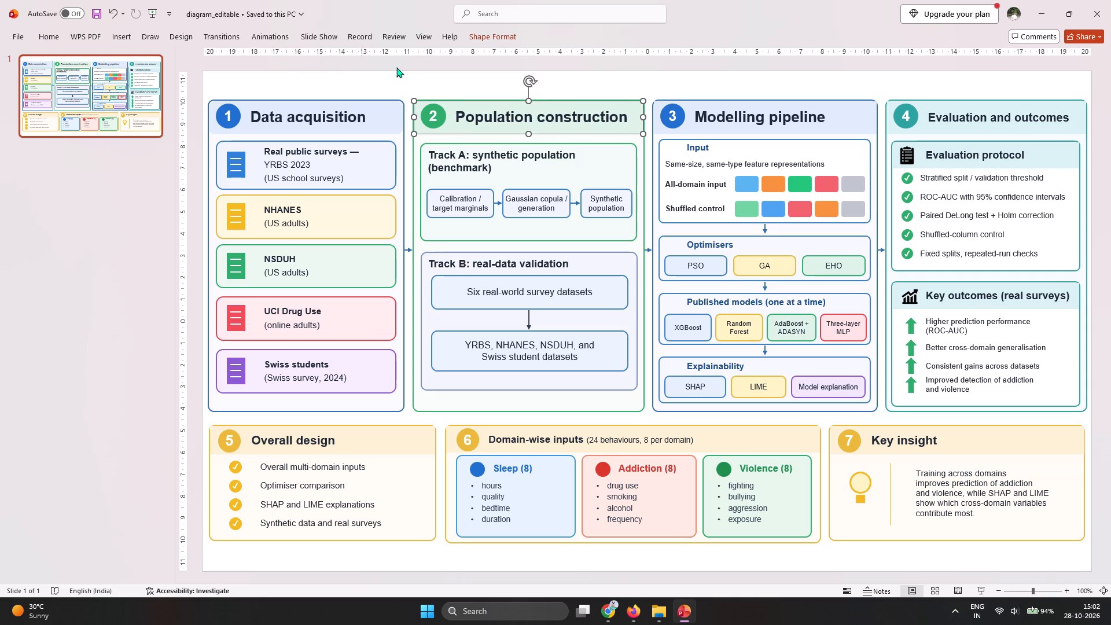
click(483, 38)
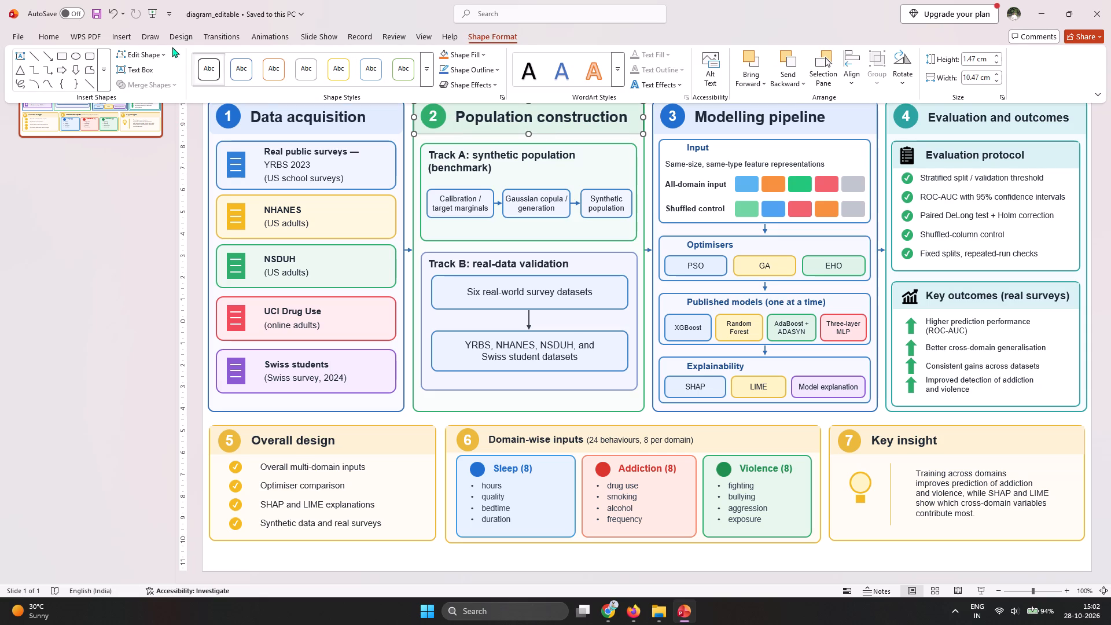
click(166, 53)
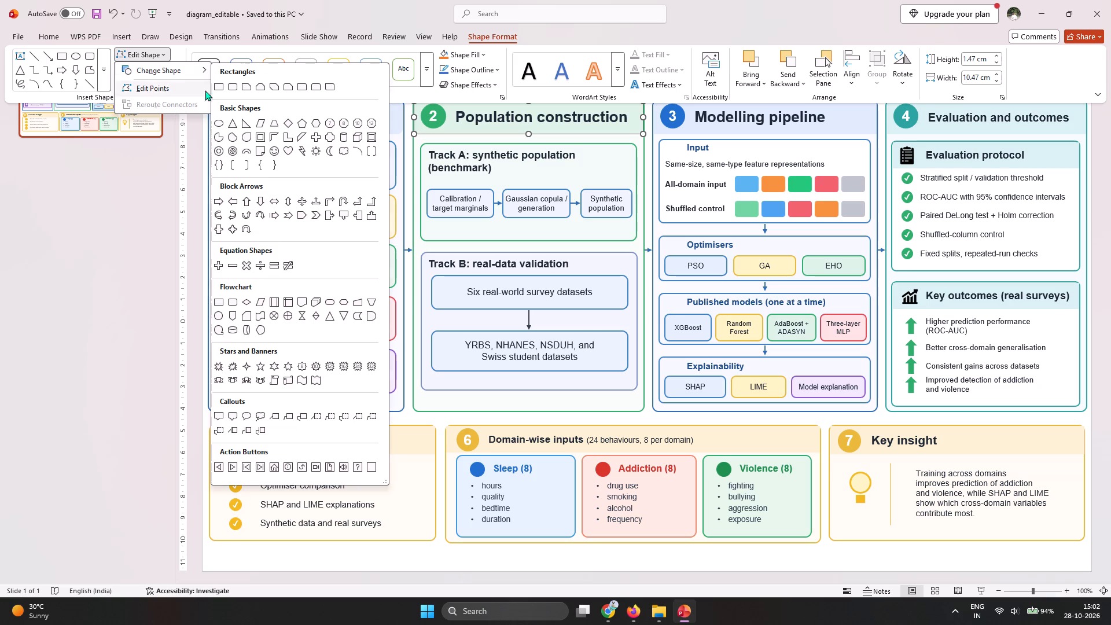
click(230, 302)
Change the header band of the Modelling pipeline panel to the rounded Flowchart: Alternate Process shape.
click(647, 115)
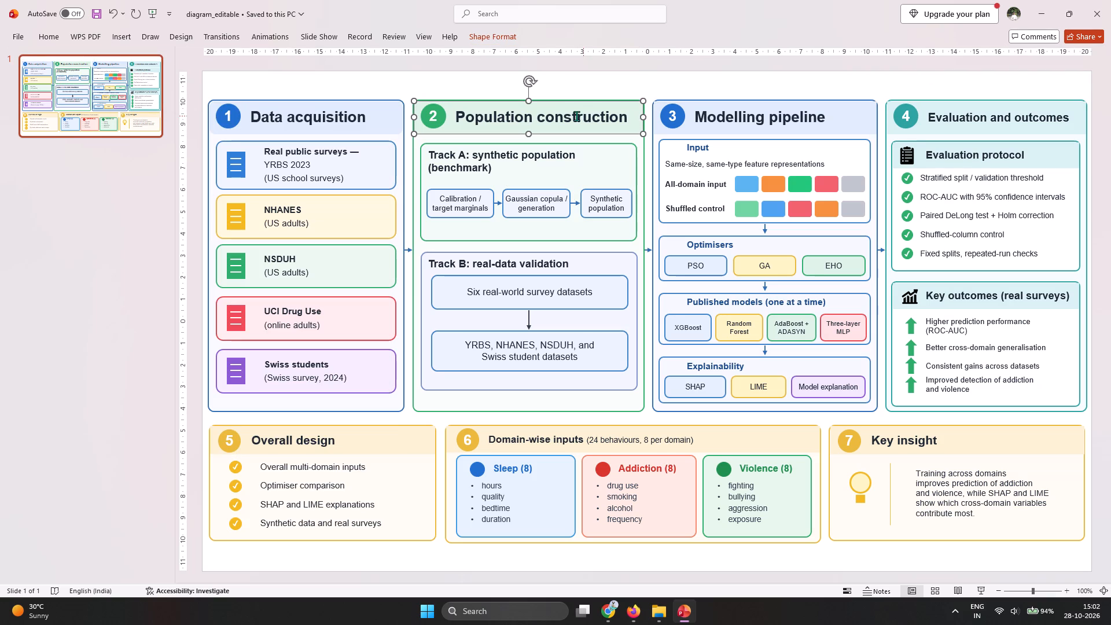
click(646, 81)
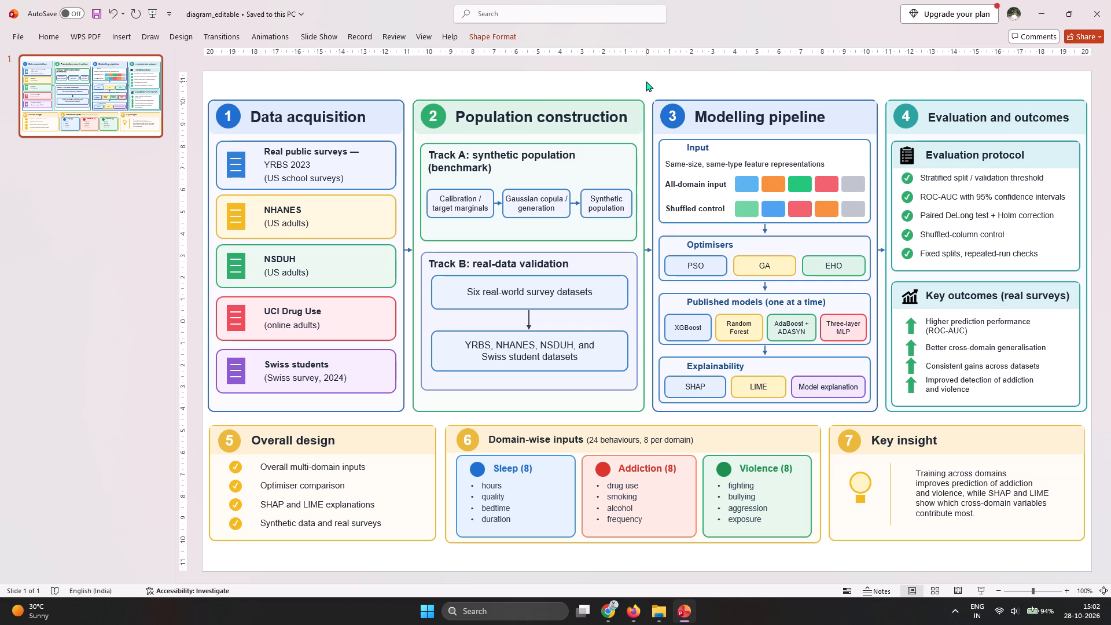
click(797, 122)
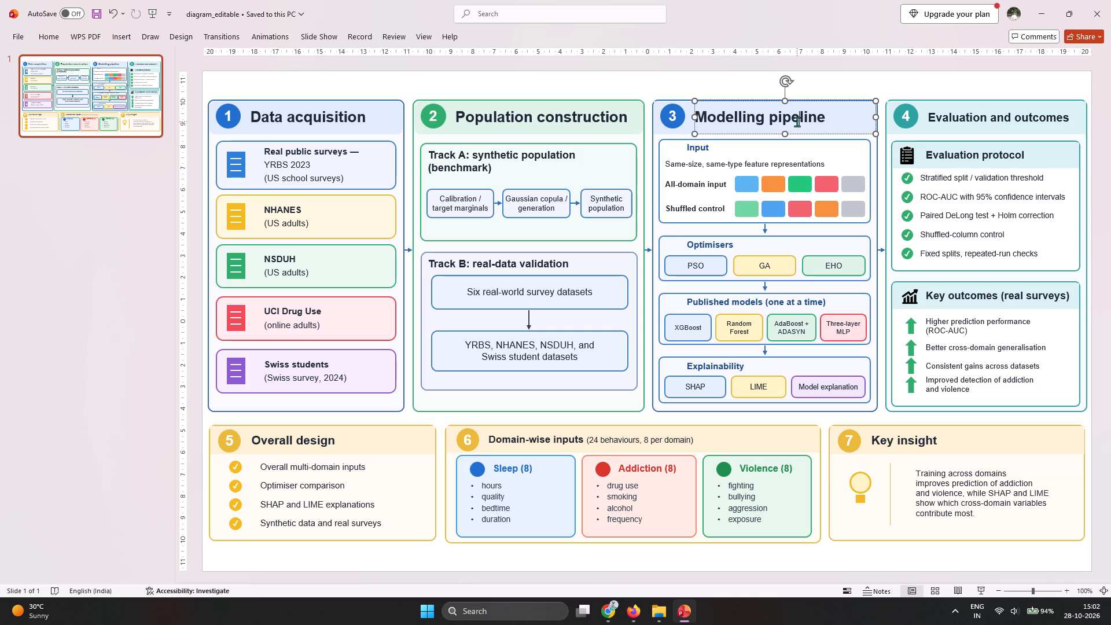
click(657, 111)
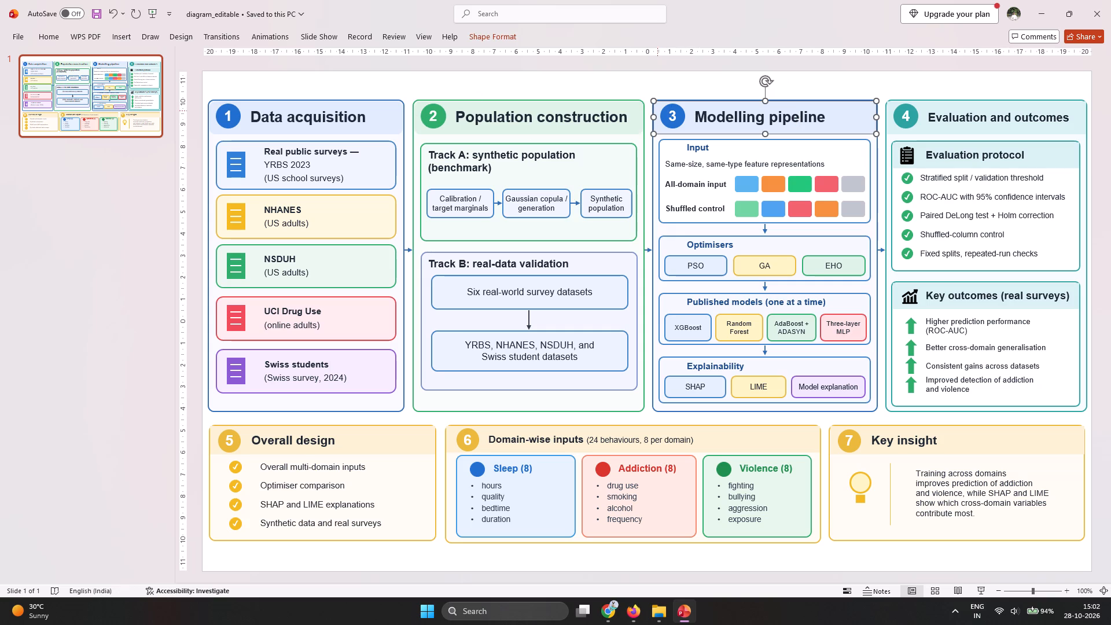
click(484, 41)
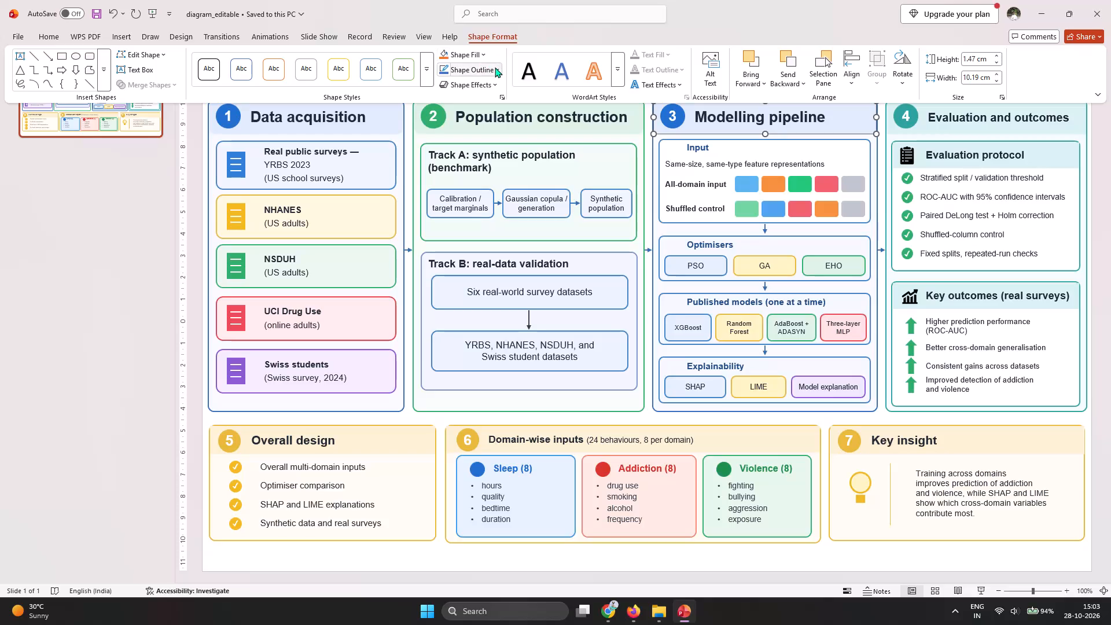
click(156, 55)
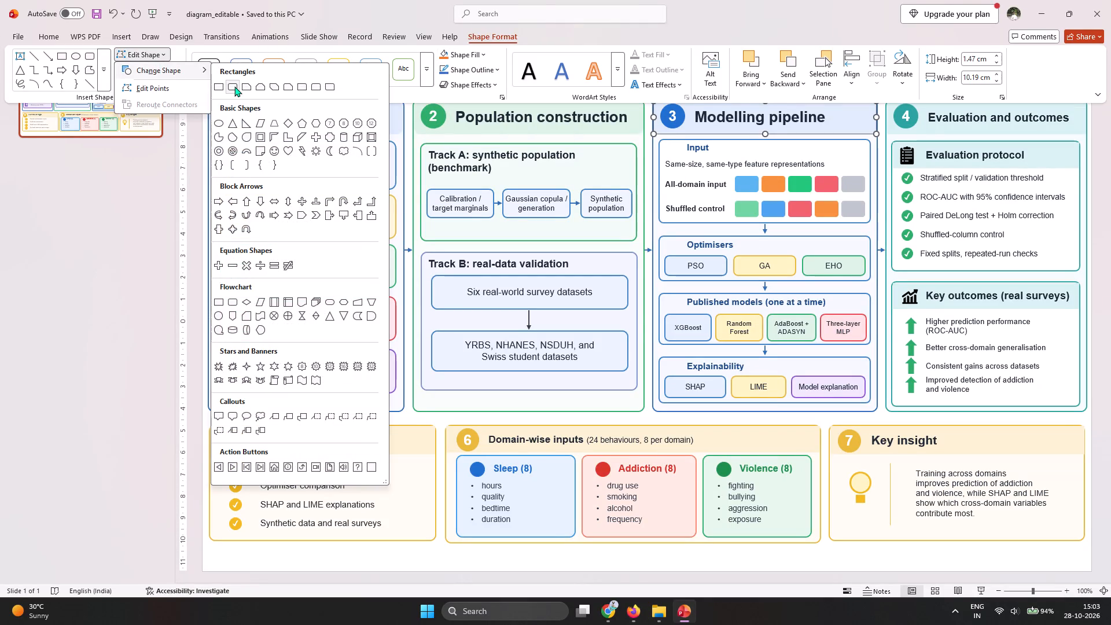
click(236, 301)
click(133, 242)
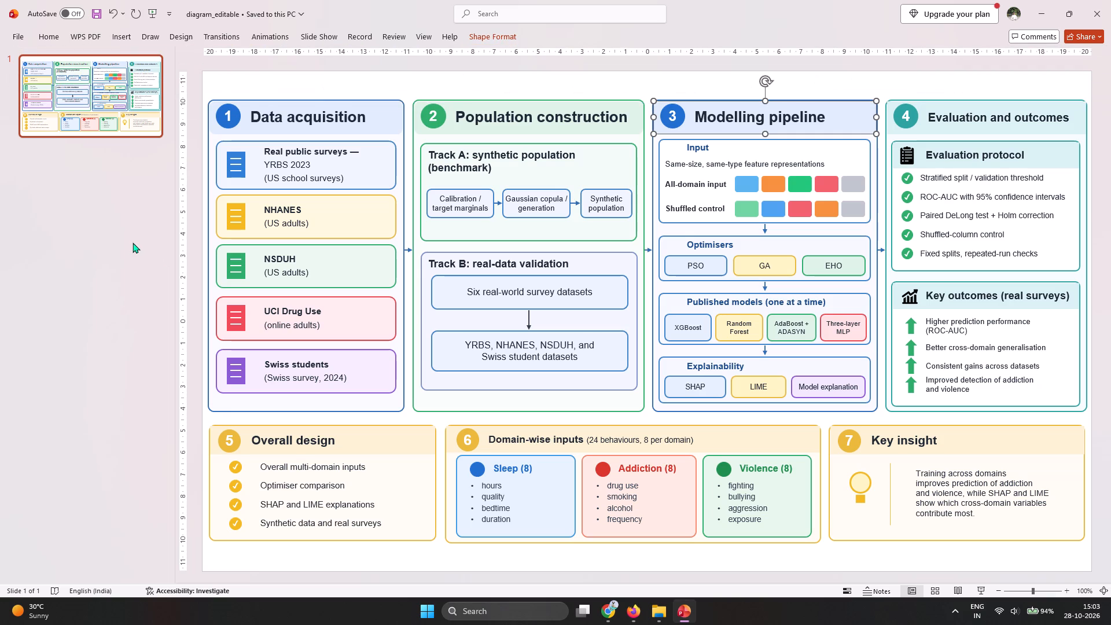
Change the header band of the Evaluation and outcomes panel to the rounded Flowchart: Alternate Process shape.
click(923, 118)
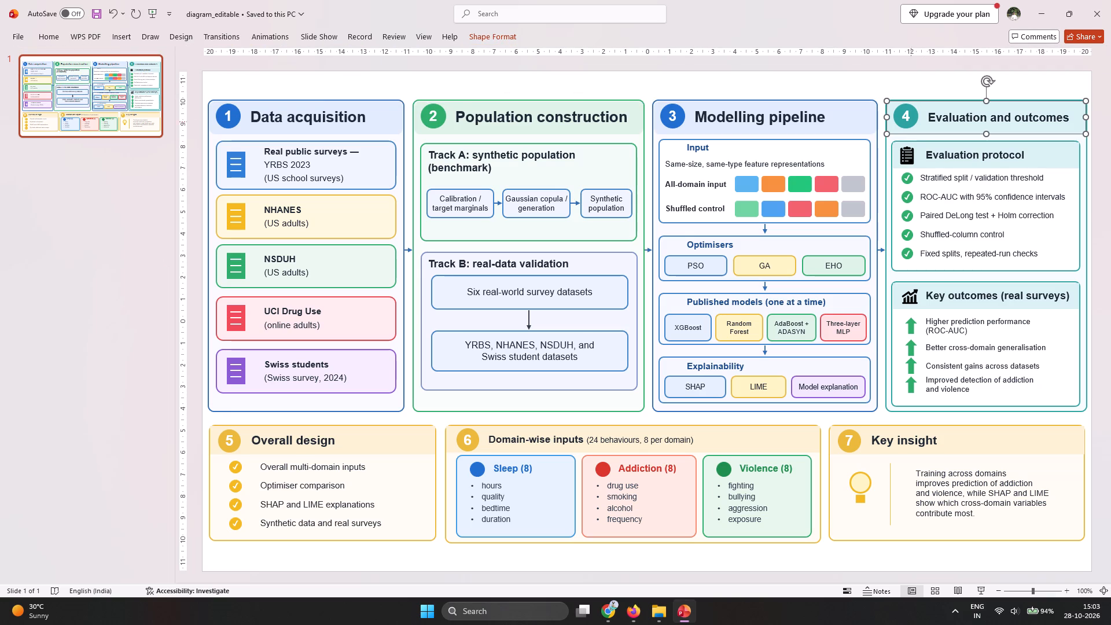
click(478, 41)
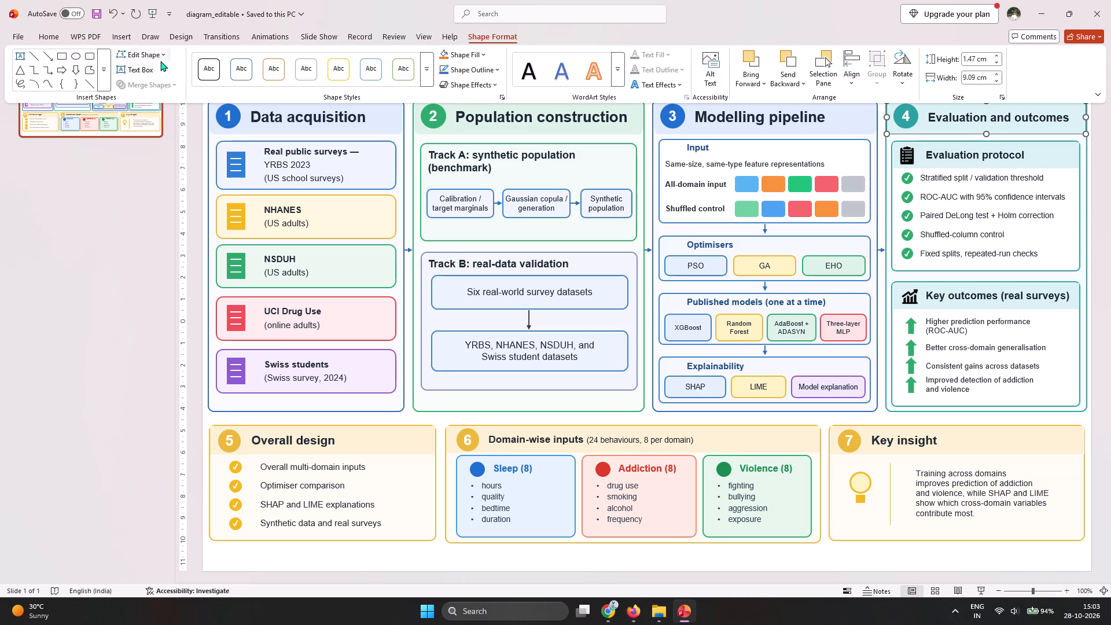
click(160, 60)
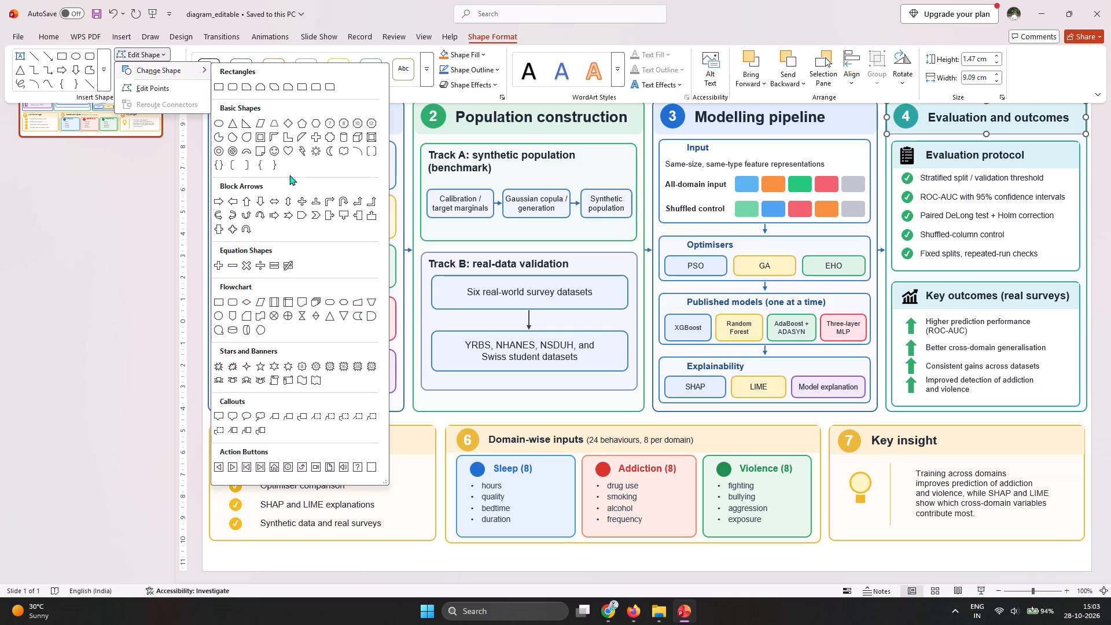
click(229, 300)
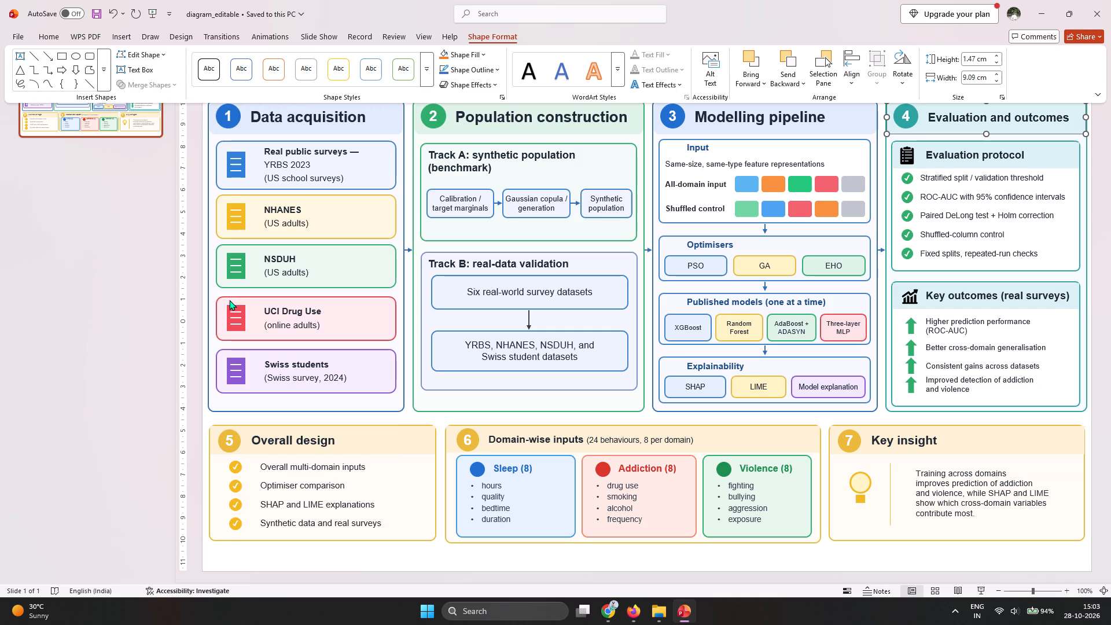
click(109, 277)
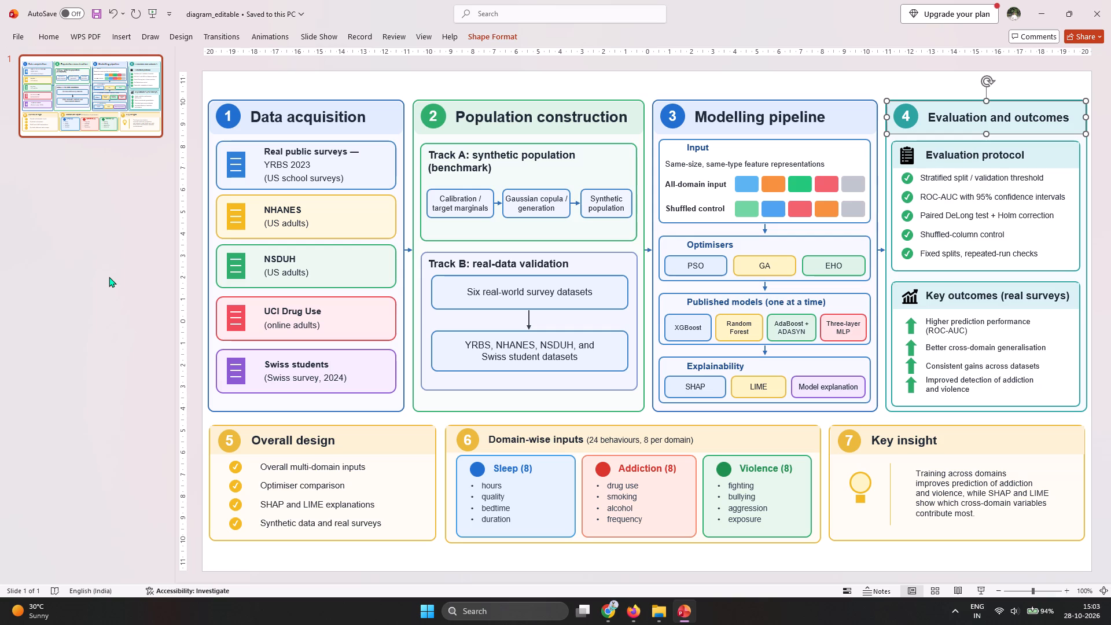
Change the header band of the Evaluation protocol box to the rounded Flowchart: Alternate Process shape.
click(930, 167)
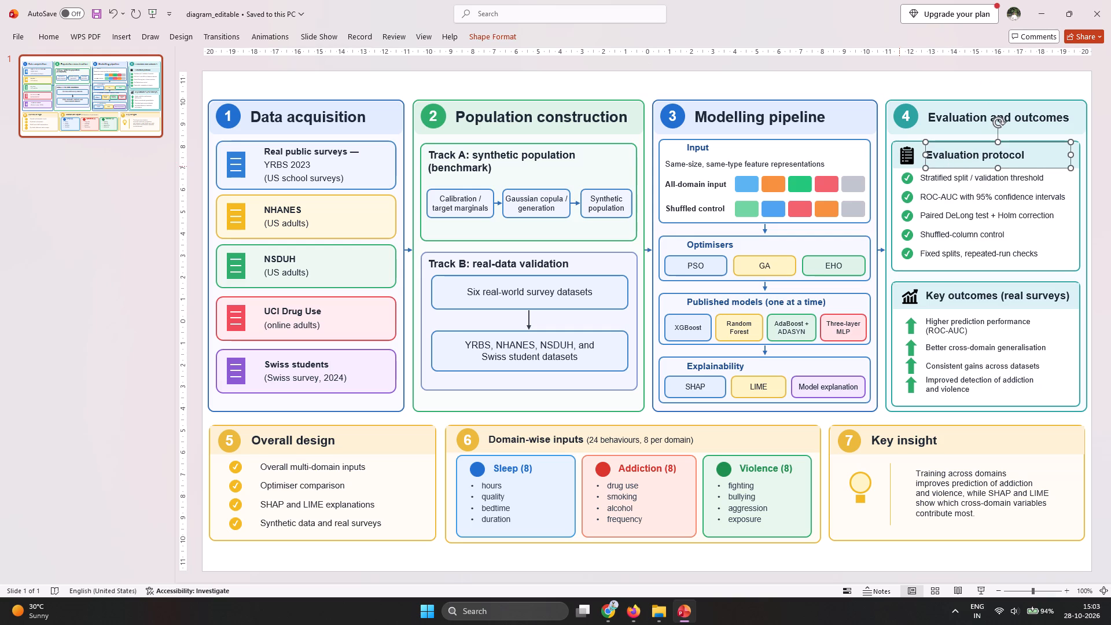
click(899, 166)
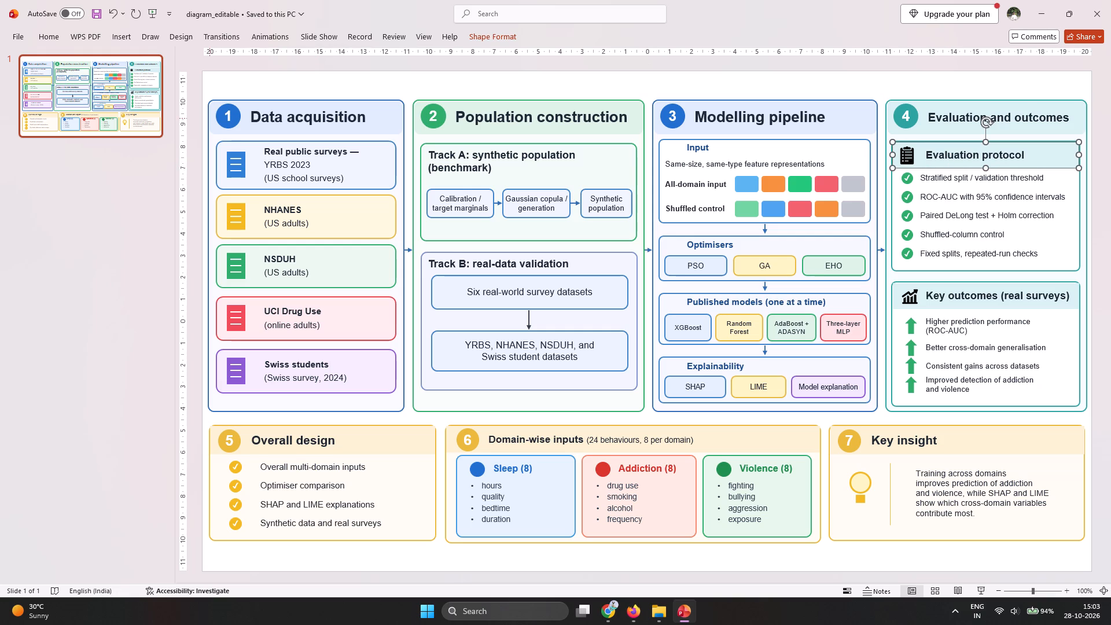
click(496, 40)
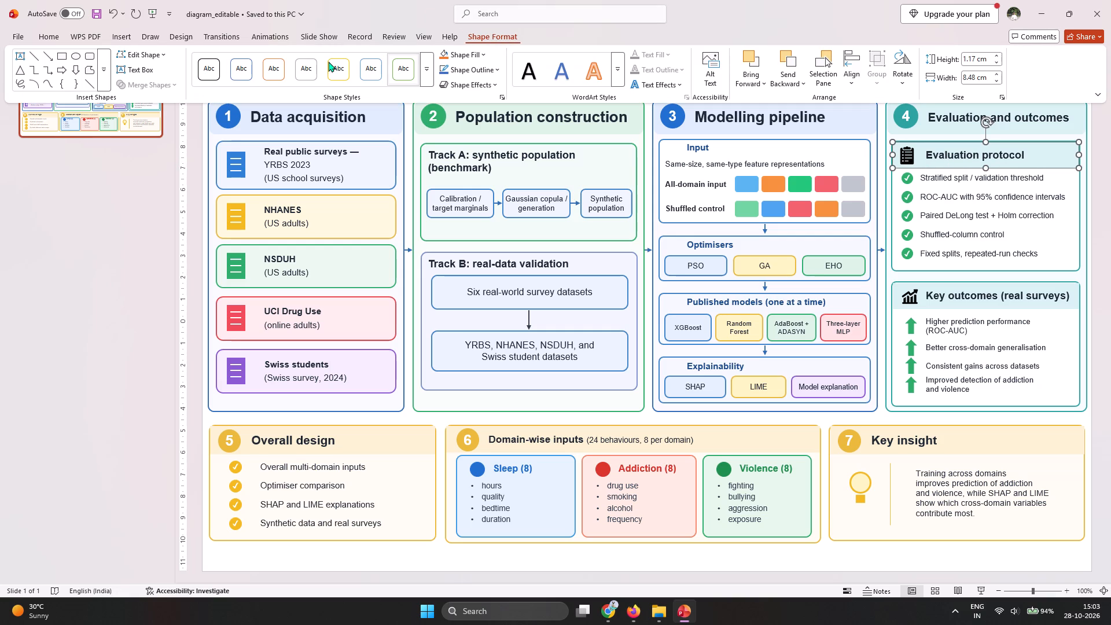
click(158, 57)
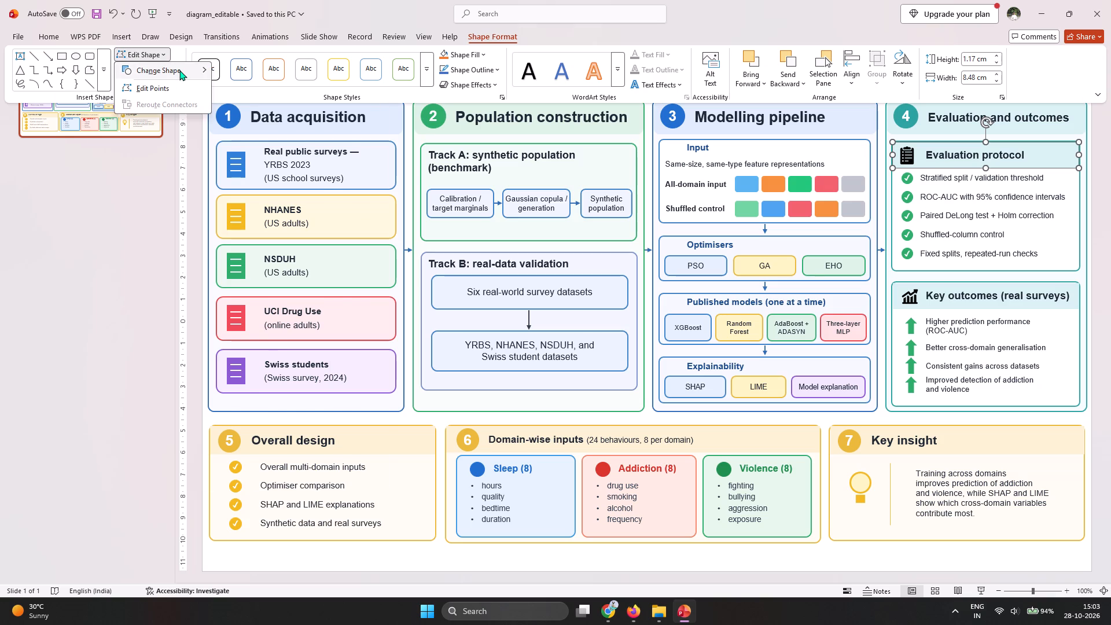
click(229, 299)
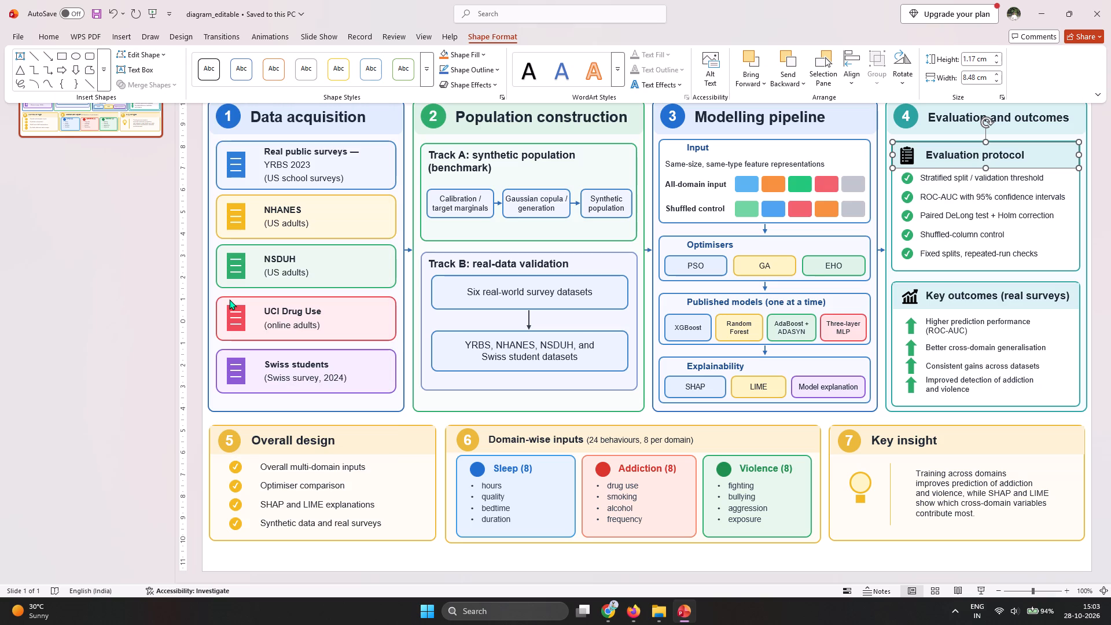
click(163, 281)
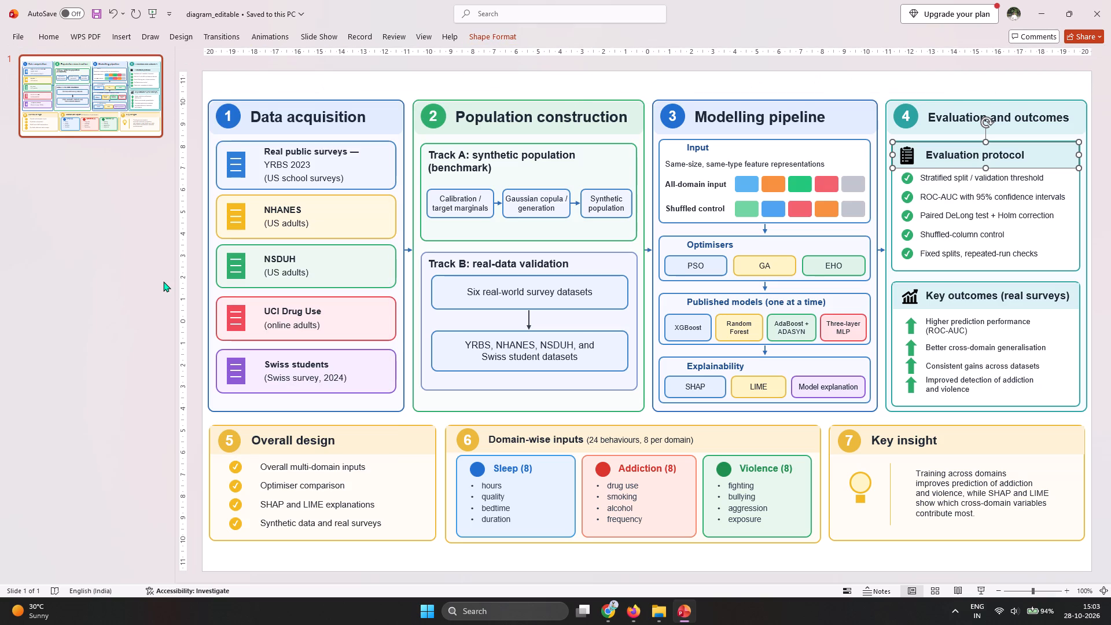
click(164, 260)
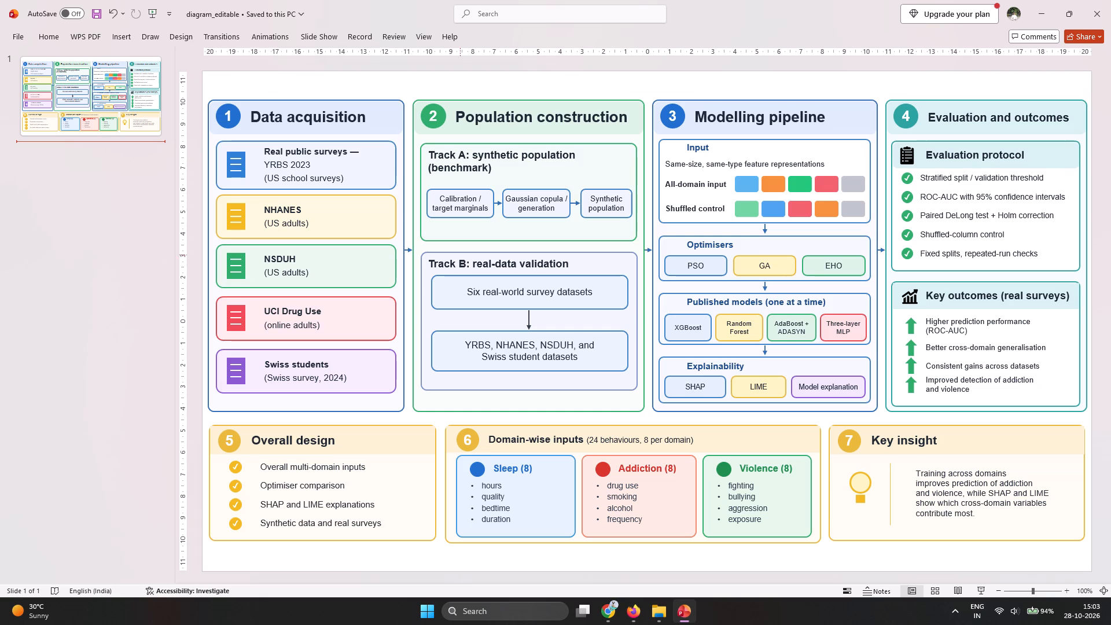
Change the header band of the Key outcomes (real surveys) box to the rounded Flowchart: Alternate Process shape.
click(893, 308)
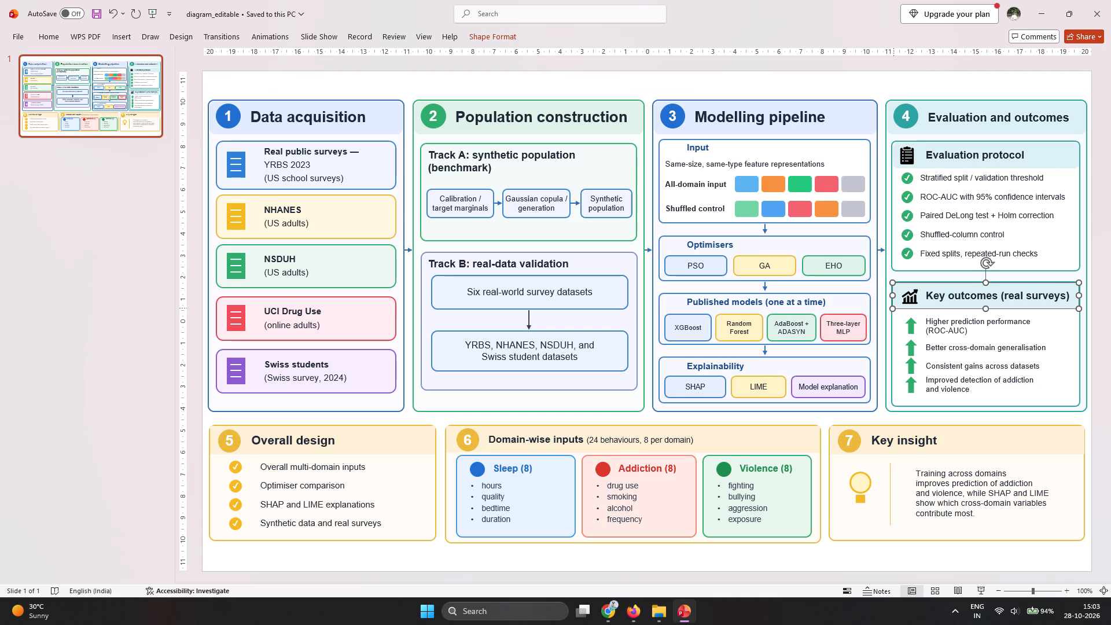
click(502, 36)
click(162, 58)
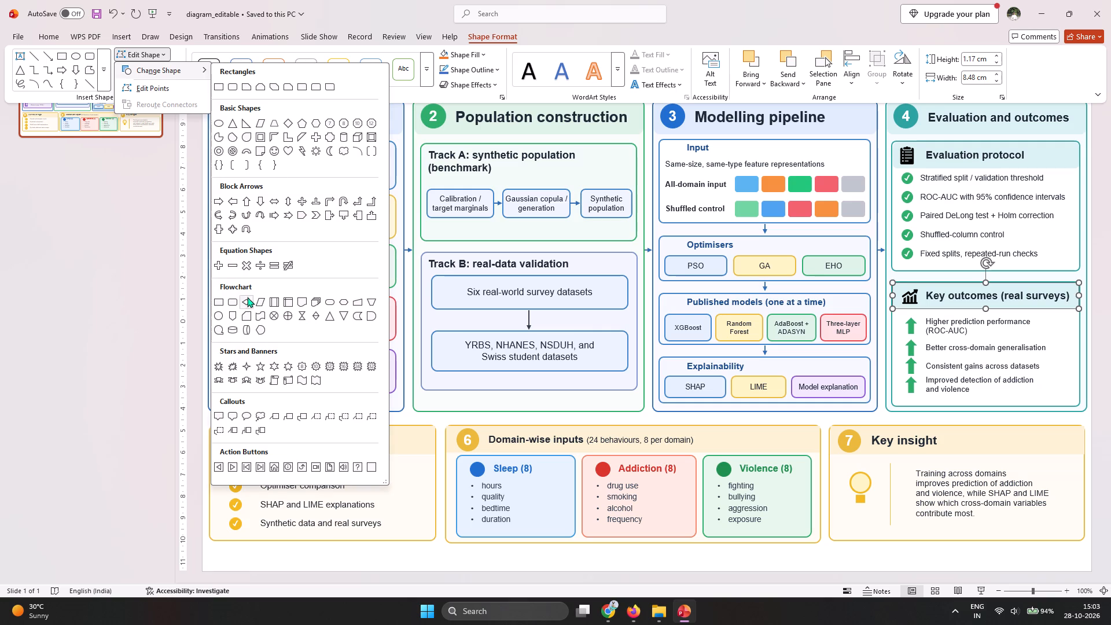
click(230, 298)
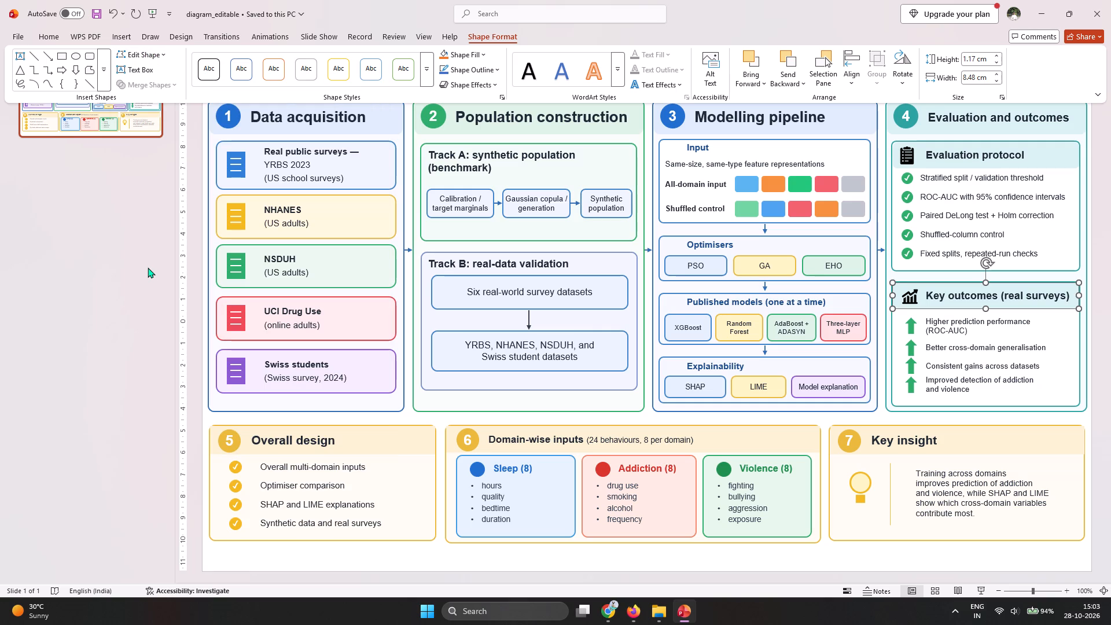
click(148, 267)
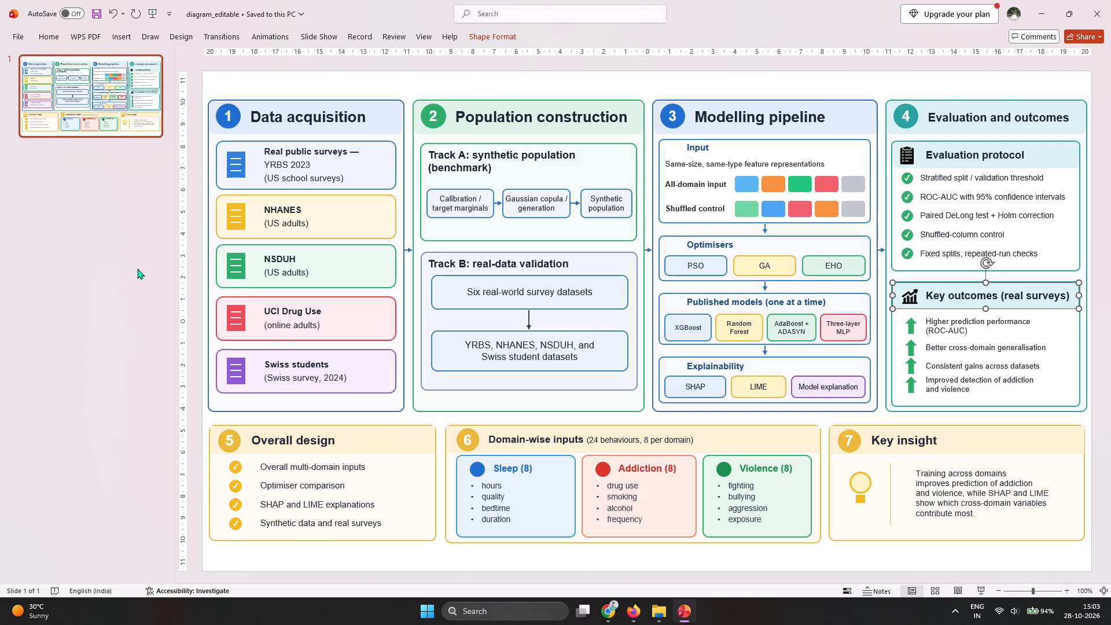
click(137, 269)
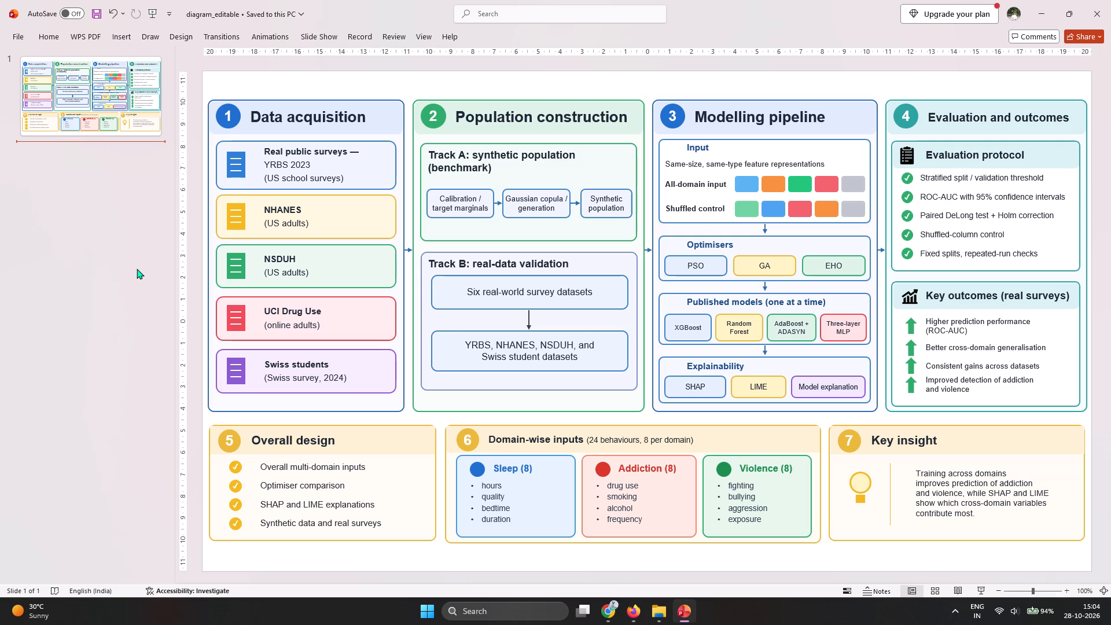
Change the header band of the Overall design panel to the rounded Flowchart: Alternate Process shape.
click(215, 444)
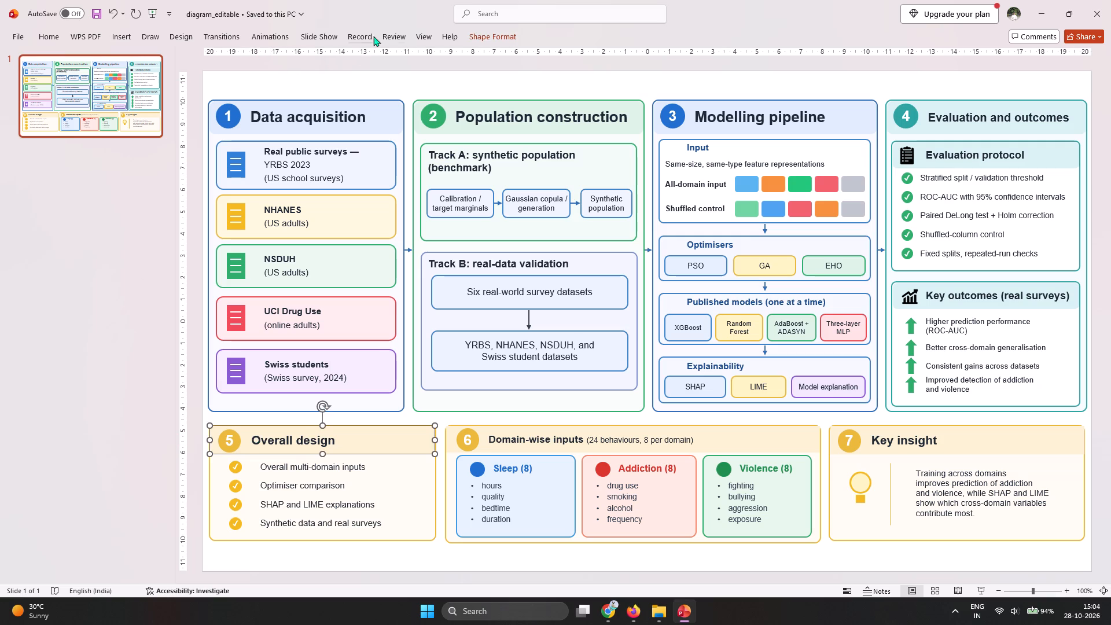
click(483, 34)
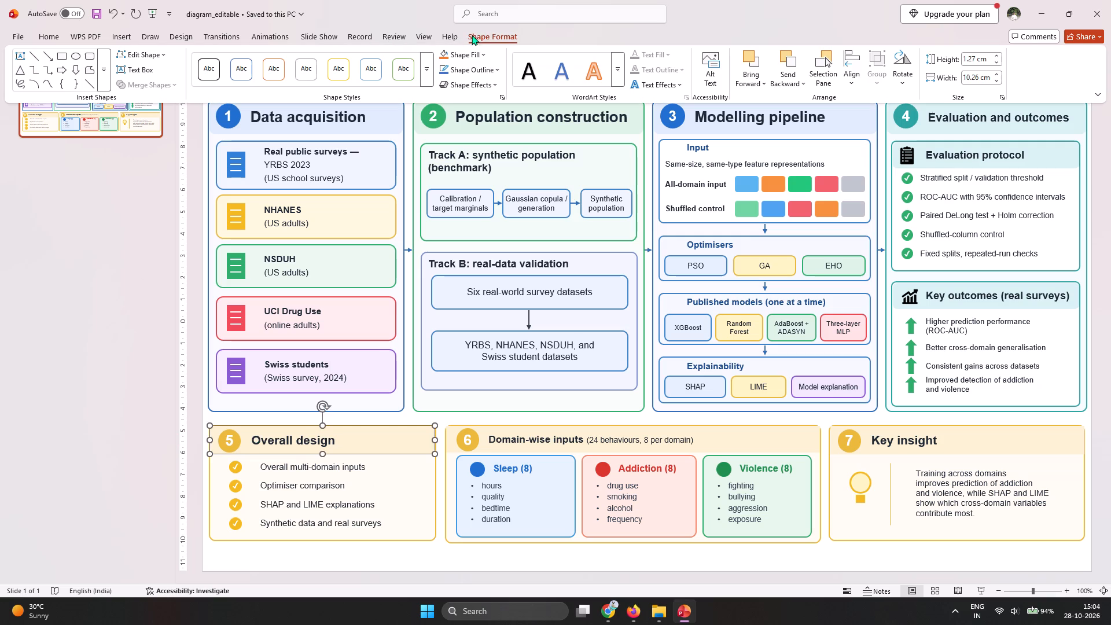
click(485, 71)
click(494, 68)
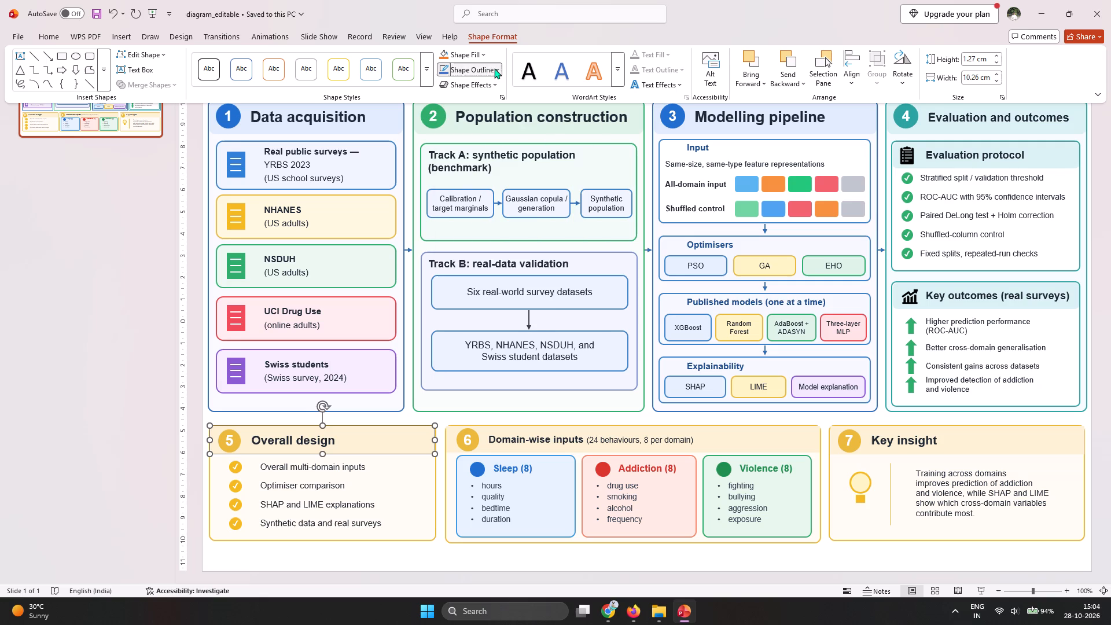
click(158, 57)
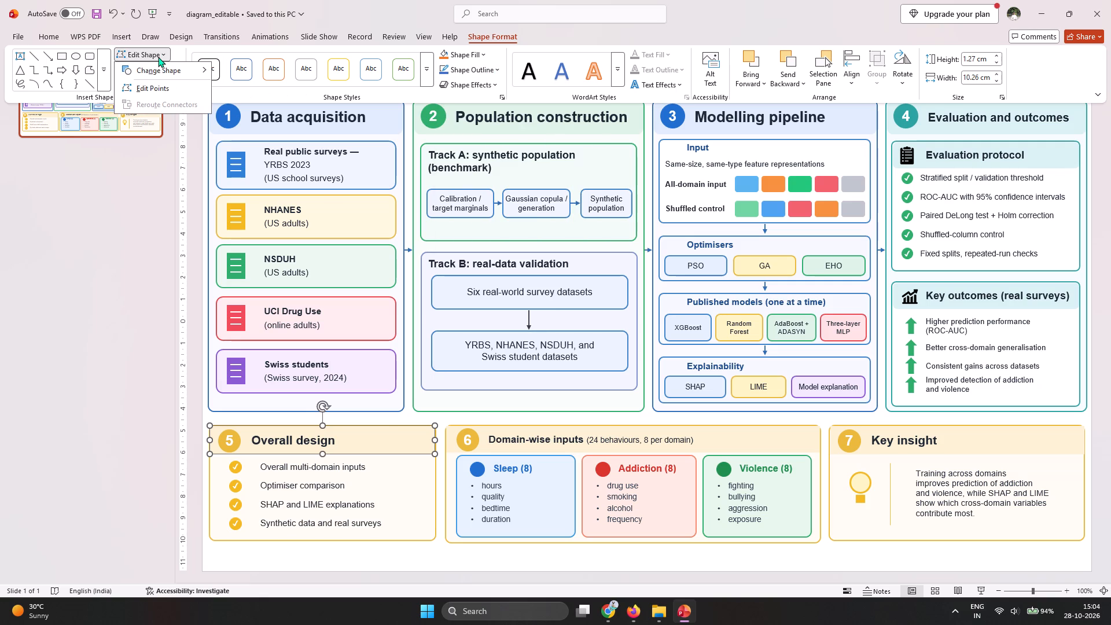
click(194, 64)
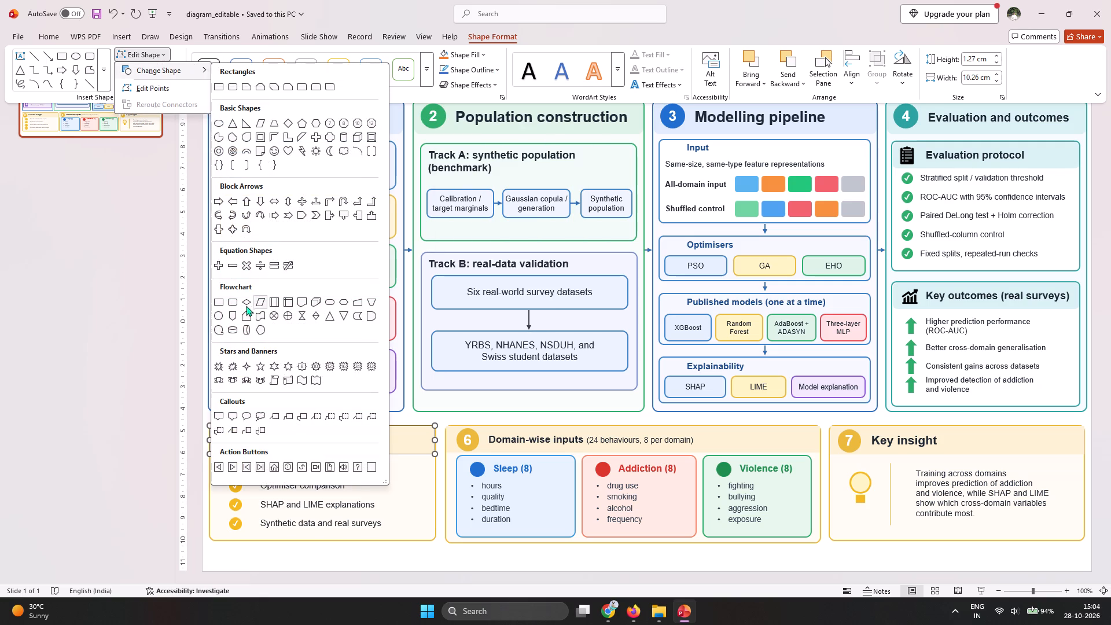
click(233, 303)
click(145, 326)
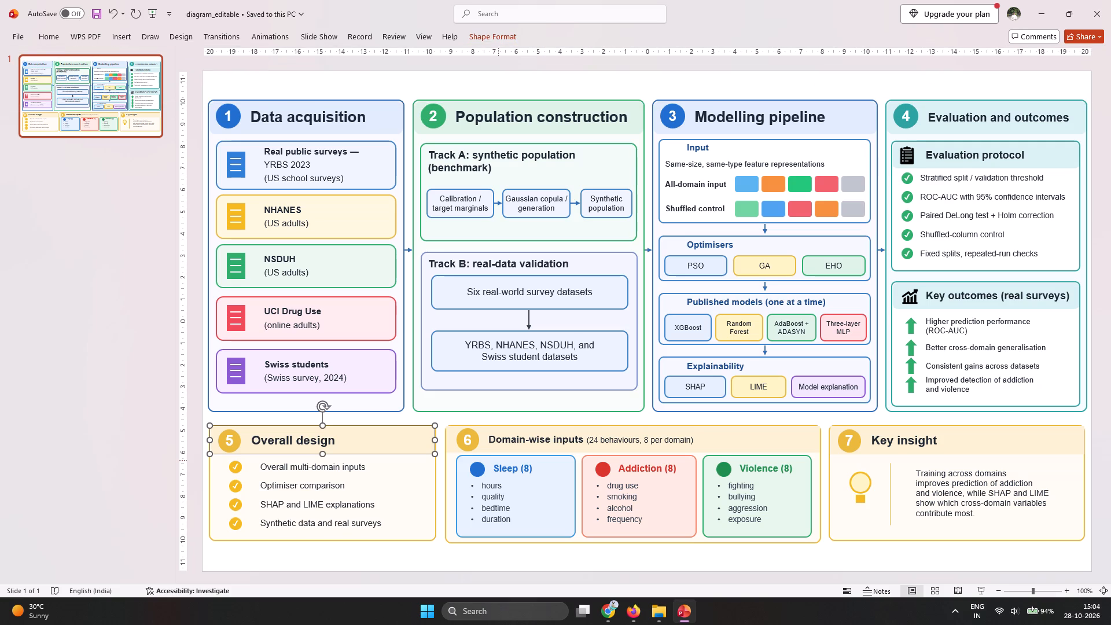
Change the header band of the Domain-wise inputs panel to the rounded Flowchart: Alternate Process shape.
click(452, 447)
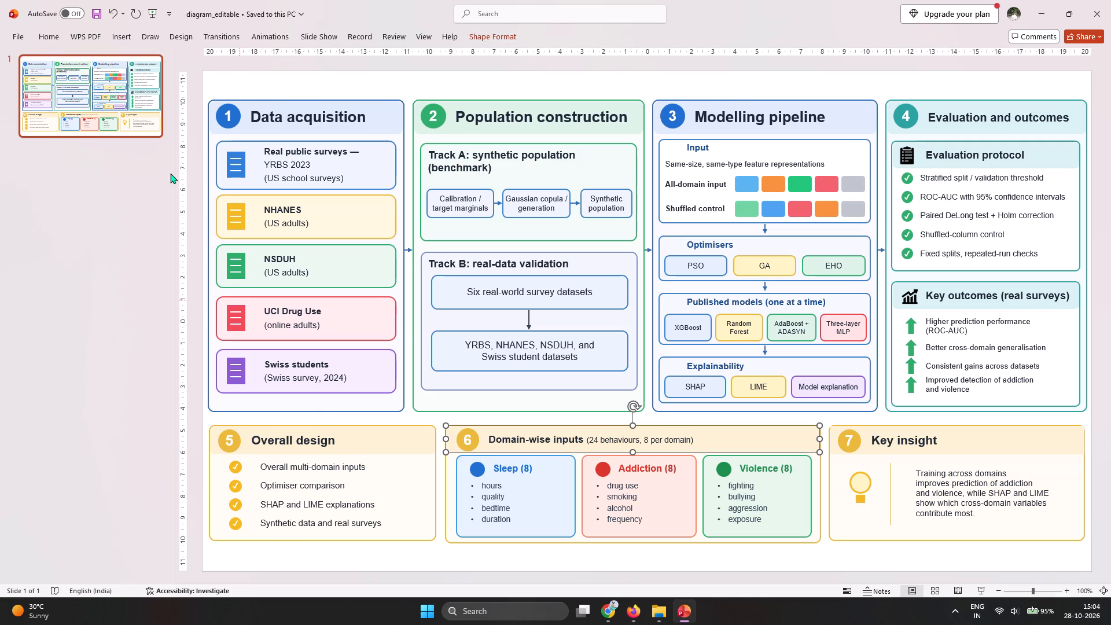
click(480, 38)
click(152, 55)
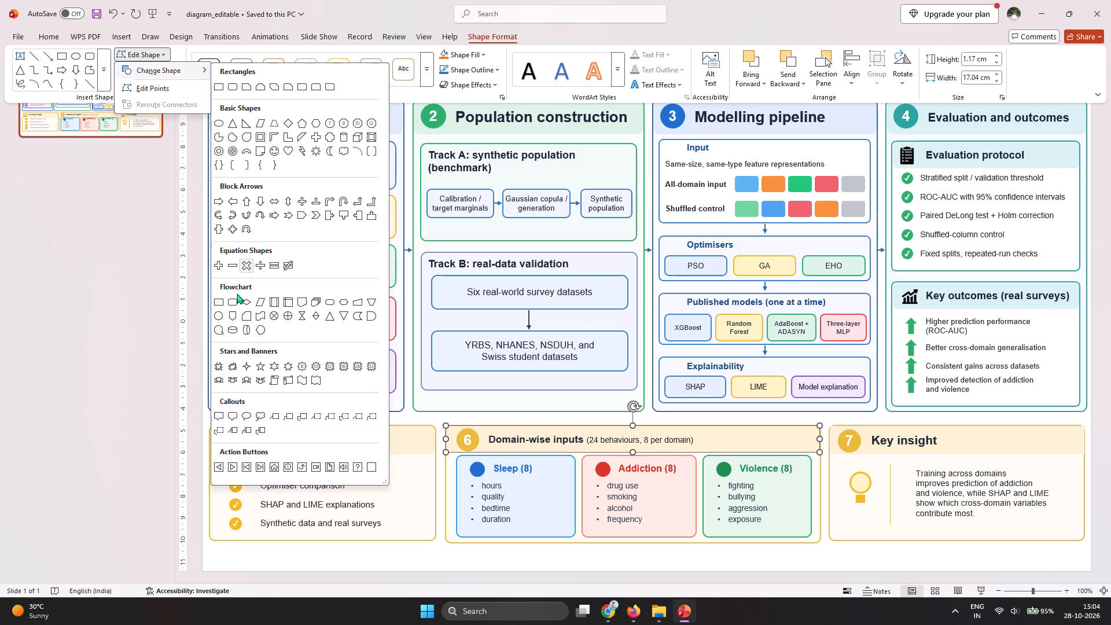
click(234, 301)
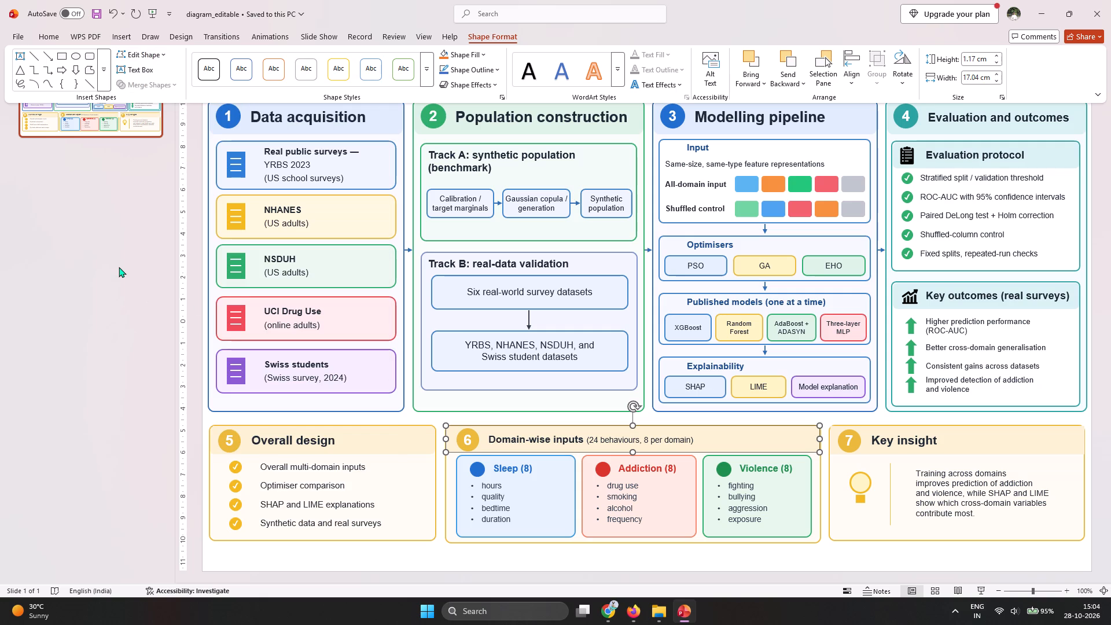
click(119, 267)
click(119, 267)
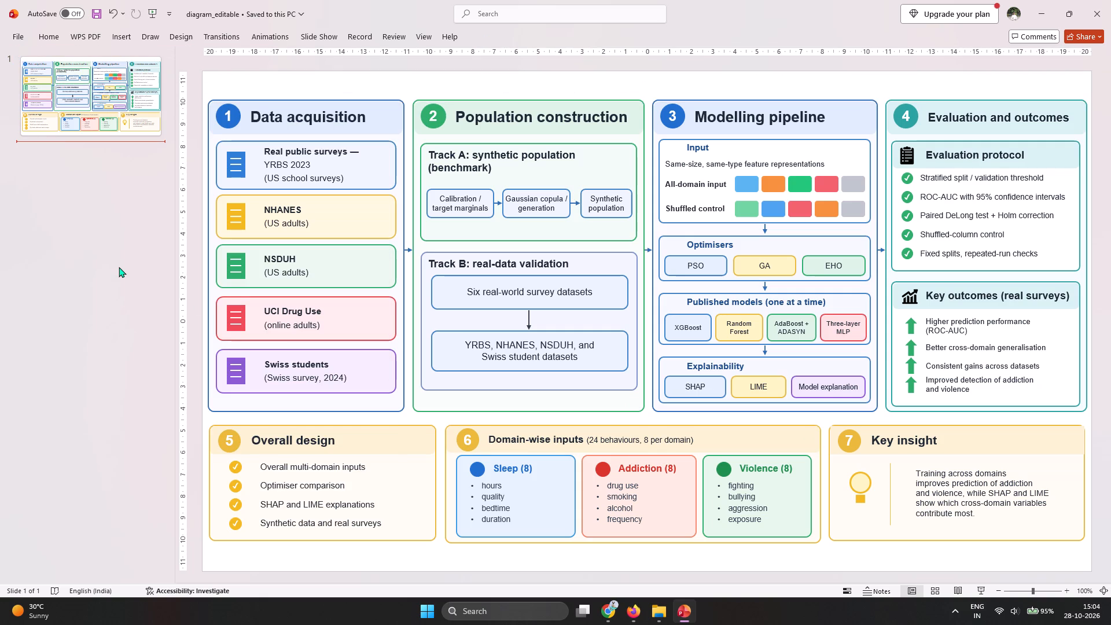
Change the header band of the Key insight panel to the rounded Flowchart: Alternate Process shape.
click(835, 443)
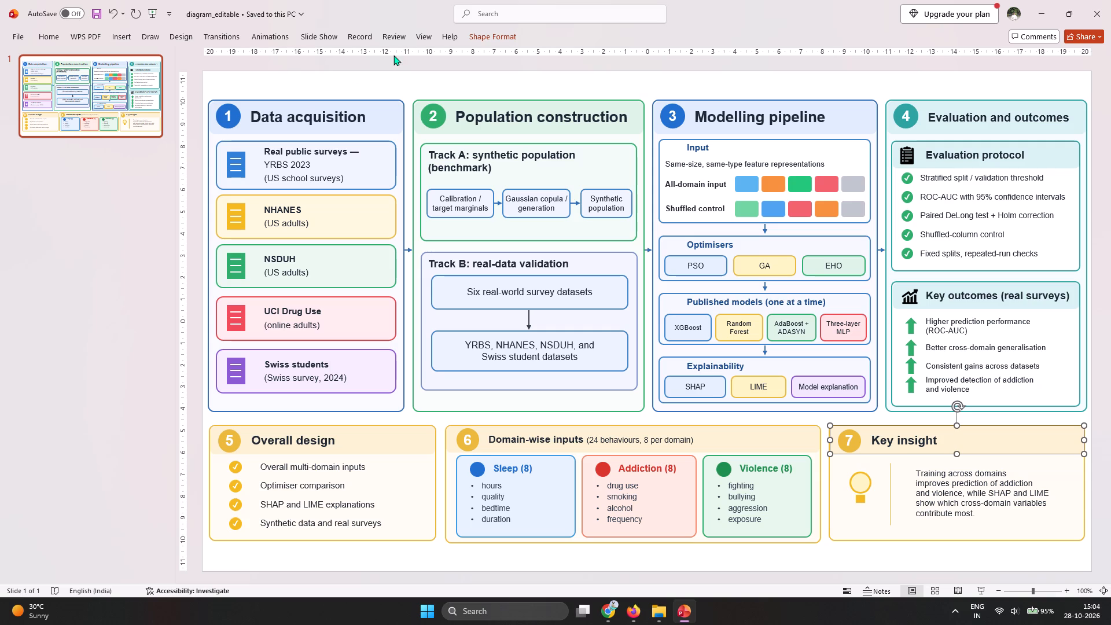
click(495, 34)
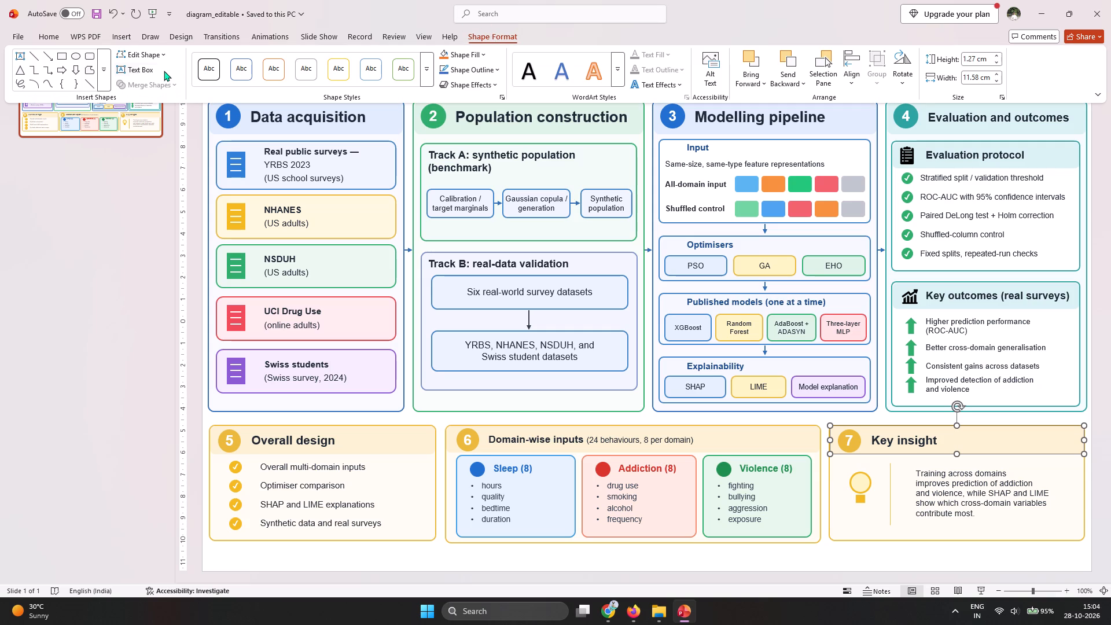
click(161, 57)
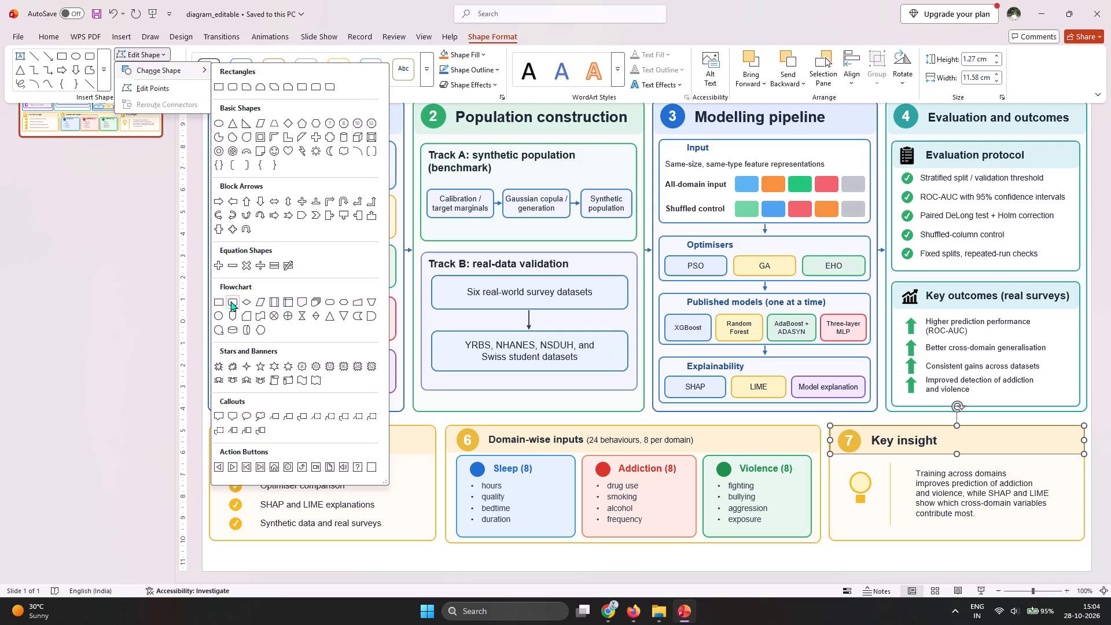
click(230, 301)
click(121, 285)
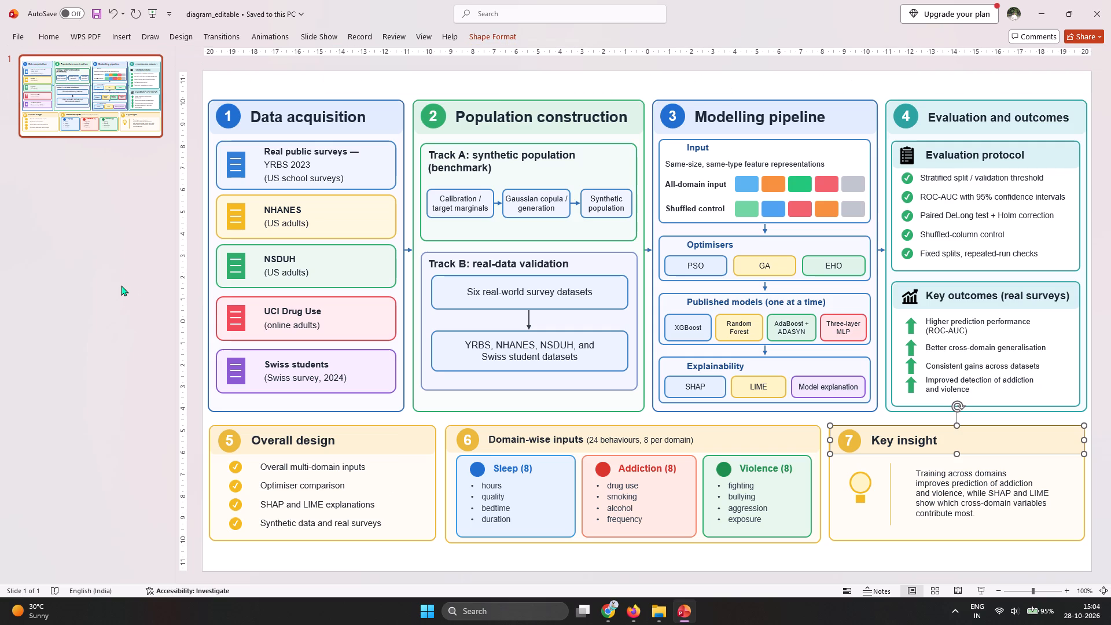
click(121, 285)
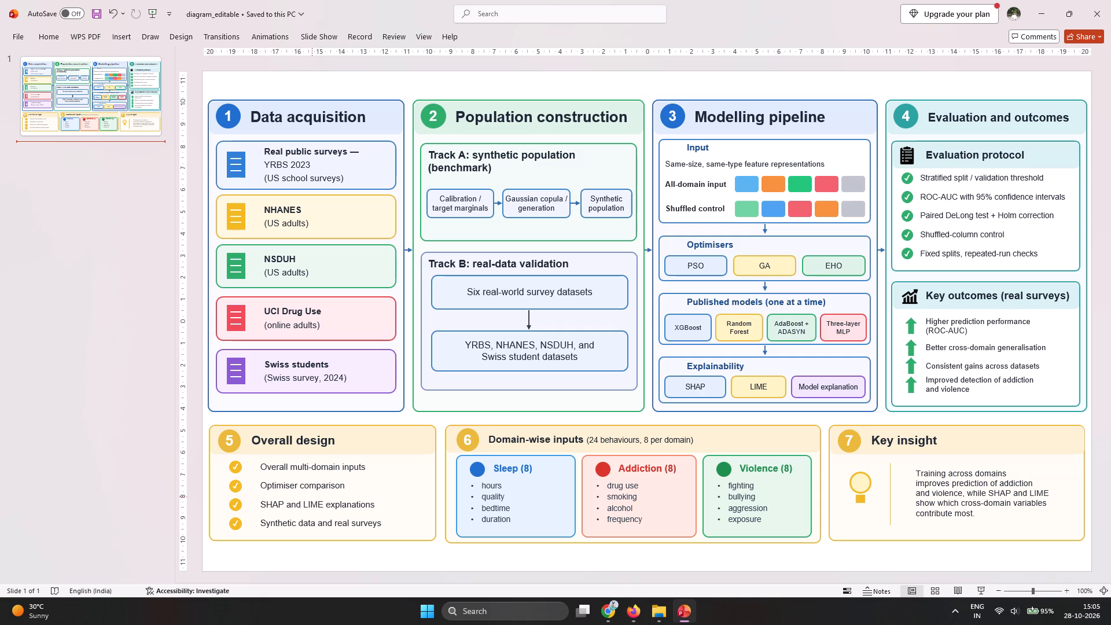
Delete the blue circle beside the Sleep (8) heading in the Domain-wise inputs panel.
click(479, 472)
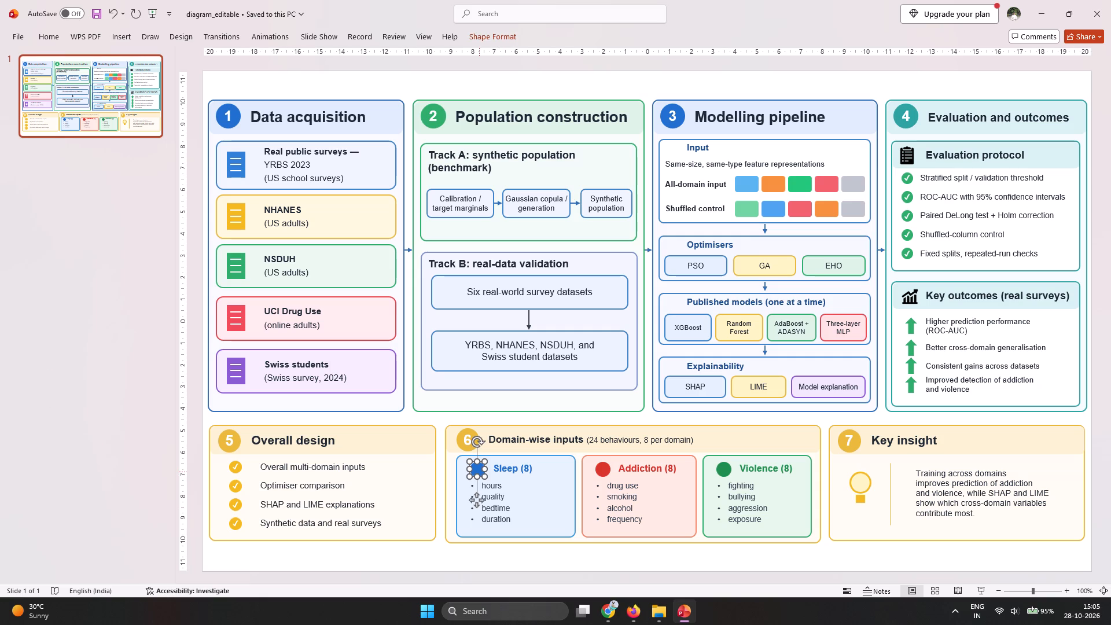
key(Delete)
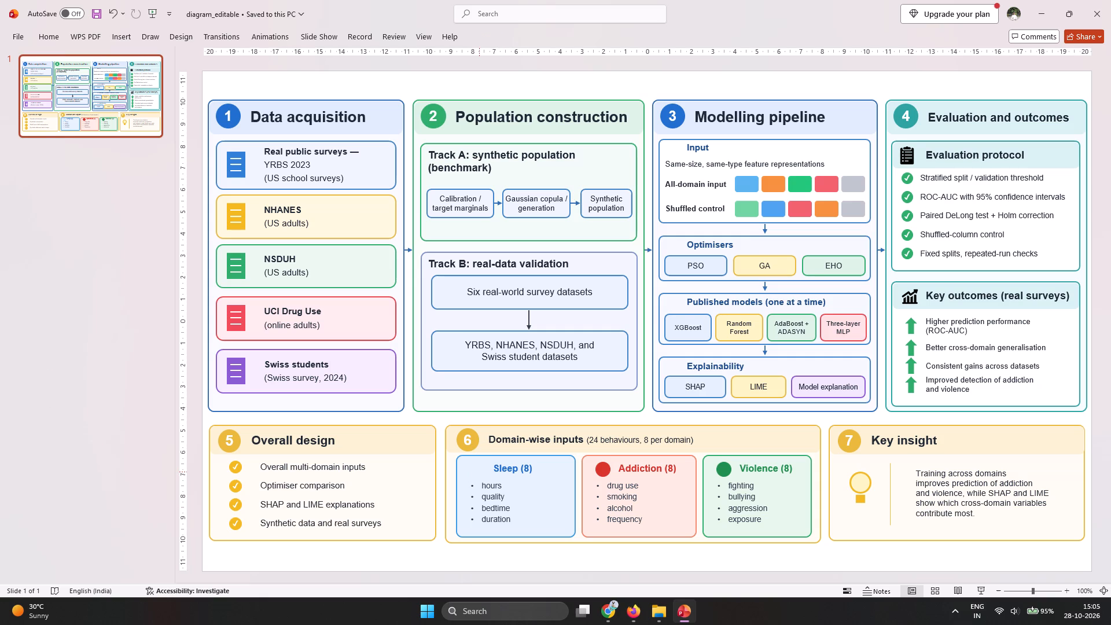
Switch to Flaticon in Chrome, search for "half moon" icons and look through the results for a Sleep icon.
key(alt+Tab)
scroll(748, 205, up, 2)
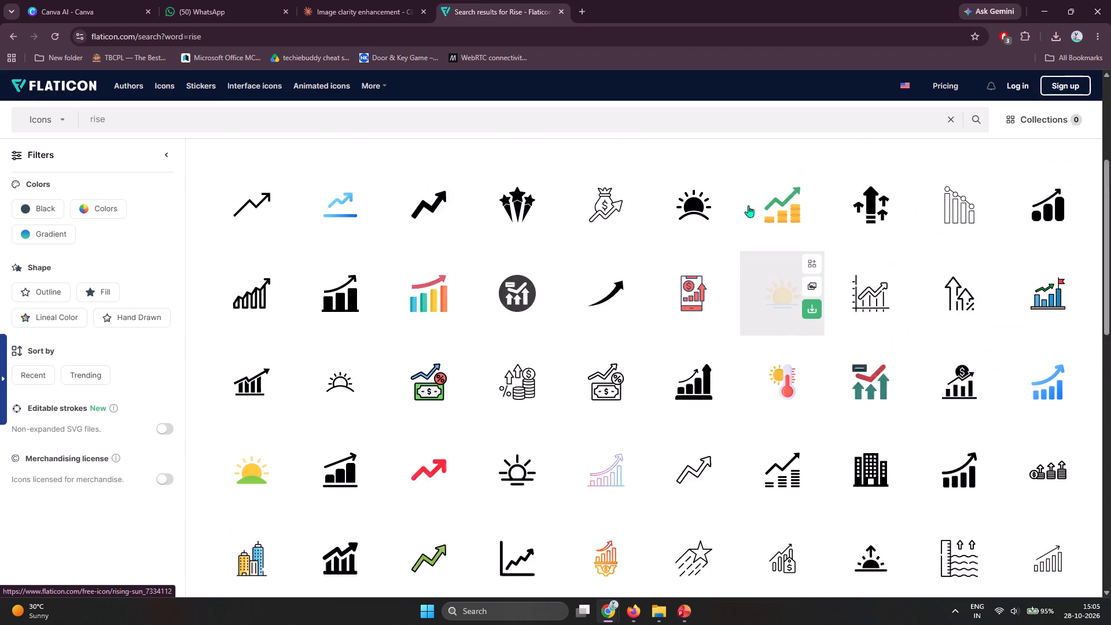
scroll(666, 195, up, 8)
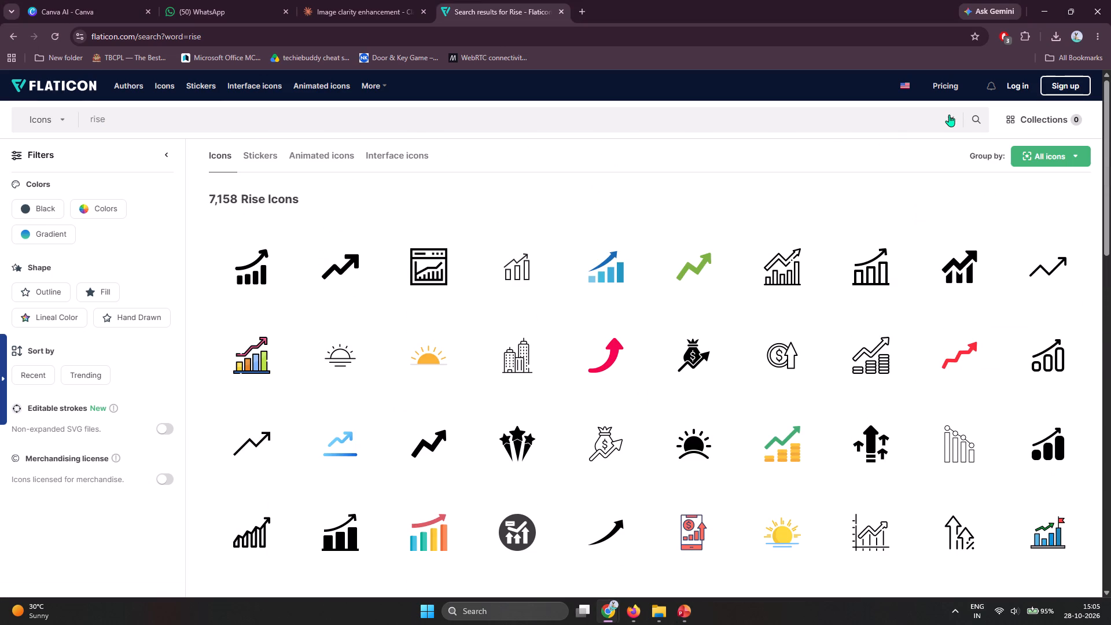
click(949, 115)
text(half moon)
key(Return)
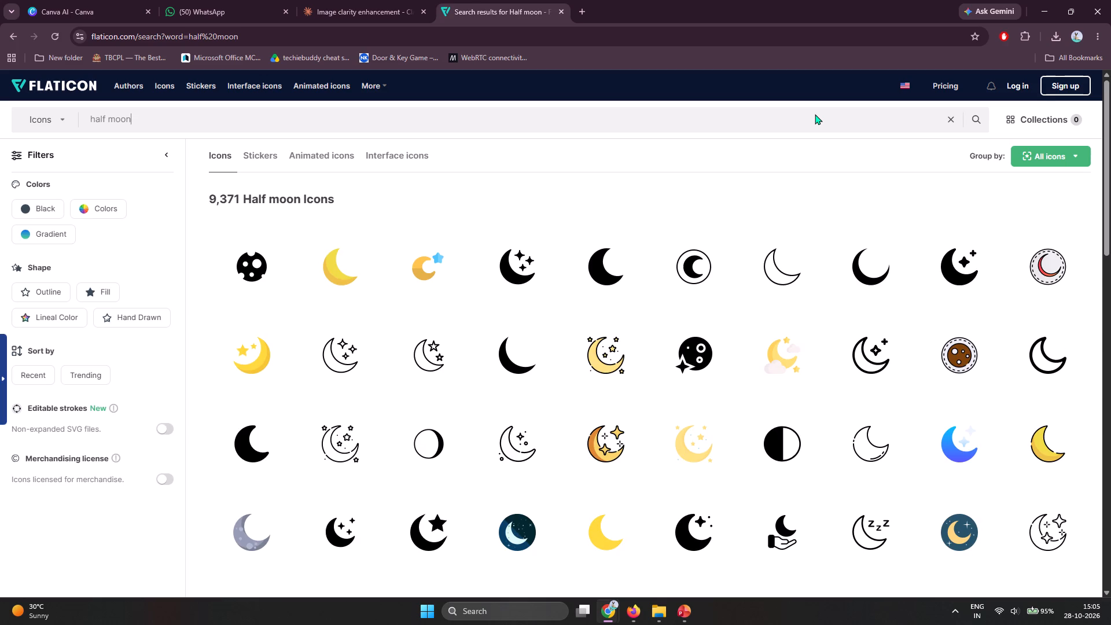
scroll(704, 297, down, 2)
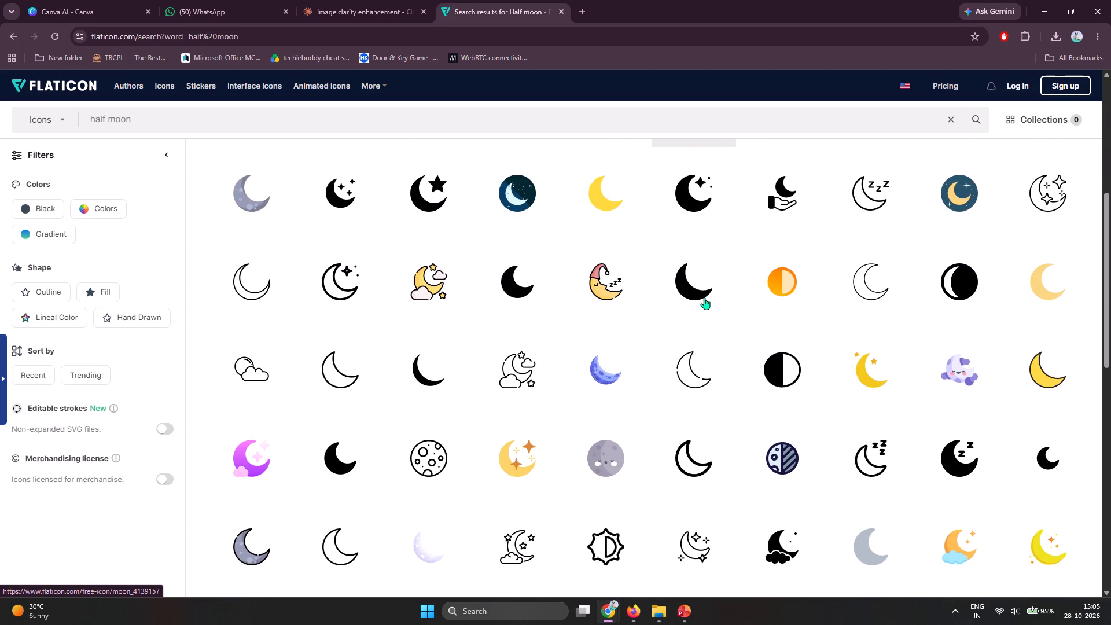
scroll(704, 297, down, 3)
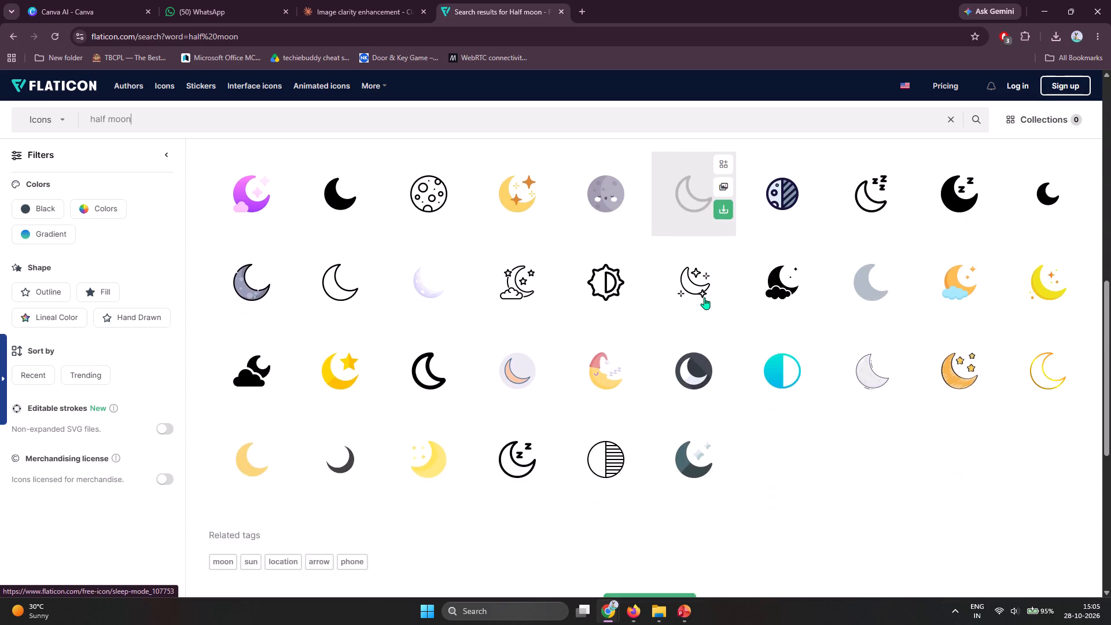
scroll(704, 297, down, 1)
scroll(704, 297, up, 6)
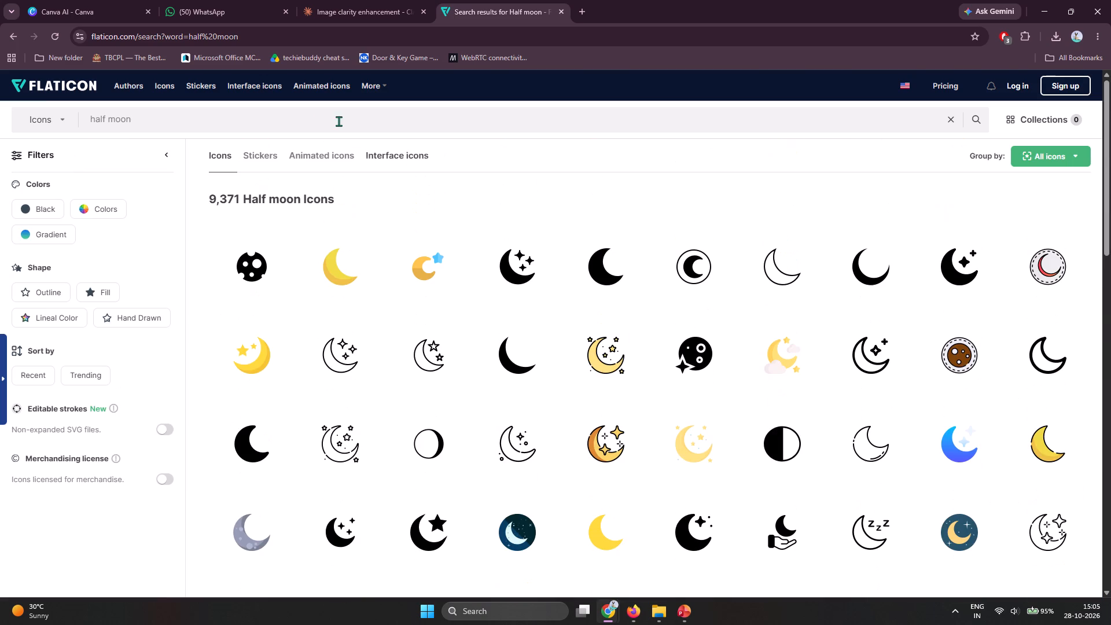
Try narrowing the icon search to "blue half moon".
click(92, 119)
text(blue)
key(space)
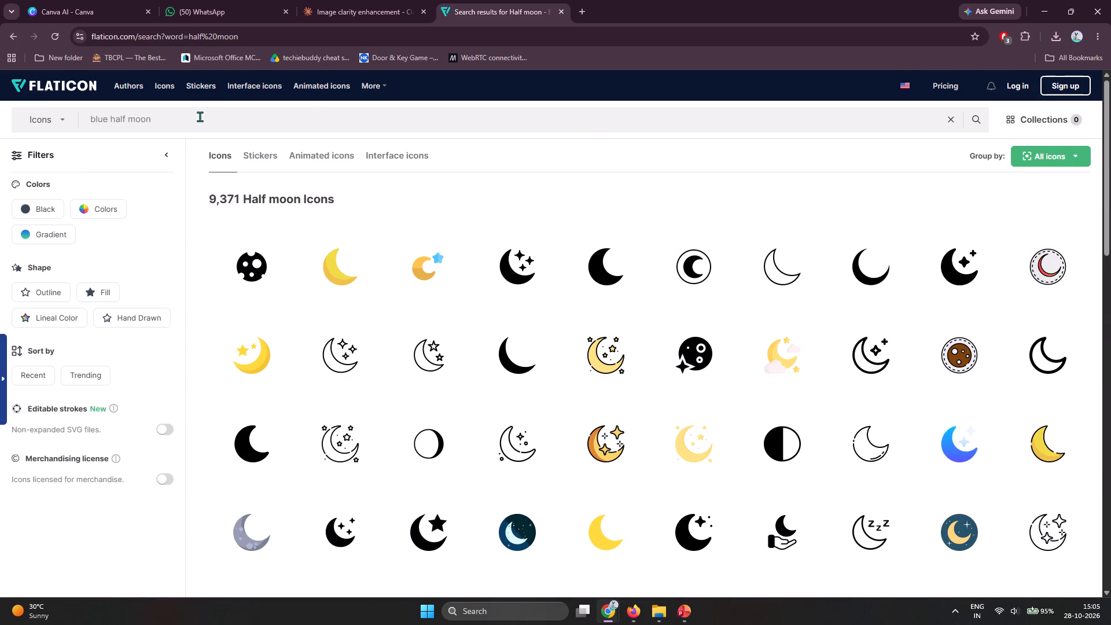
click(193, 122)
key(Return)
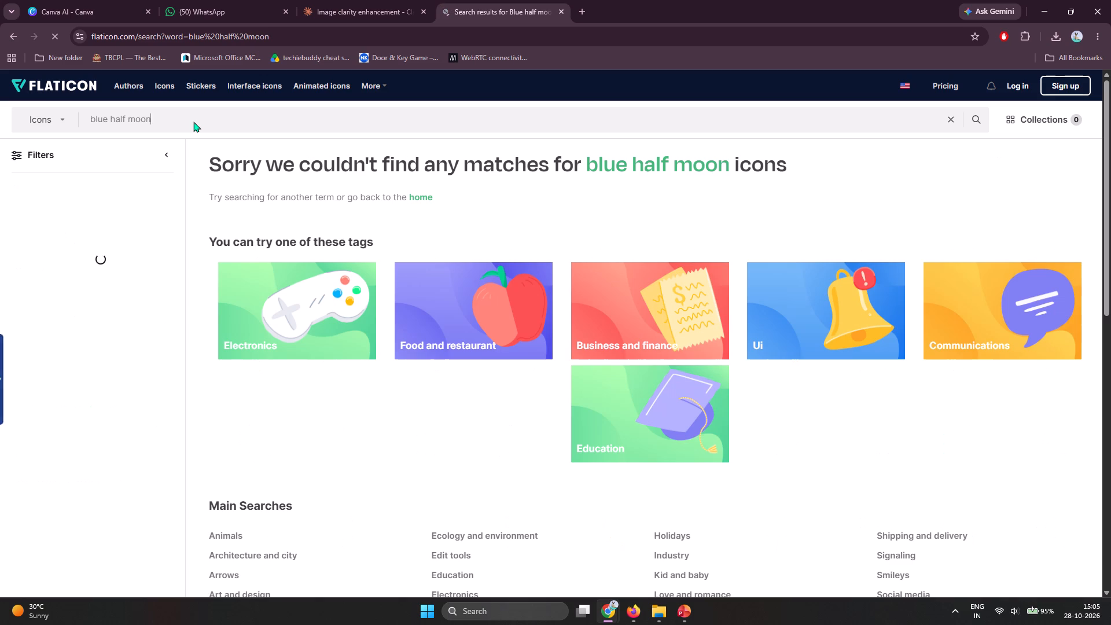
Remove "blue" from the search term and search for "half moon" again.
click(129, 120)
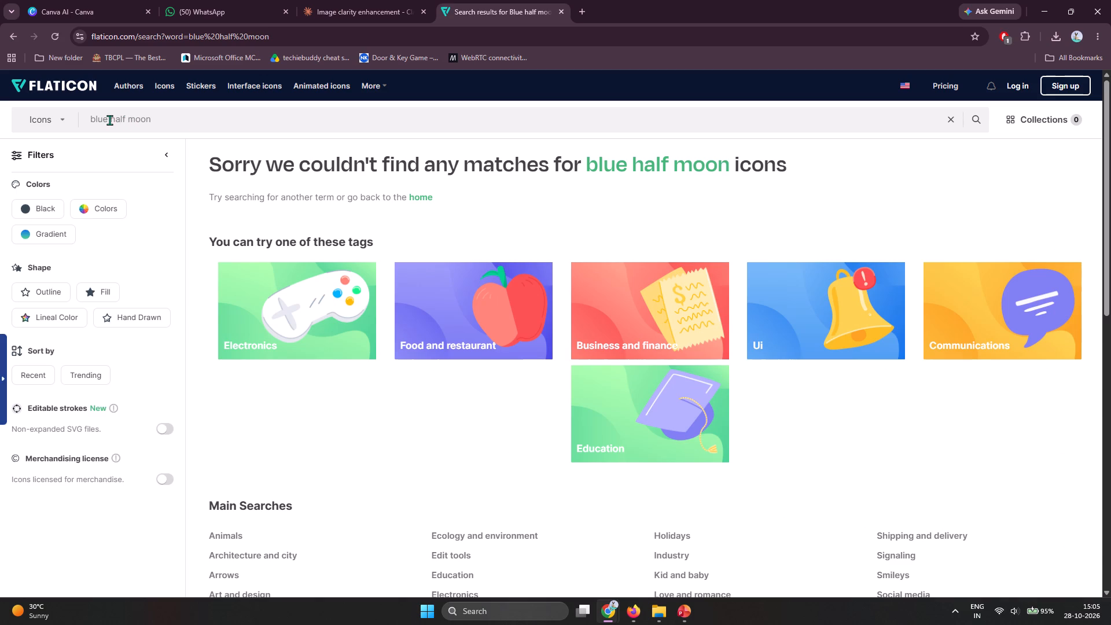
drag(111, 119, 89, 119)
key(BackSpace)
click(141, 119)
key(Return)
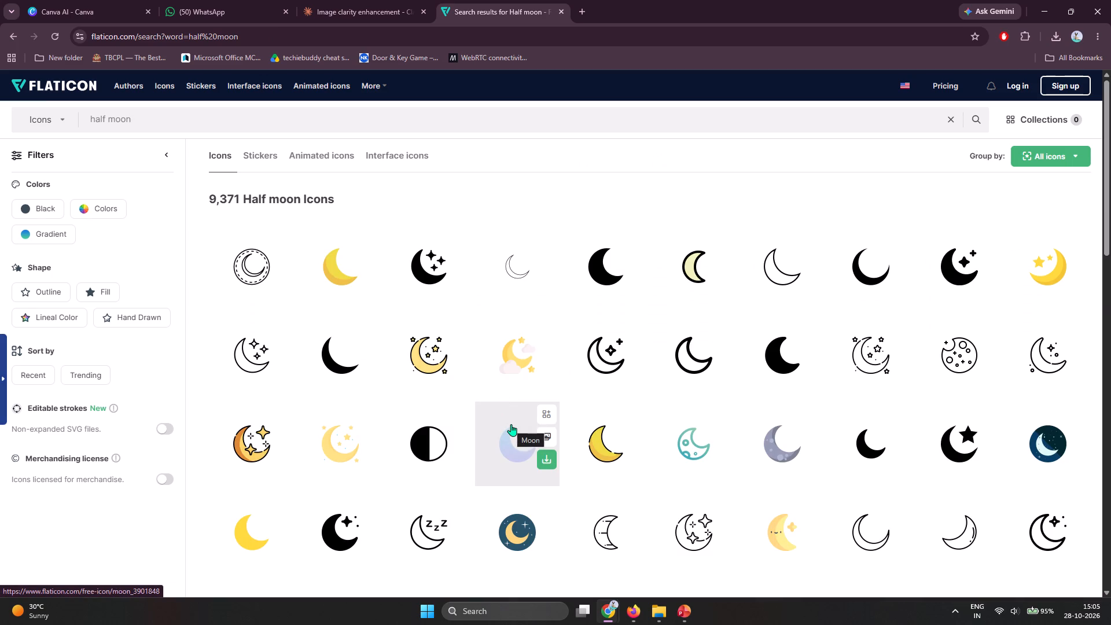
Browse the first three pages of half moon results for a moon icon that suits the Sleep box.
scroll(972, 284, down, 4)
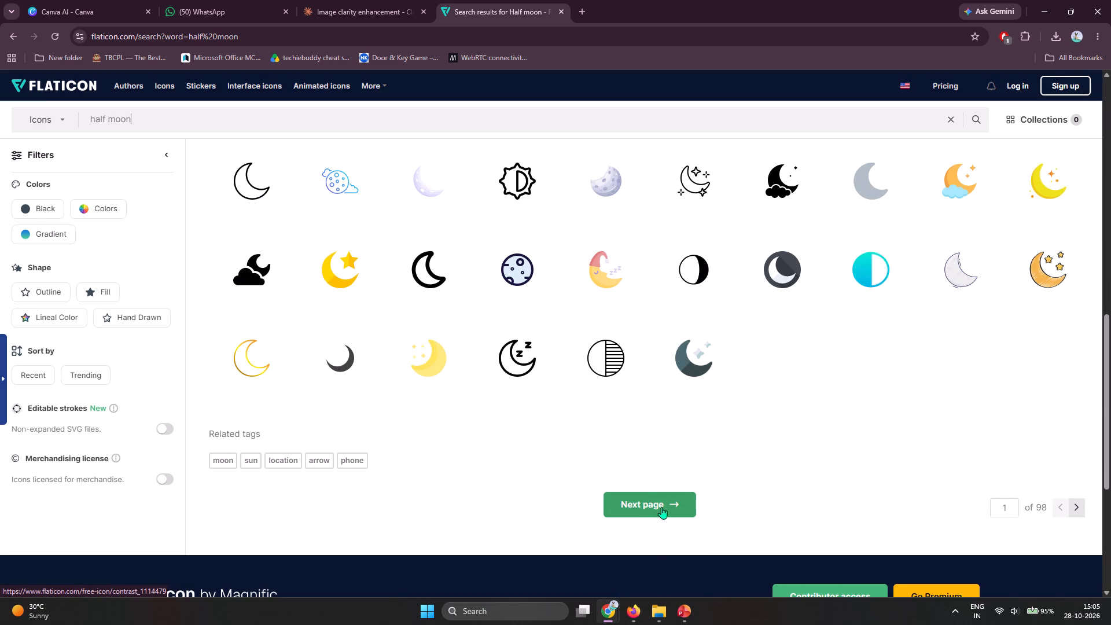
click(664, 509)
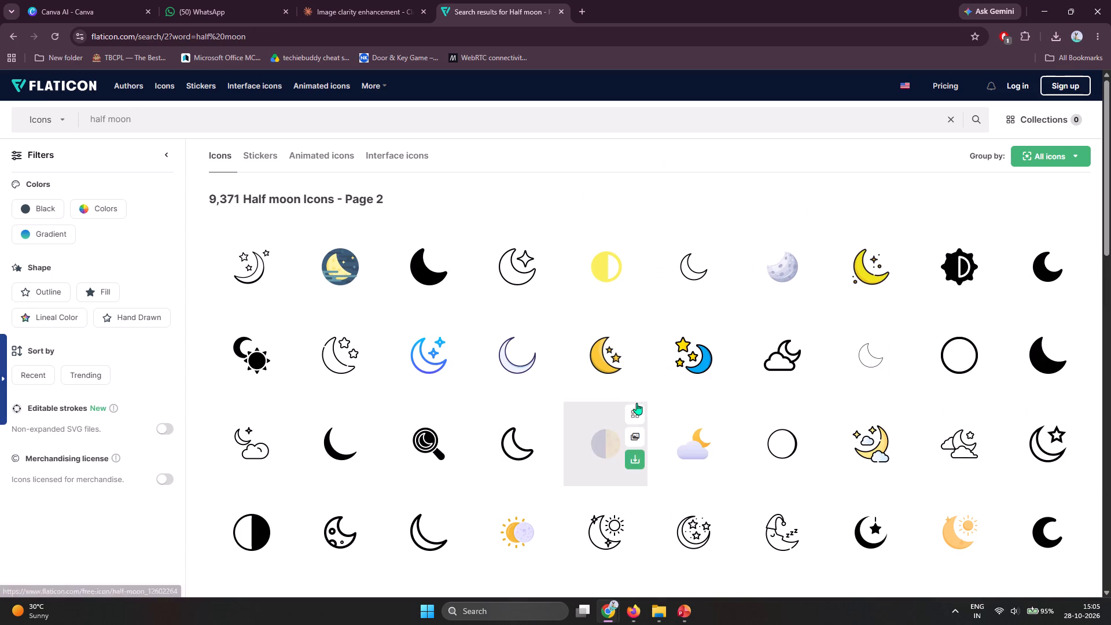
scroll(637, 403, down, 4)
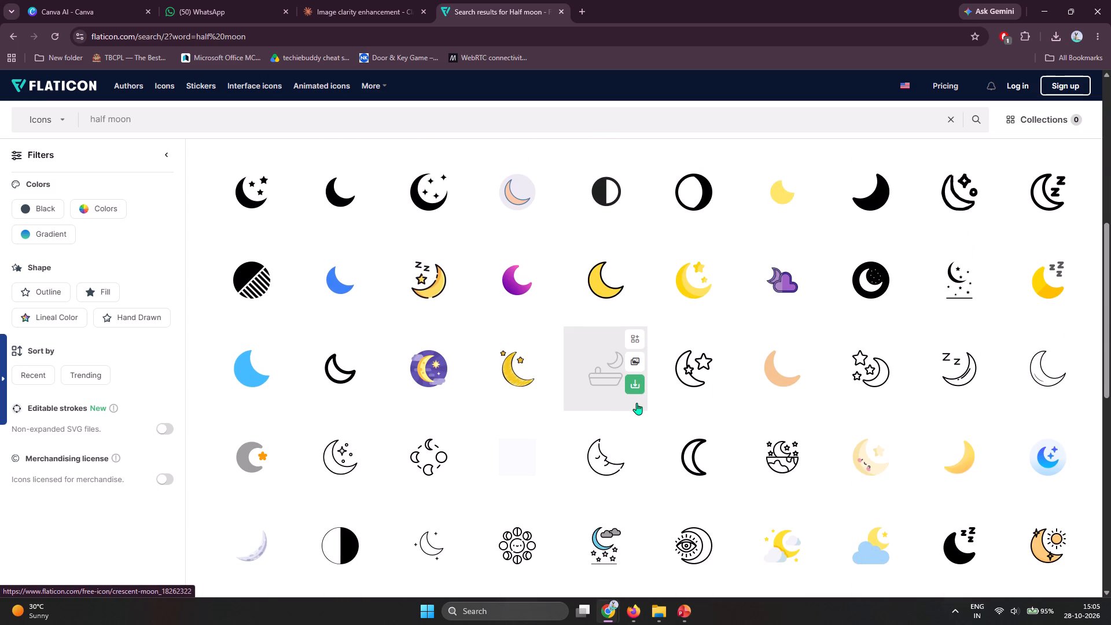
scroll(637, 403, down, 2)
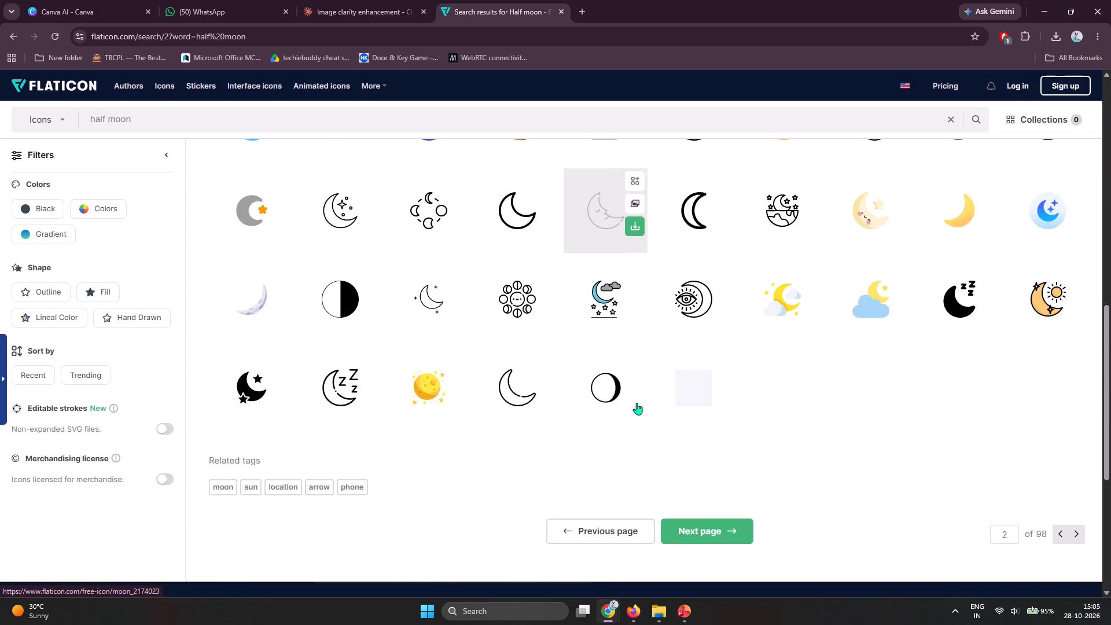
scroll(637, 403, up, 5)
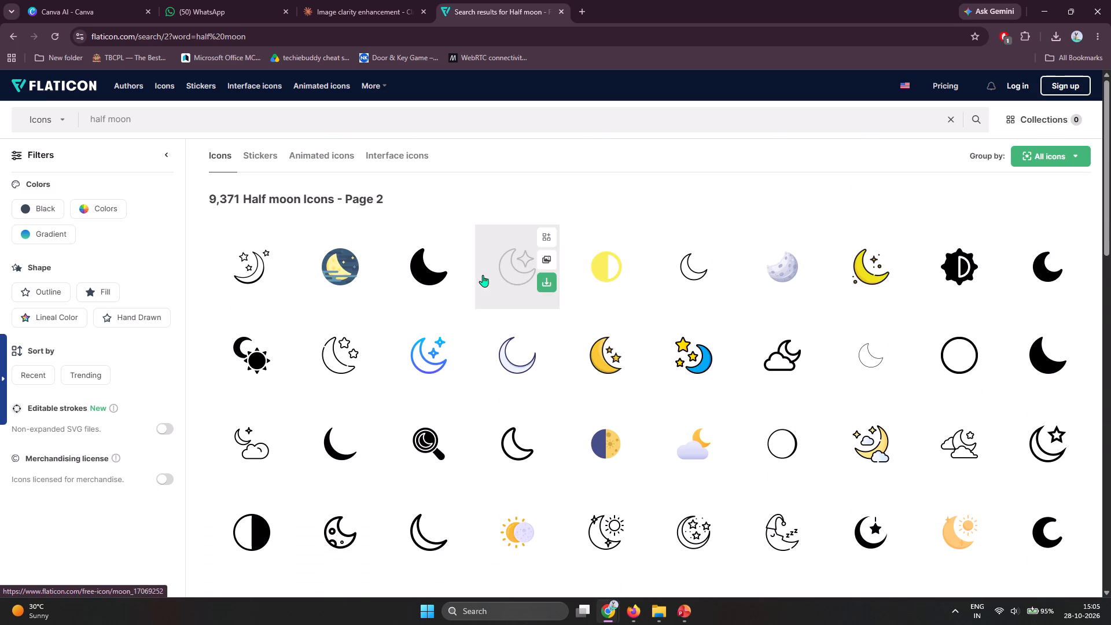
scroll(682, 498, down, 4)
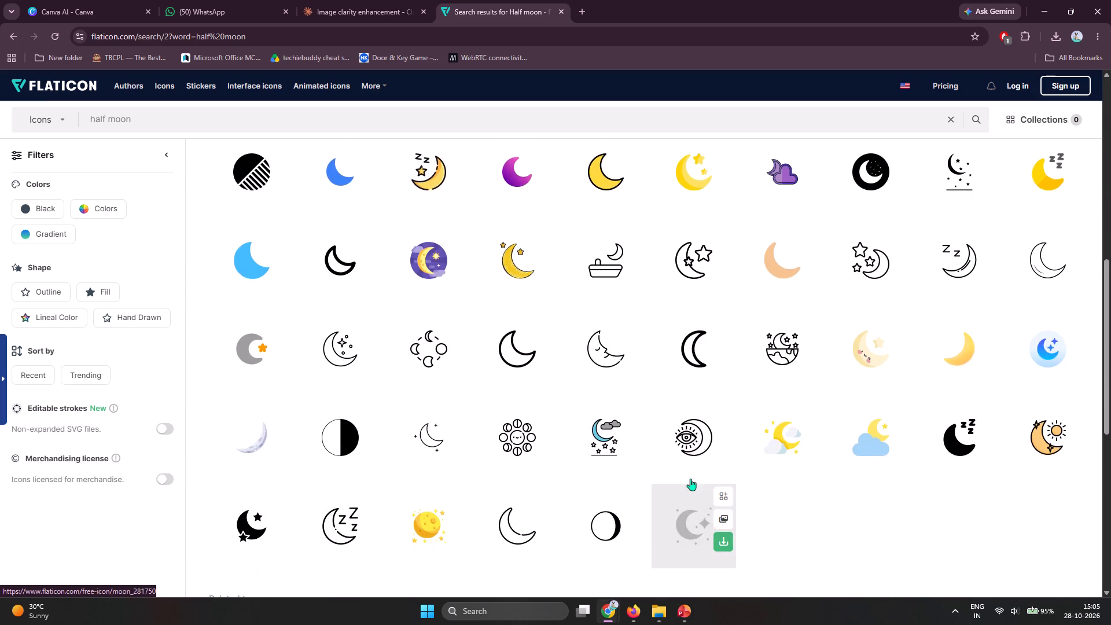
scroll(690, 479, down, 2)
click(706, 353)
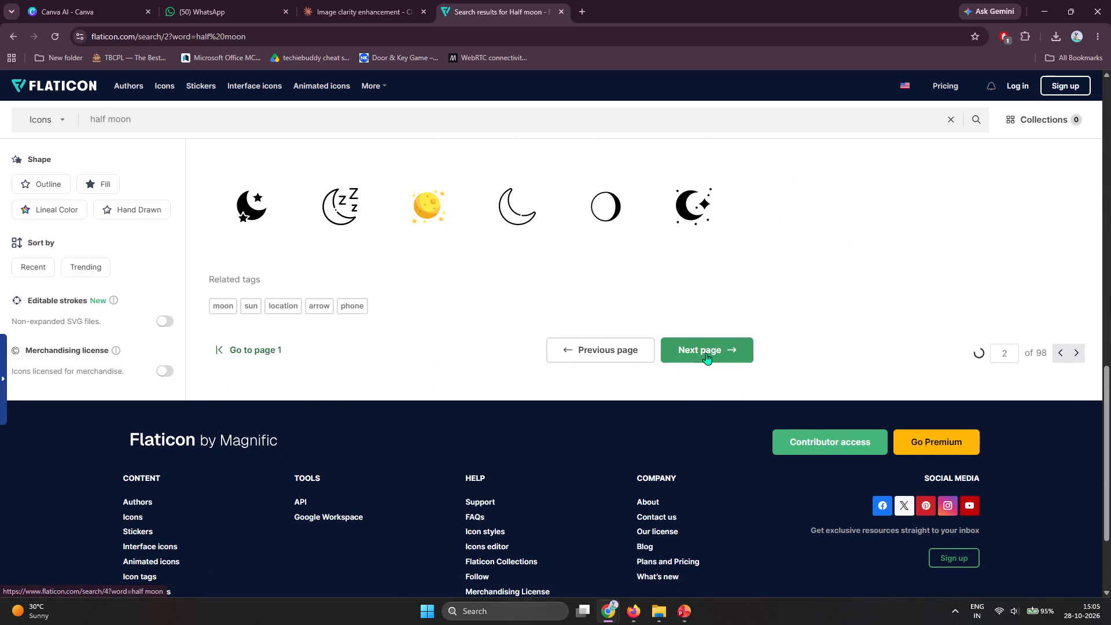
scroll(592, 354, down, 2)
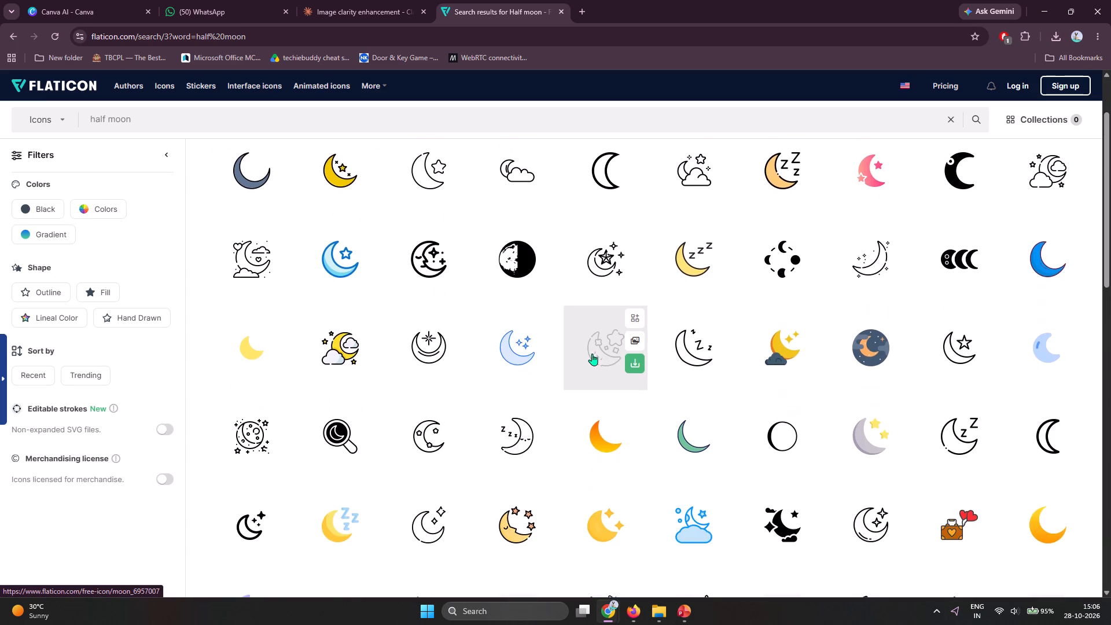
scroll(592, 354, down, 1)
scroll(592, 354, up, 5)
scroll(592, 354, down, 2)
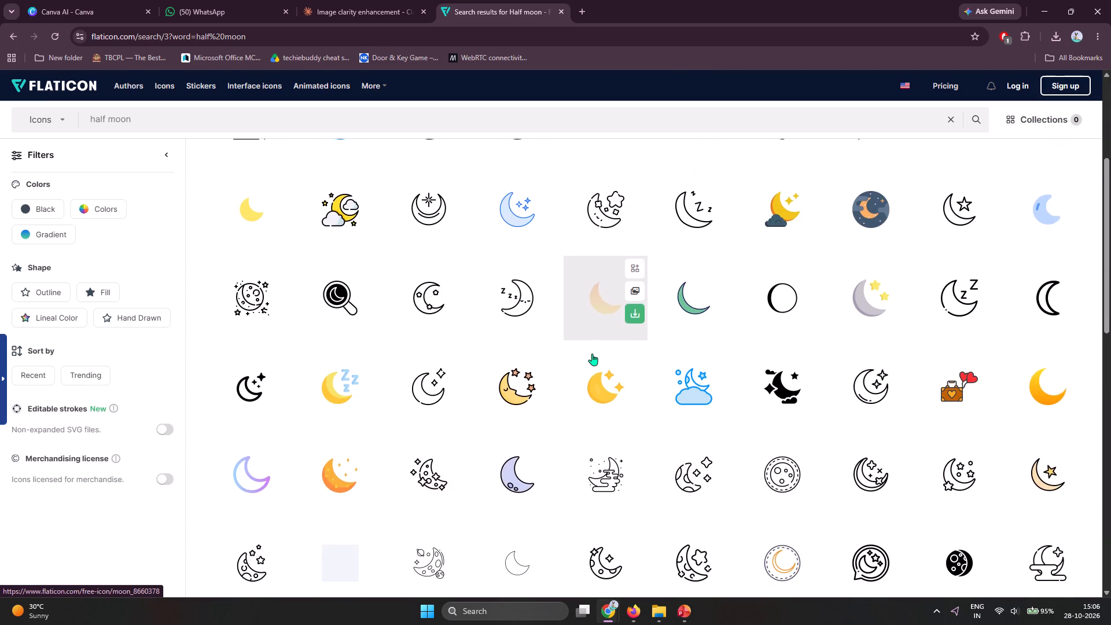
scroll(592, 354, up, 5)
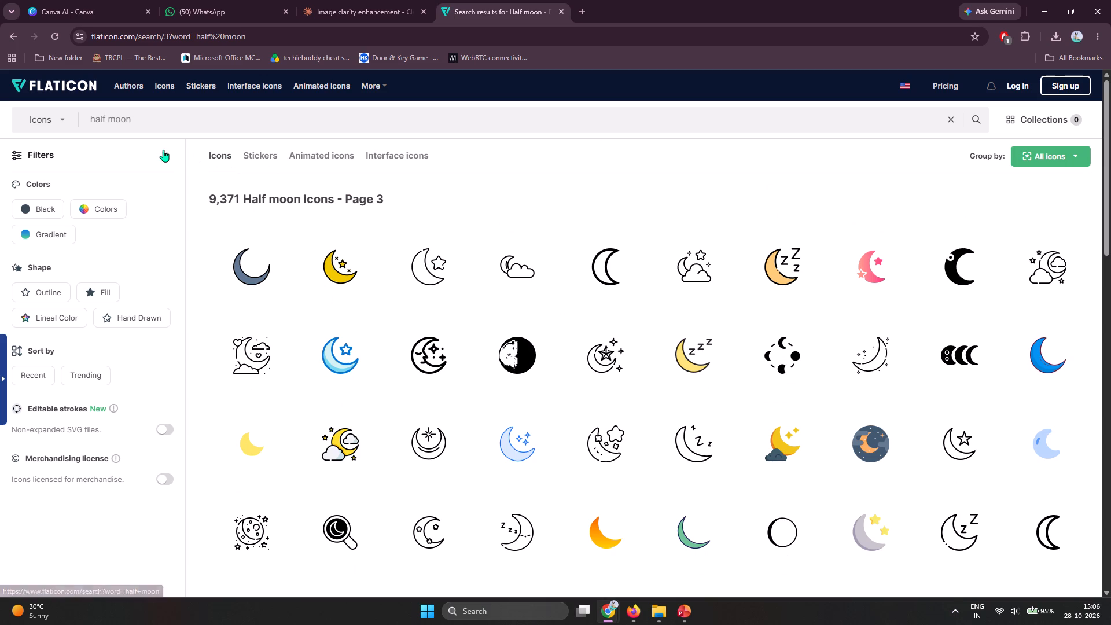
scroll(489, 443, down, 6)
scroll(489, 443, up, 2)
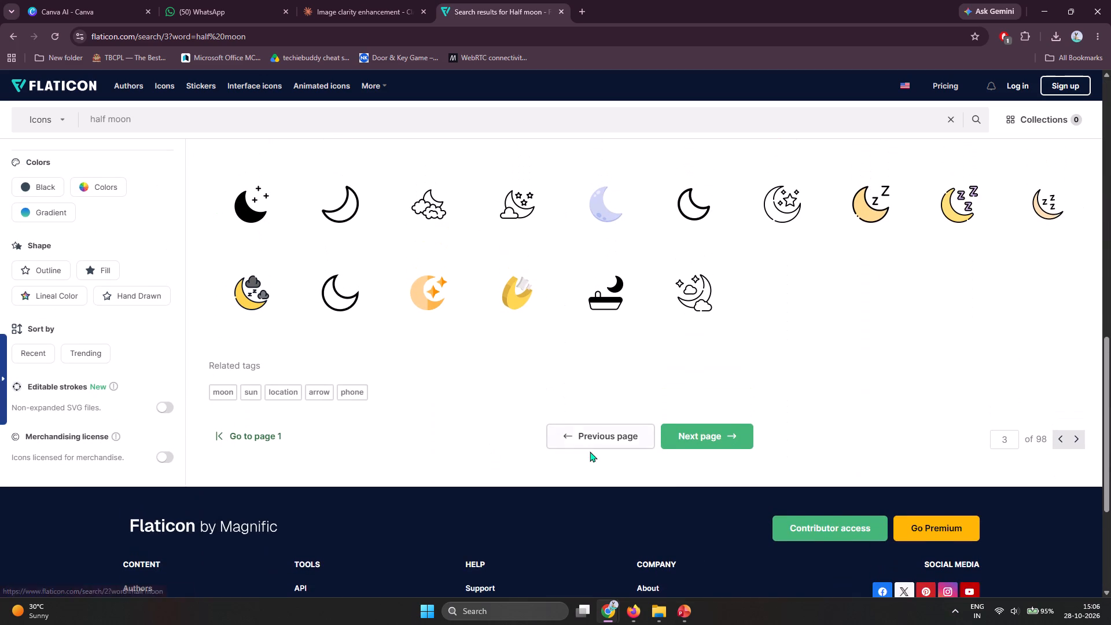
Return to the first page of half moon results and copy the thin outline crescent icon to the clipboard as PNG.
drag(609, 455, 630, 433)
click(630, 433)
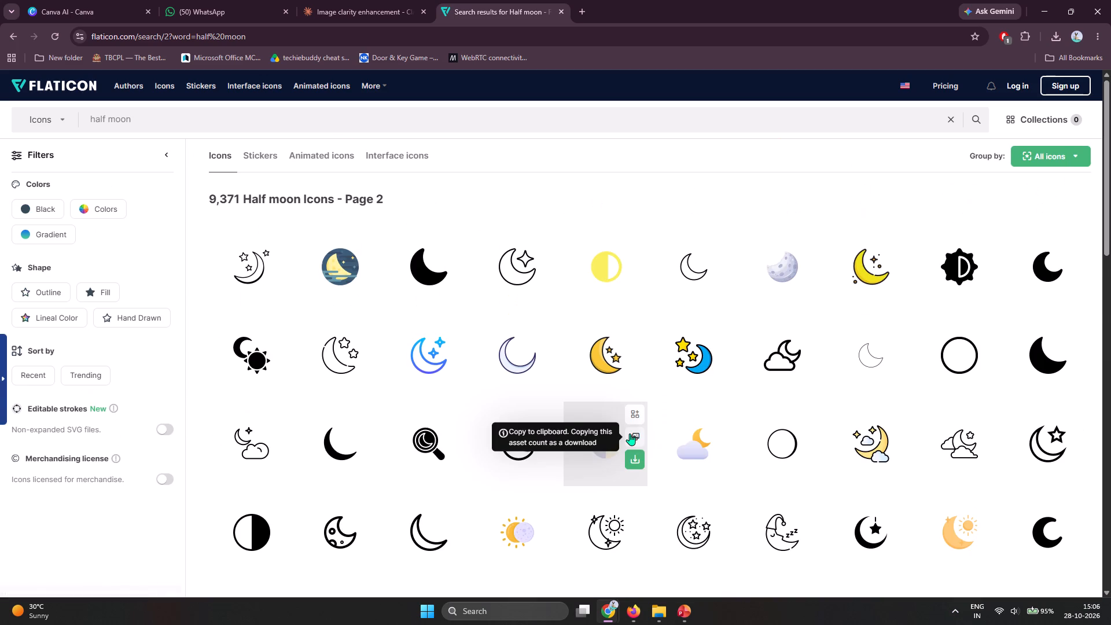
scroll(630, 433, down, 7)
click(573, 302)
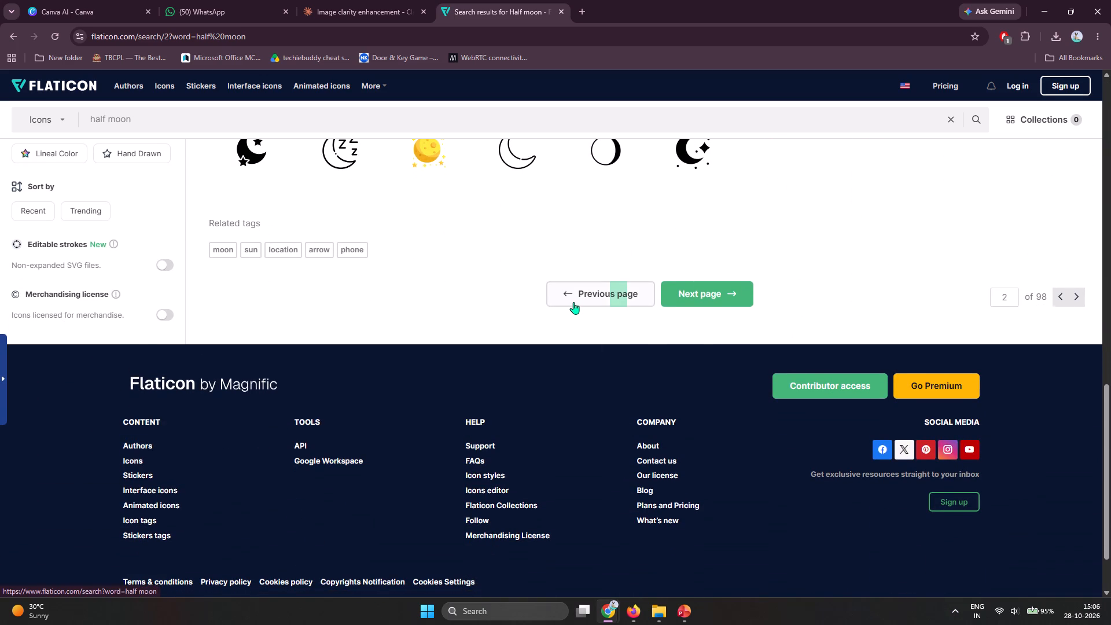
scroll(555, 291, up, 3)
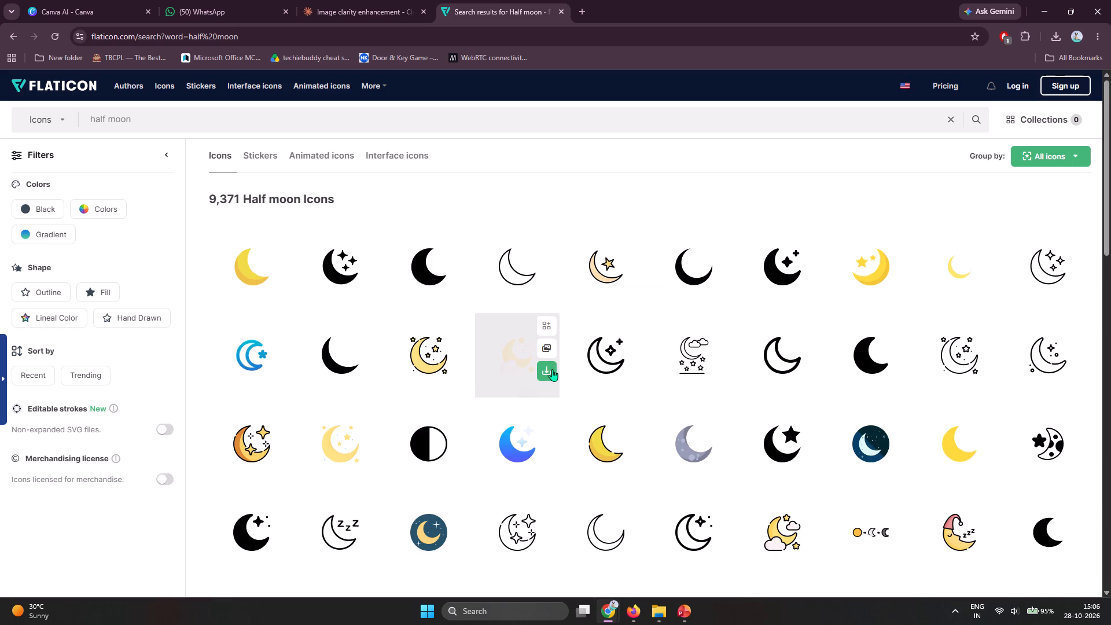
click(545, 258)
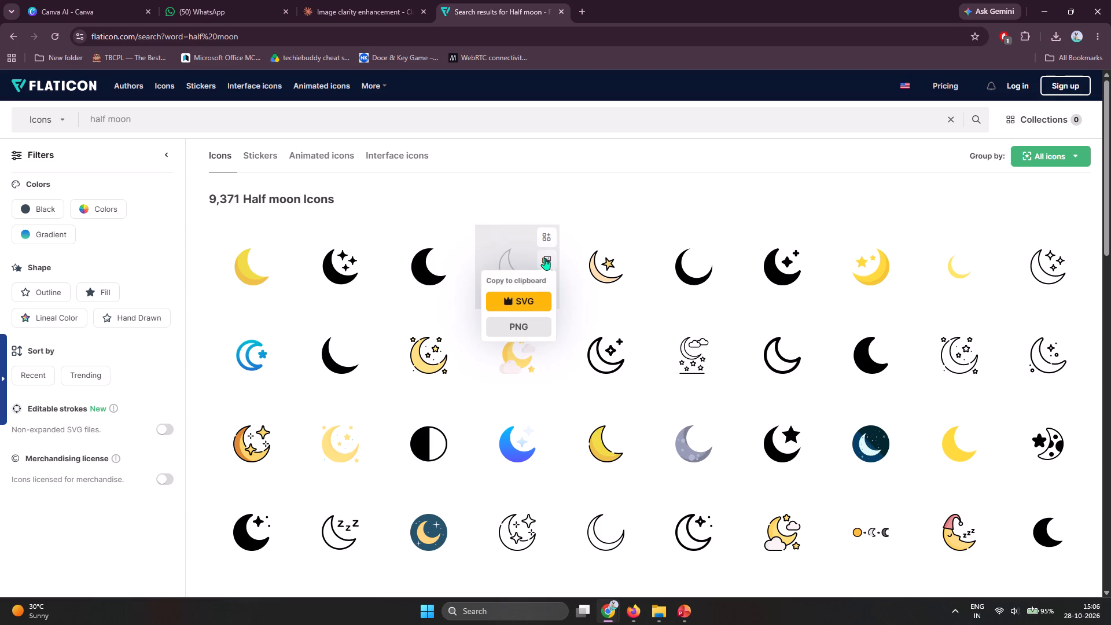
click(520, 332)
click(527, 332)
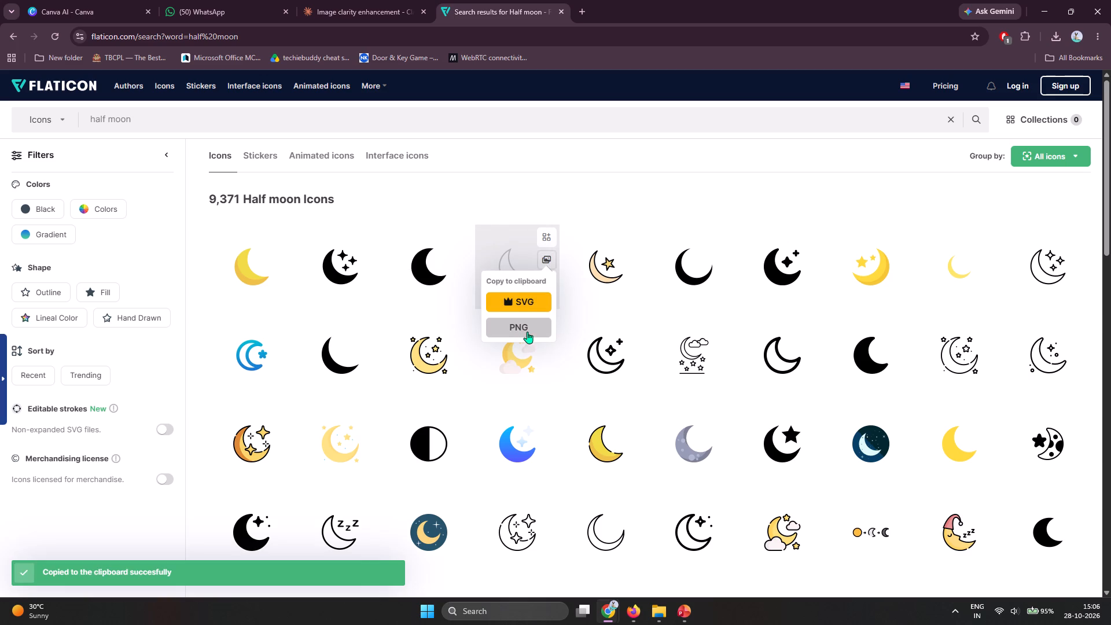
Switch to PowerPoint, paste the crescent moon onto the slide and shrink it to a small icon over the Sleep (8) box.
click(679, 606)
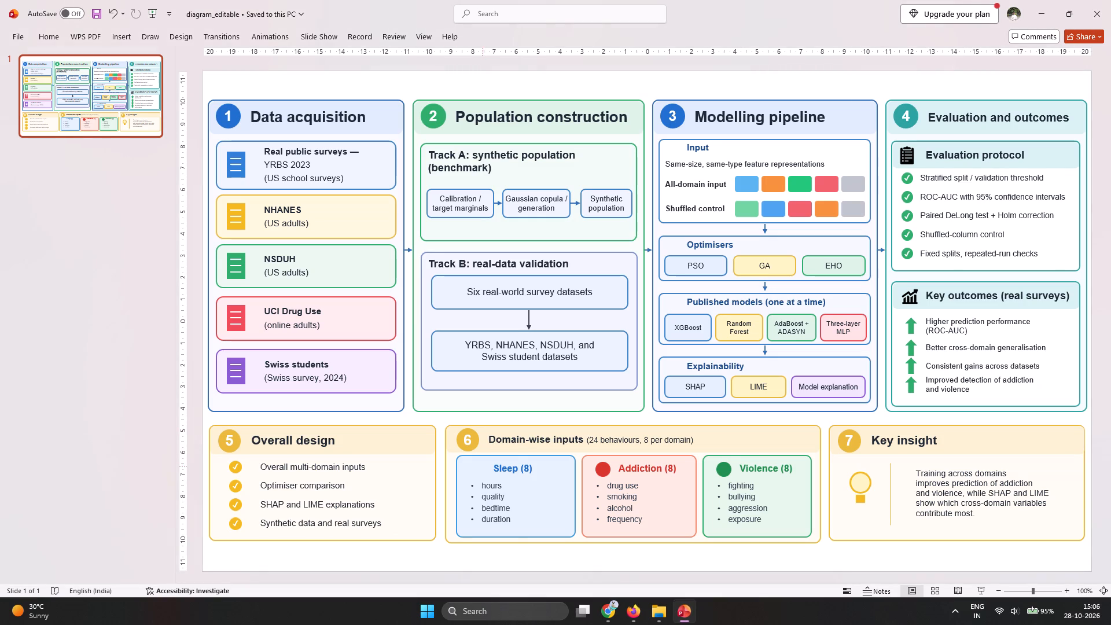
click(476, 470)
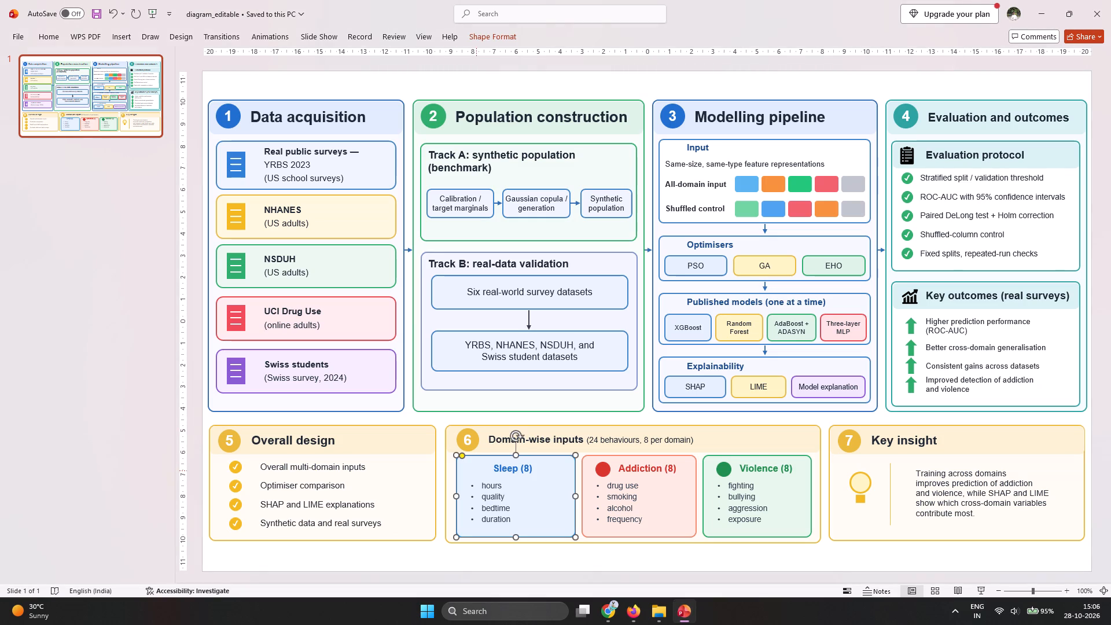
click(476, 468)
key(ctrl+v)
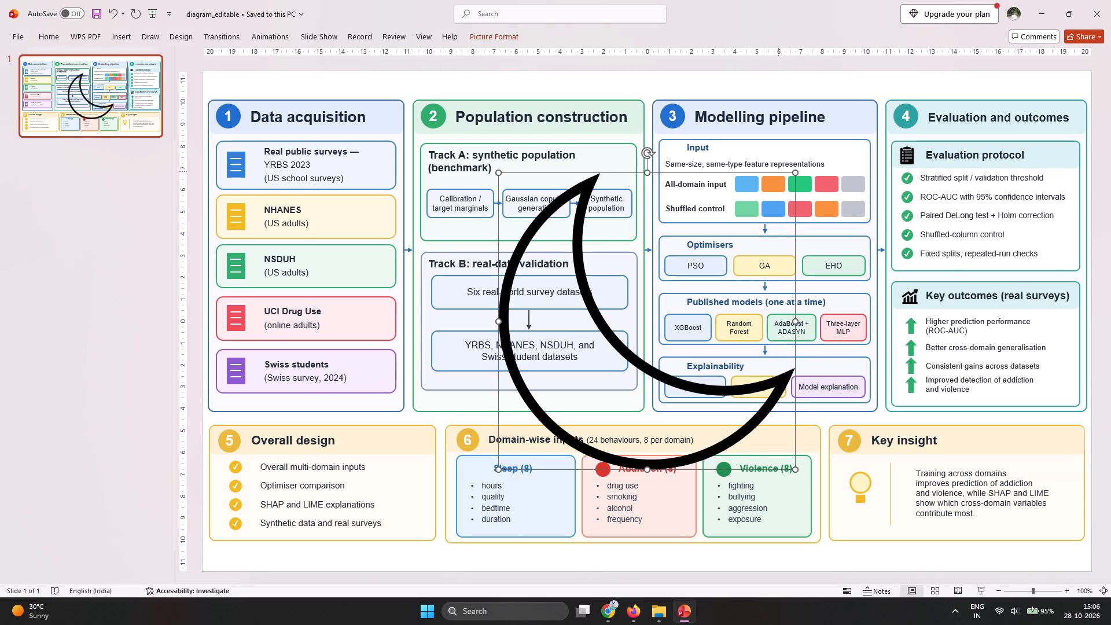
drag(796, 175, 587, 405)
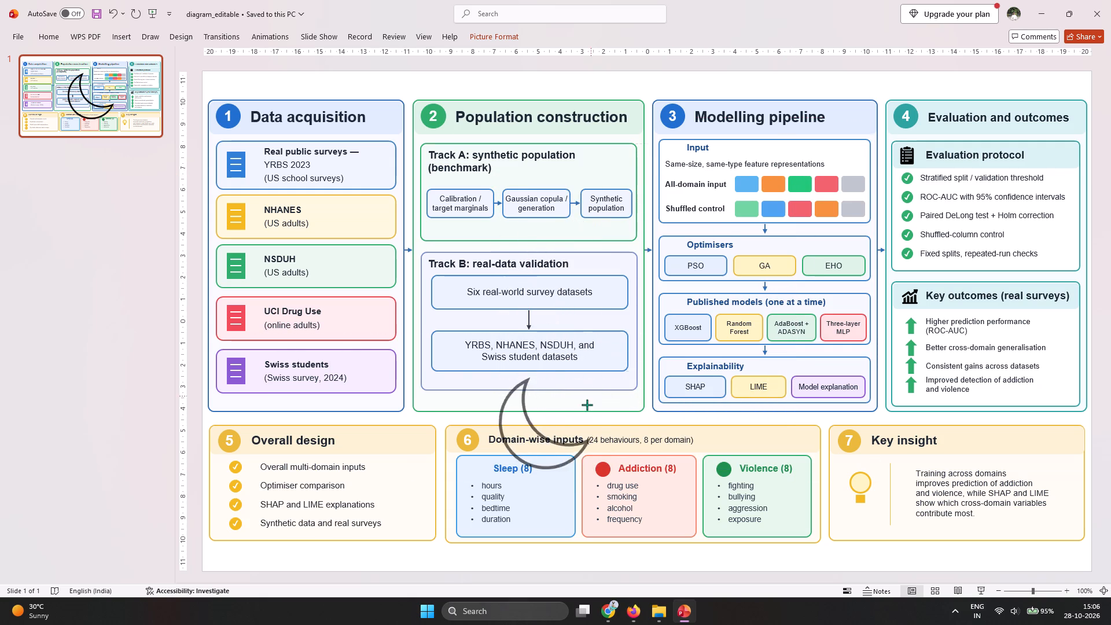
drag(587, 405, 521, 463)
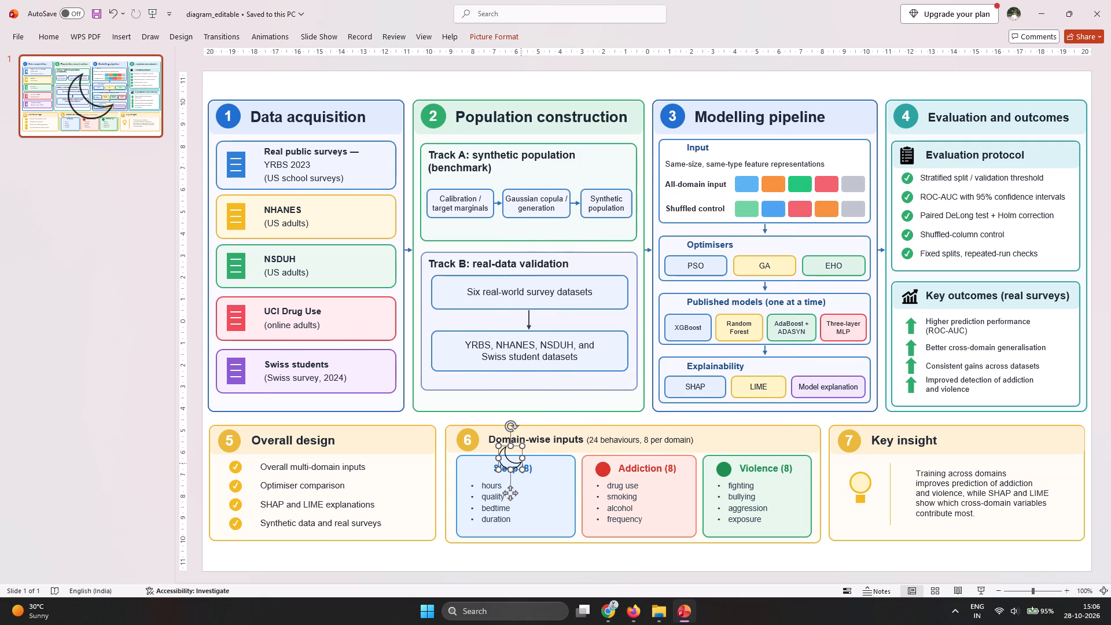
Place the moon just before the Sleep (8) heading and reduce it slightly to fit beside the text.
drag(513, 461, 483, 473)
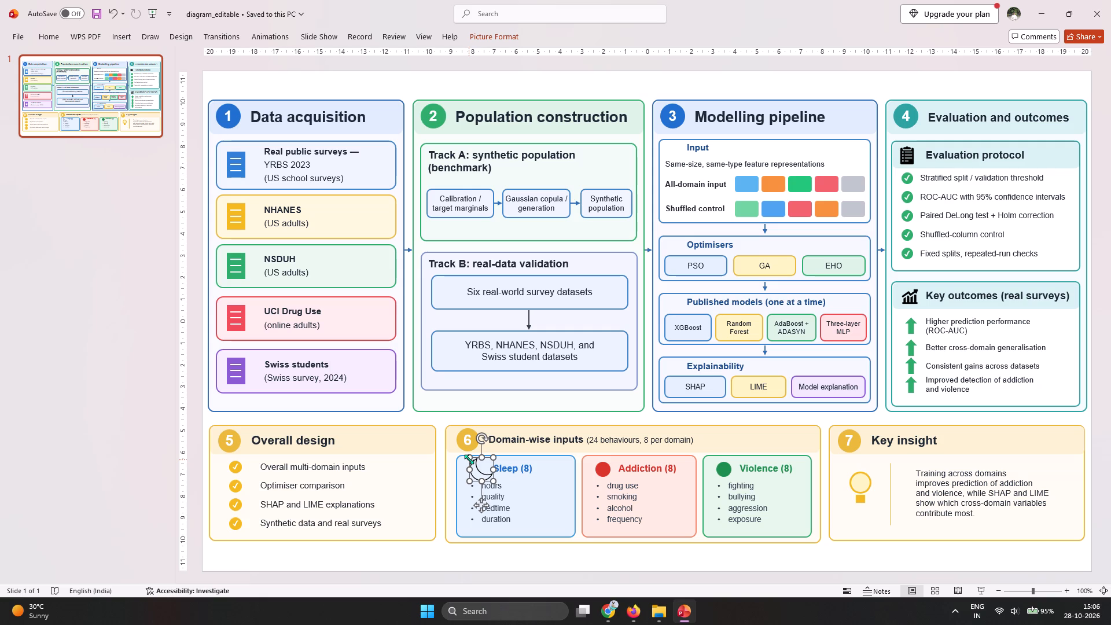
drag(492, 481, 483, 475)
drag(483, 475, 480, 473)
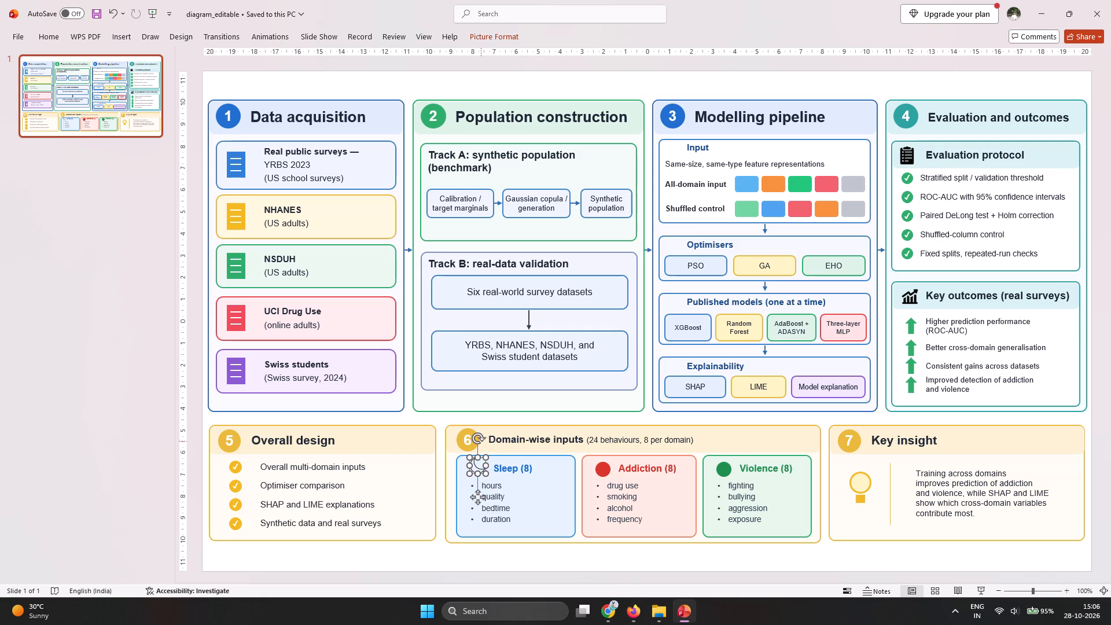
drag(479, 499, 473, 498)
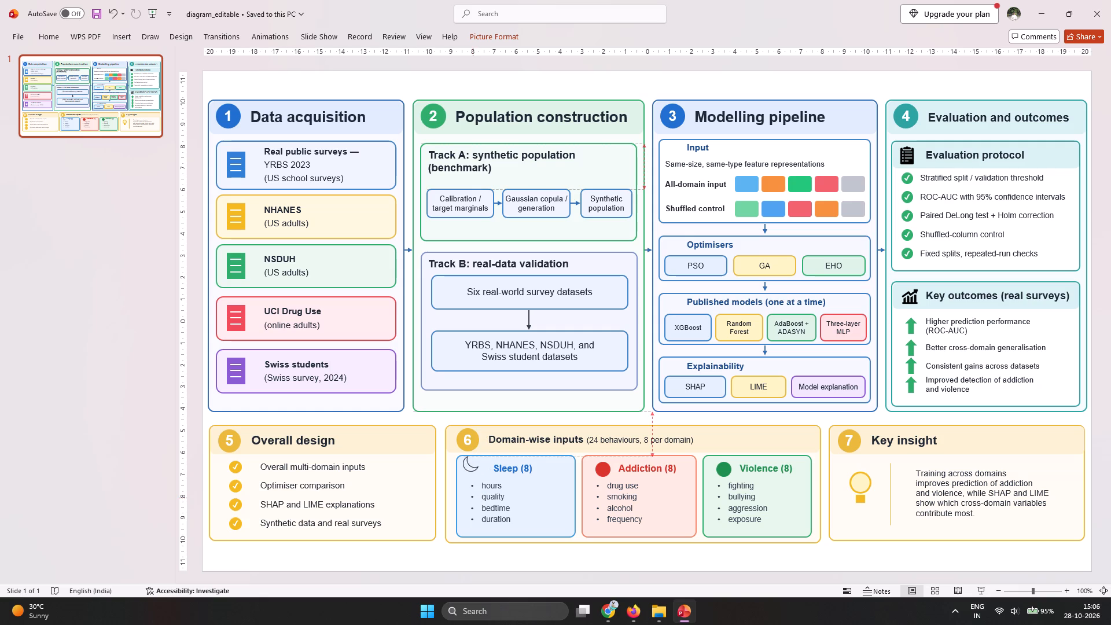
drag(473, 498, 484, 501)
drag(484, 501, 484, 499)
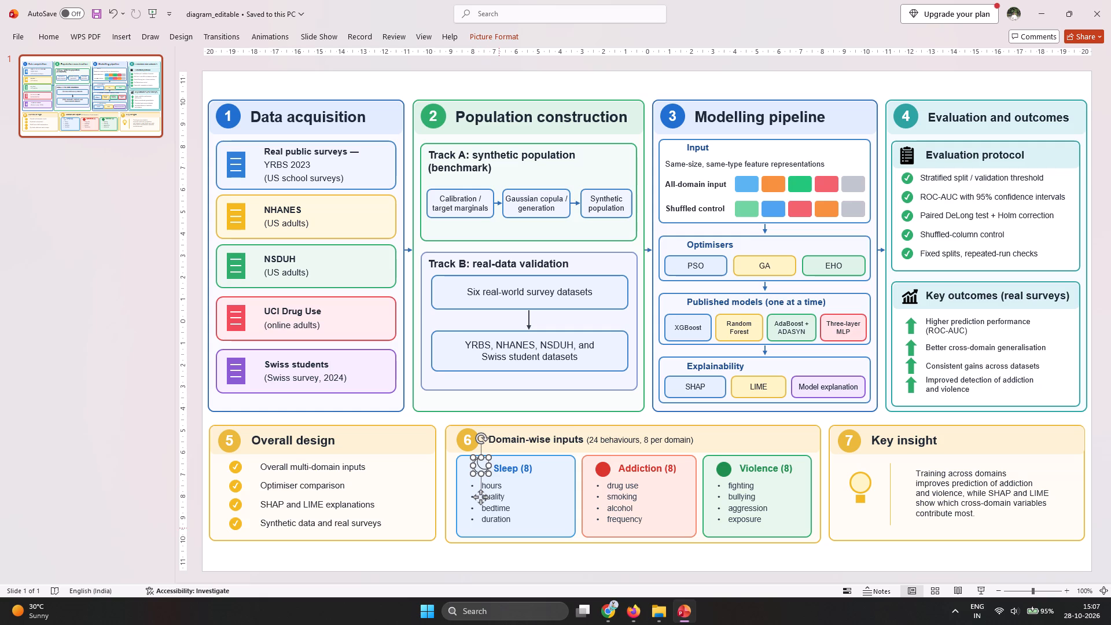
click(114, 398)
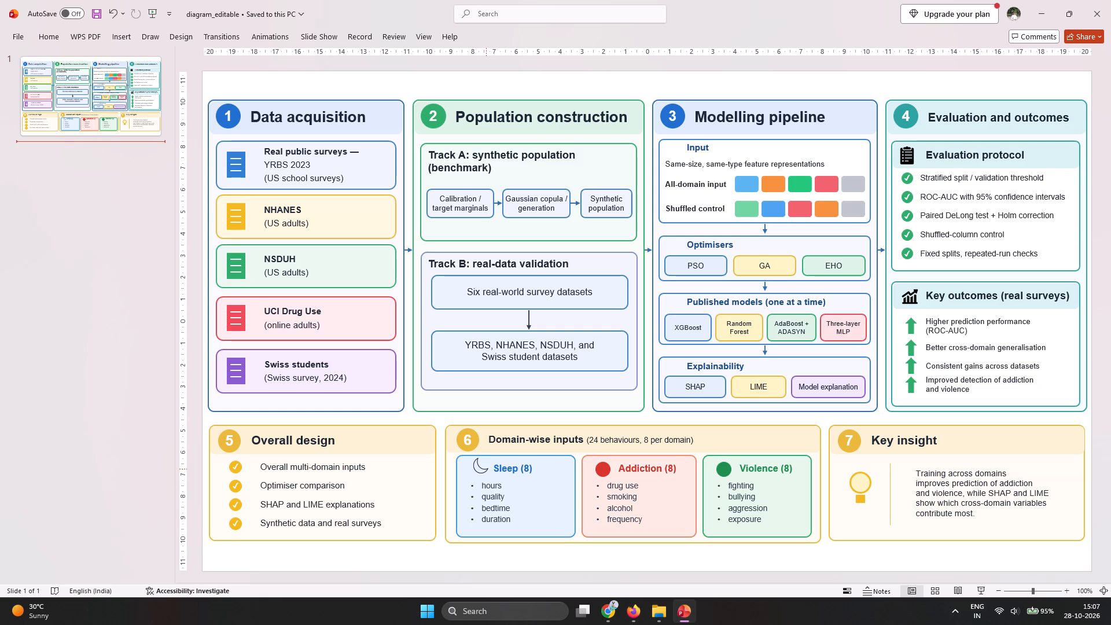
Fine-tune the moon icon's size and position beside the Sleep (8) heading.
click(474, 468)
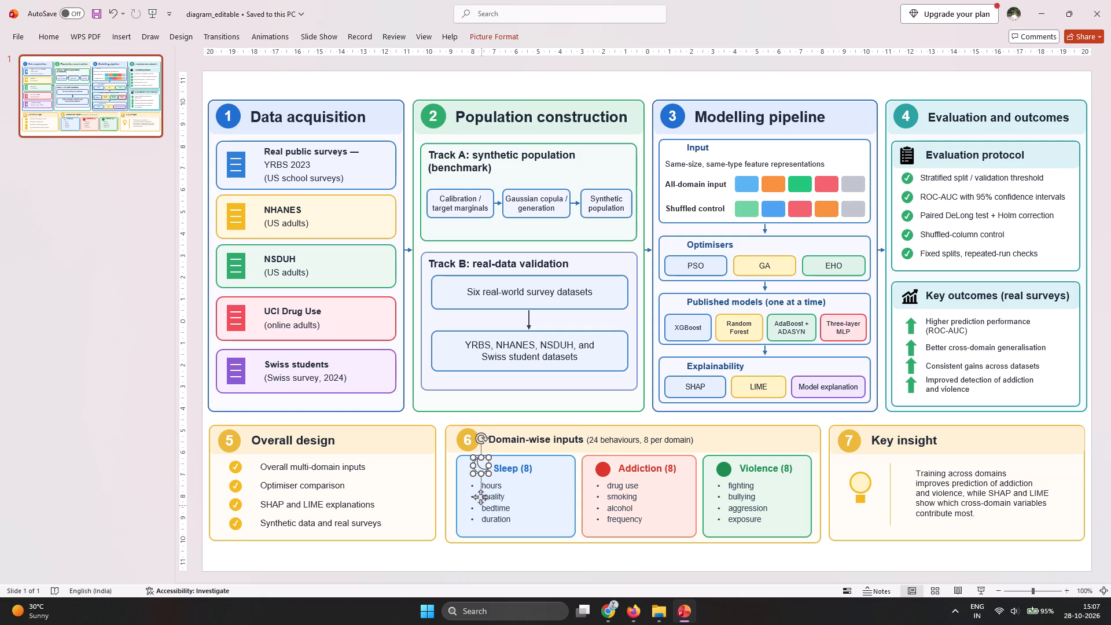
click(480, 498)
click(152, 436)
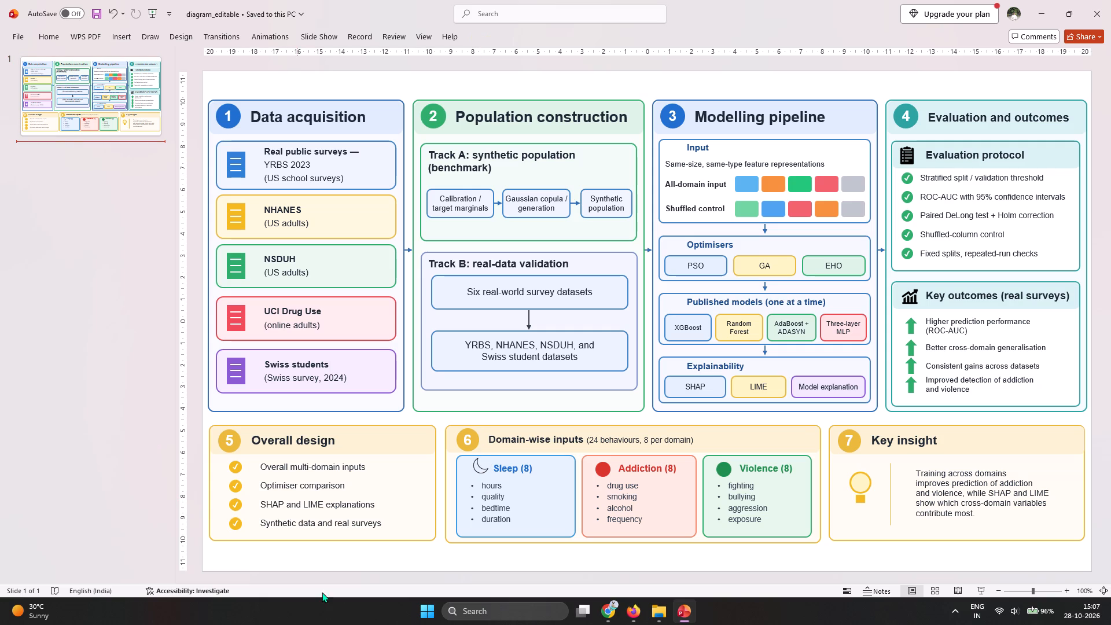
click(480, 473)
click(484, 468)
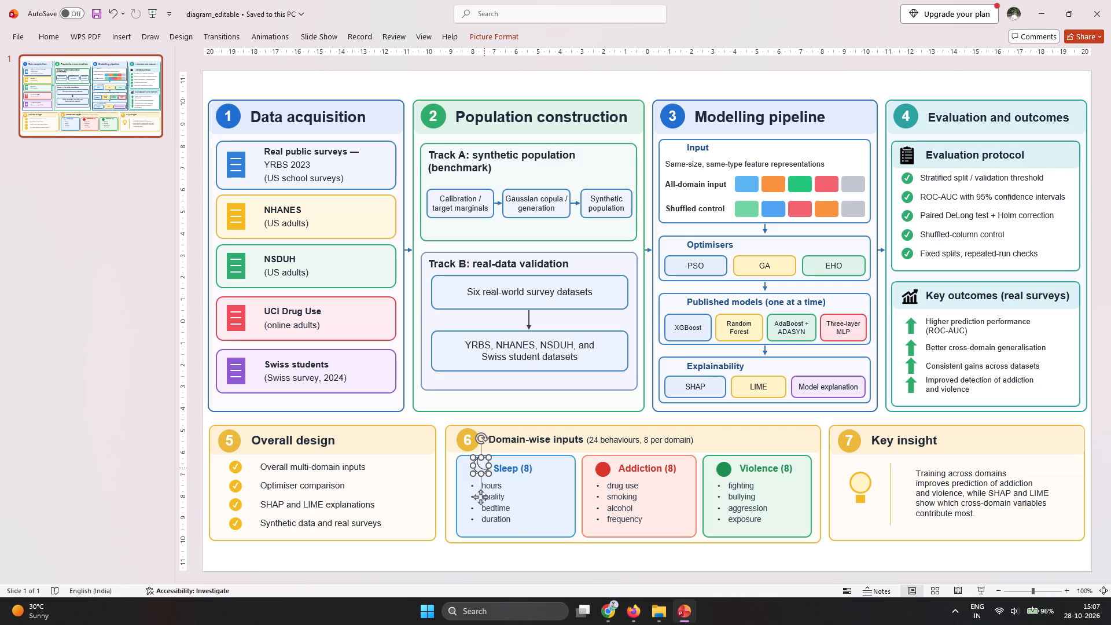
click(488, 473)
click(479, 503)
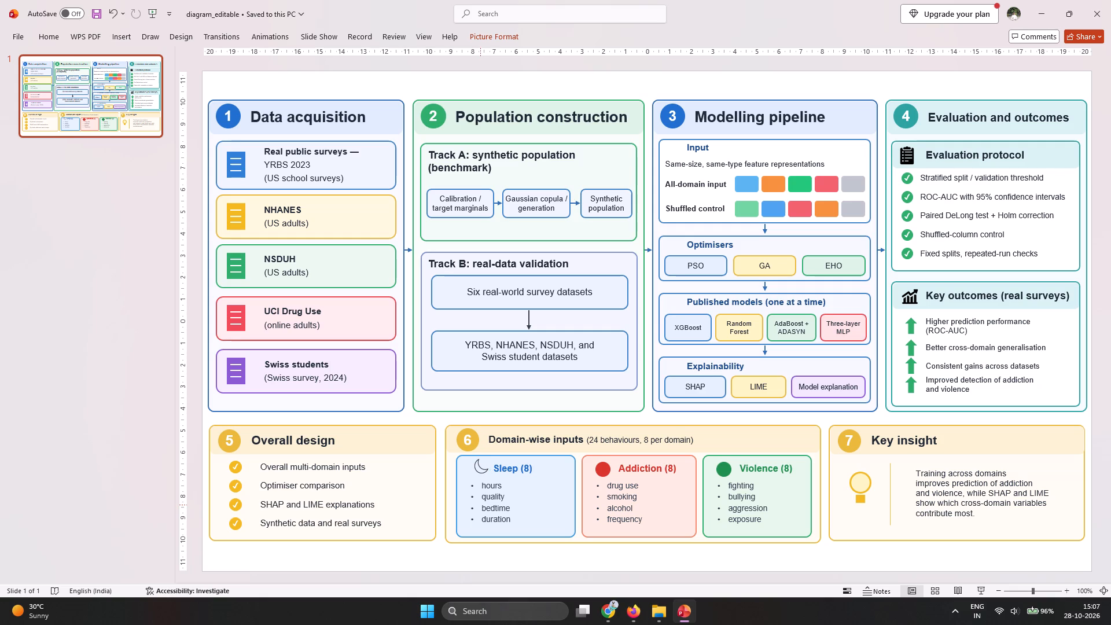
click(63, 442)
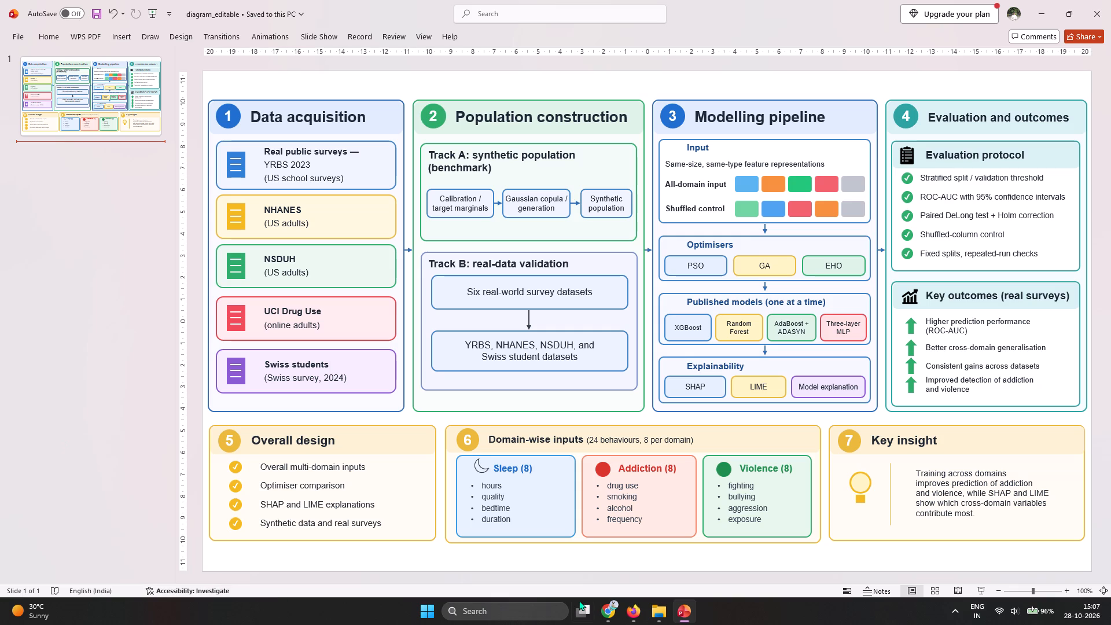
Switch to Flaticon in Chrome and search for "tablet" icons.
click(607, 602)
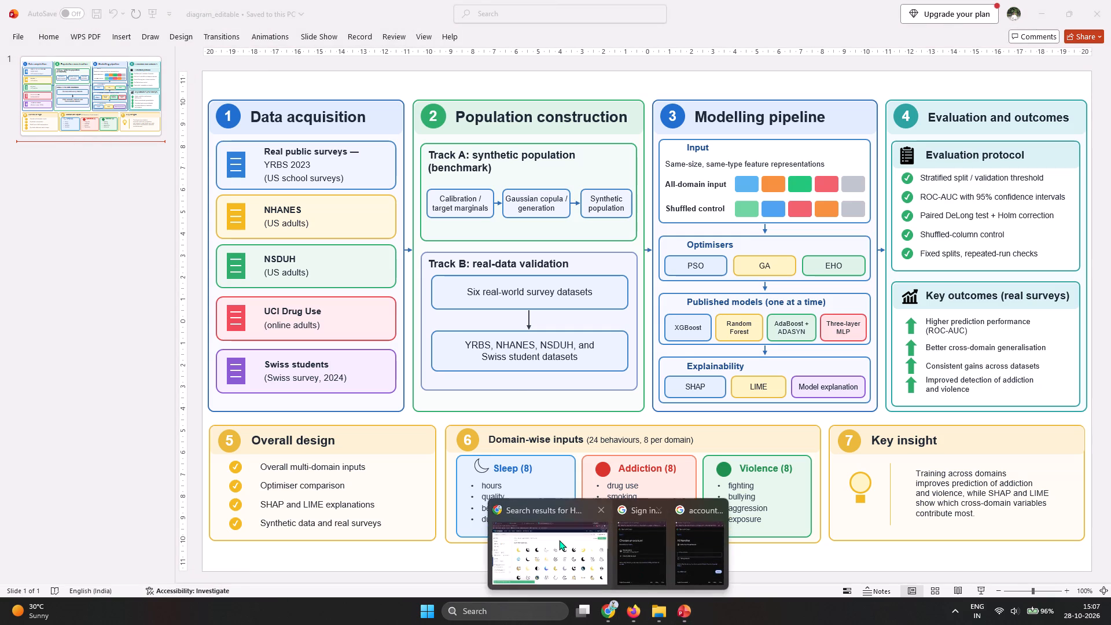
click(559, 540)
click(373, 120)
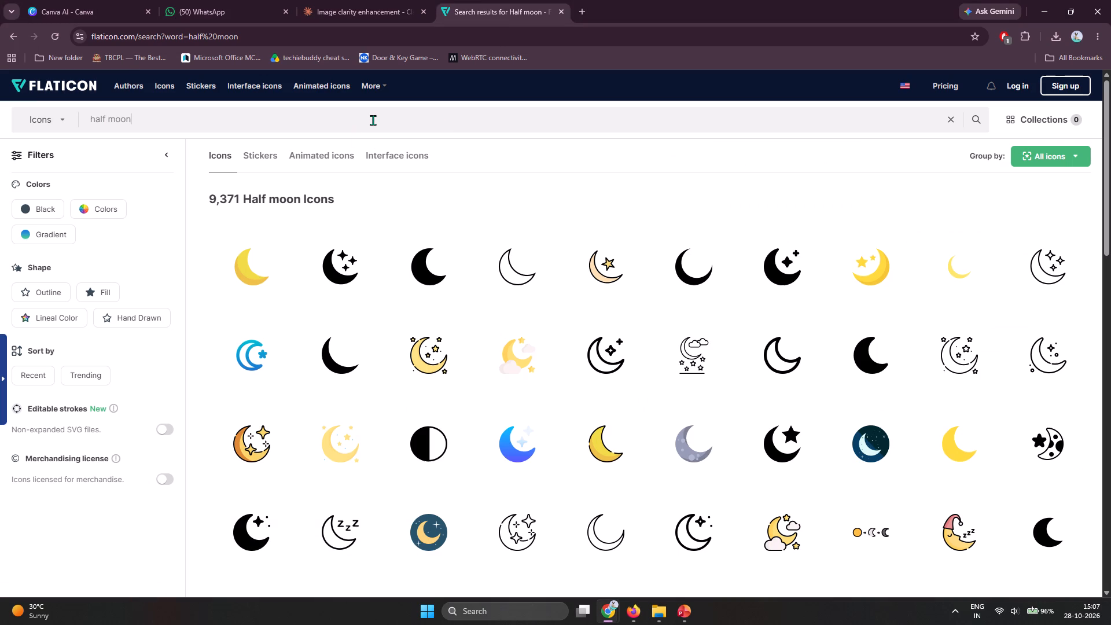
key(BackSpace)
key(BackSpace)
key(BackSpace)
key(BackSpace)
key(BackSpace)
key(BackSpace)
key(BackSpace)
key(BackSpace)
key(BackSpace)
key(BackSpace)
key(BackSpace)
key(BackSpace)
text(tablet)
key(Return)
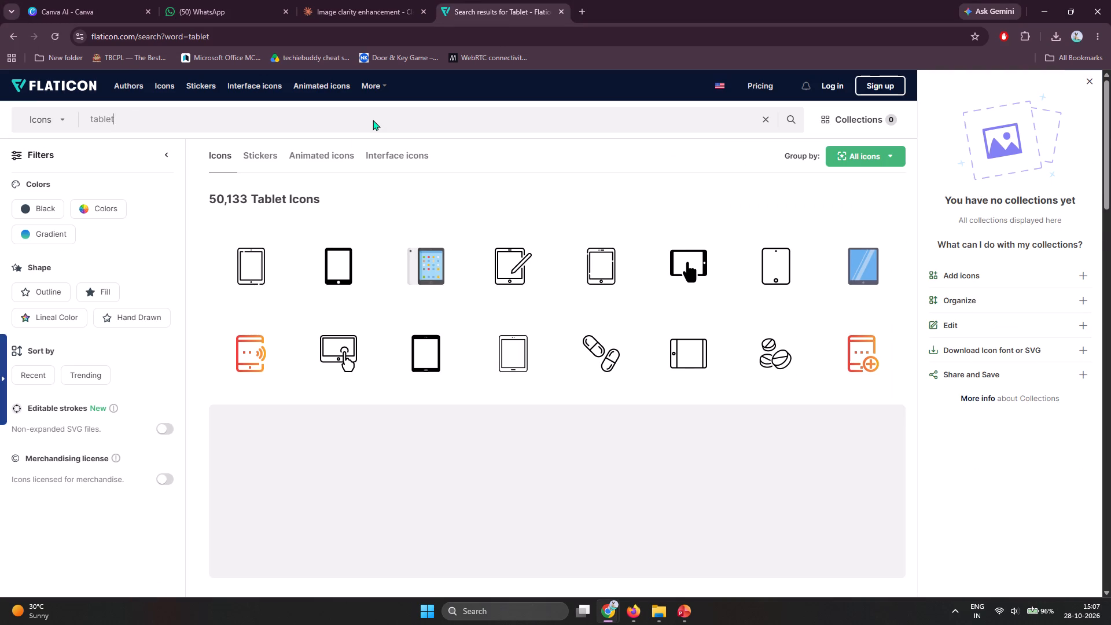
Replace the search term with "pill" and run the icon search.
key(BackSpace)
key(BackSpace)
key(BackSpace)
key(BackSpace)
key(BackSpace)
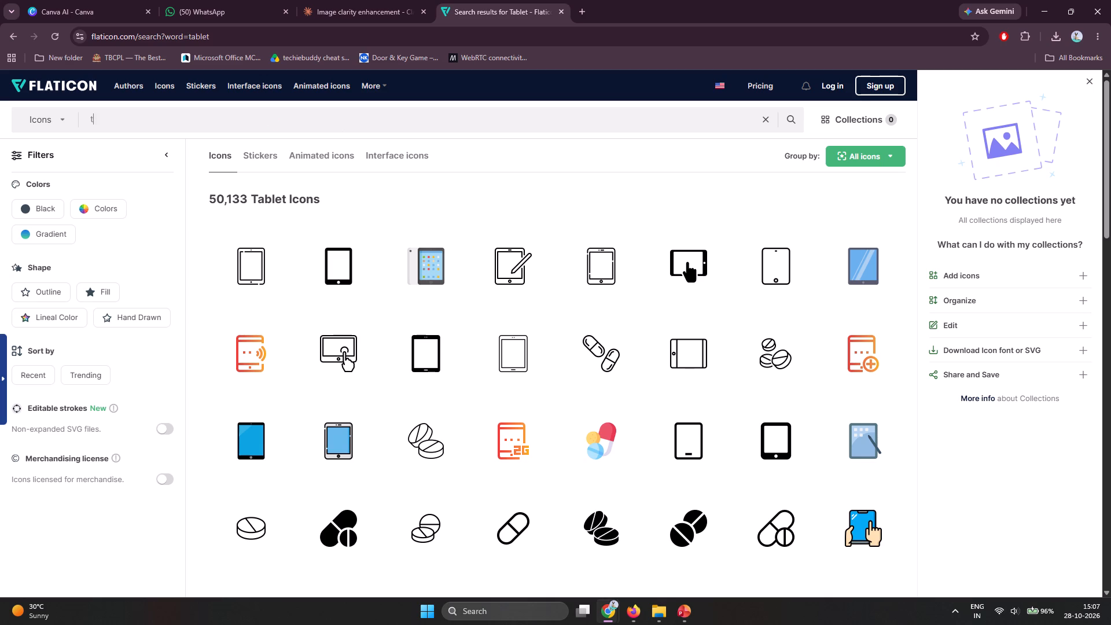
key(BackSpace)
text(pill)
key(Return)
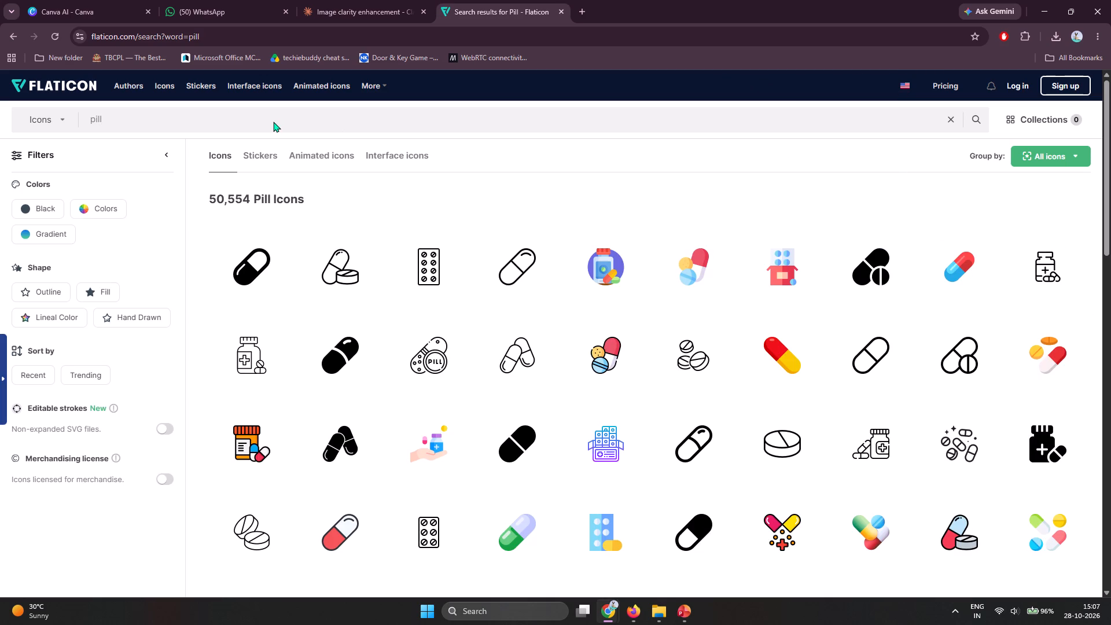
Look through the first page of pill icons for one that suits the Addiction heading.
scroll(557, 454, down, 1)
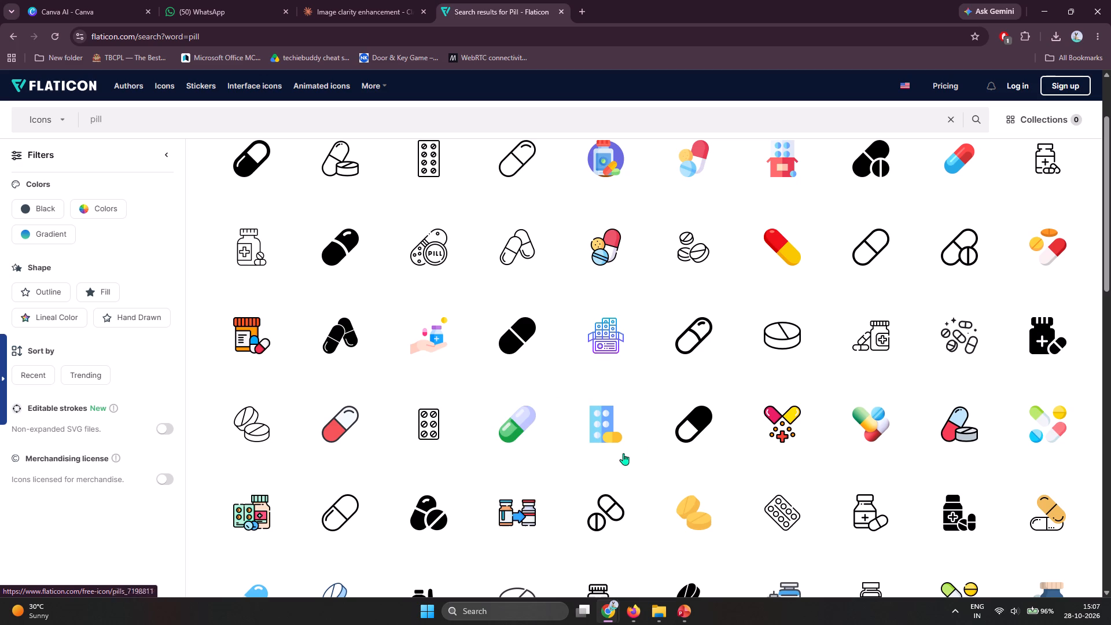
scroll(635, 437, down, 4)
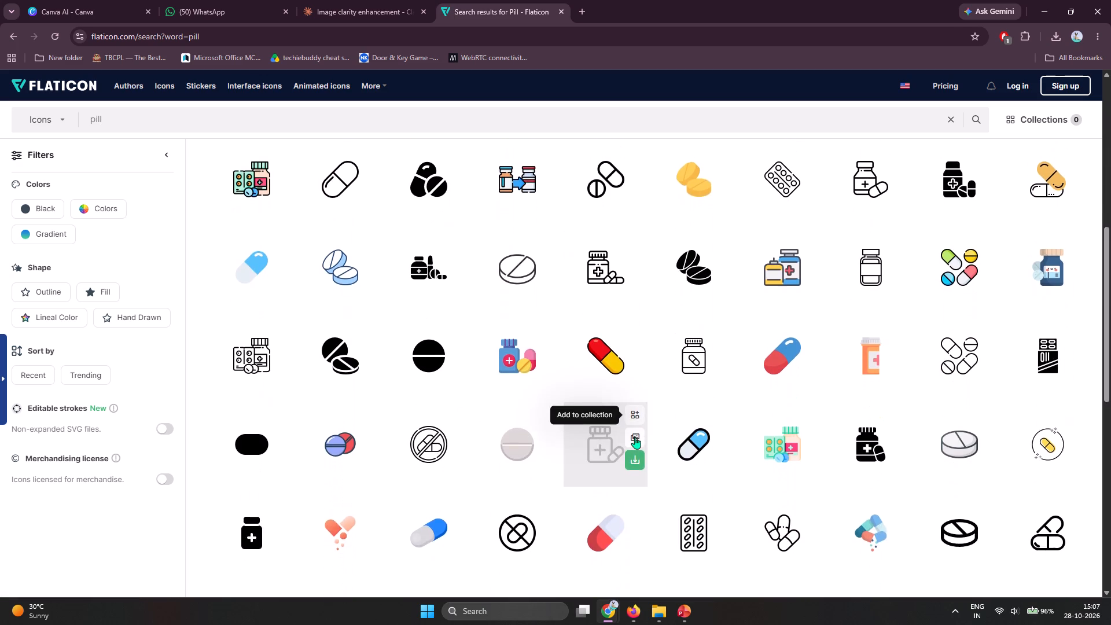
scroll(635, 437, down, 4)
scroll(635, 437, up, 2)
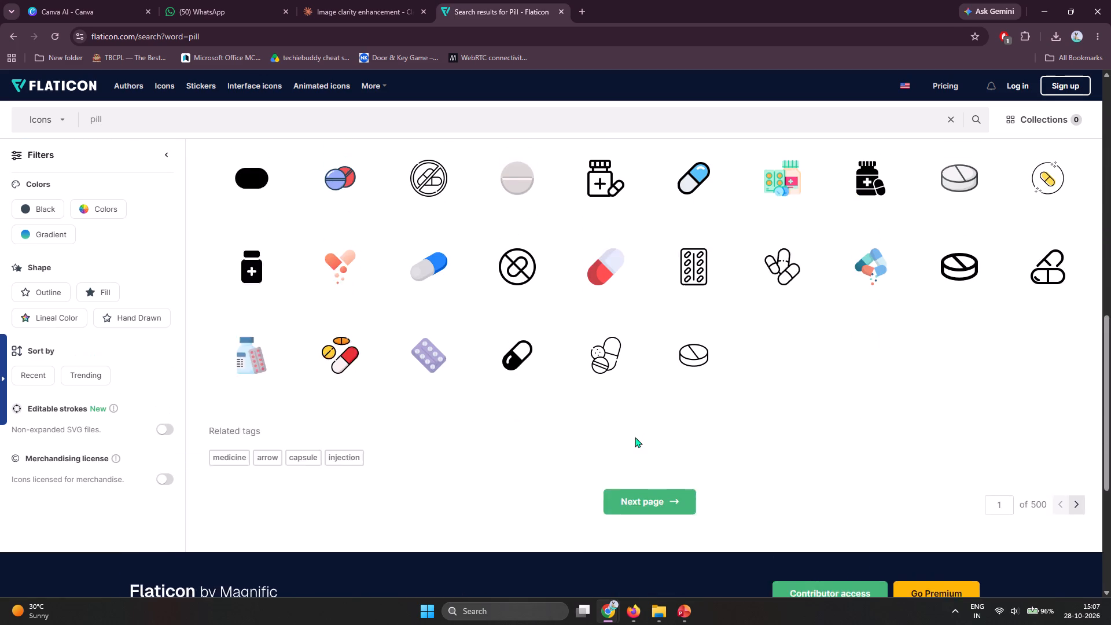
scroll(635, 437, up, 3)
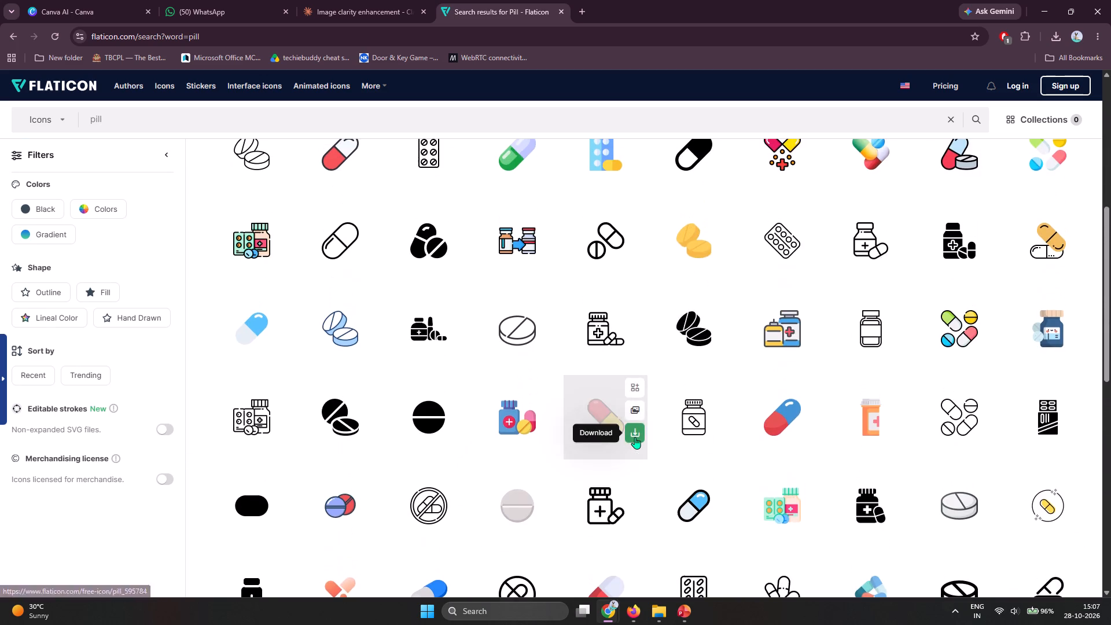
scroll(635, 437, up, 1)
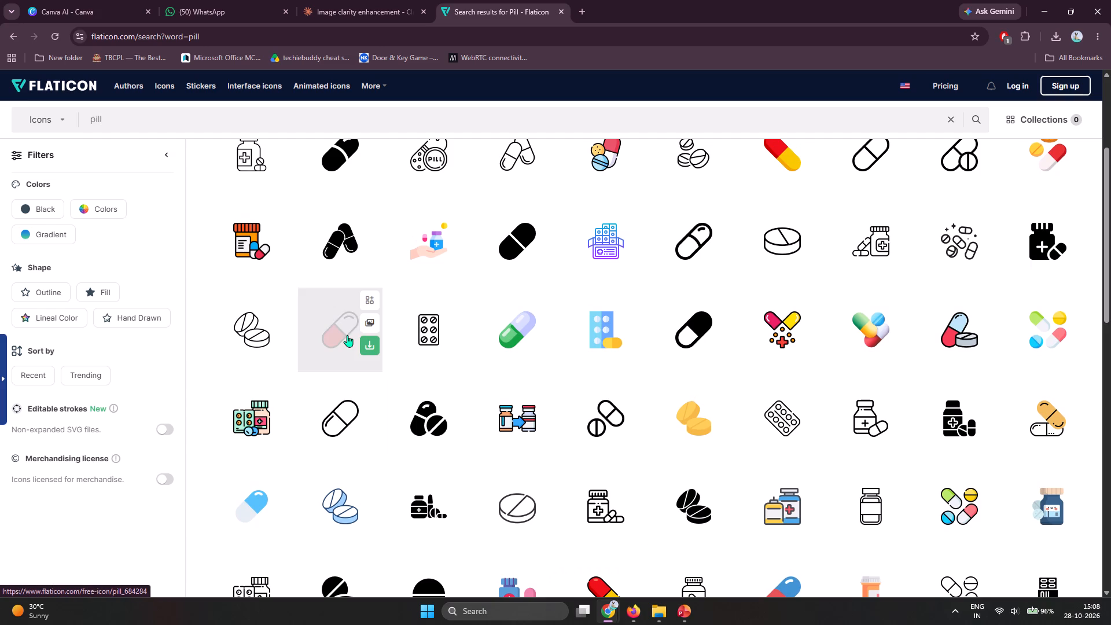
click(370, 321)
scroll(646, 405, up, 2)
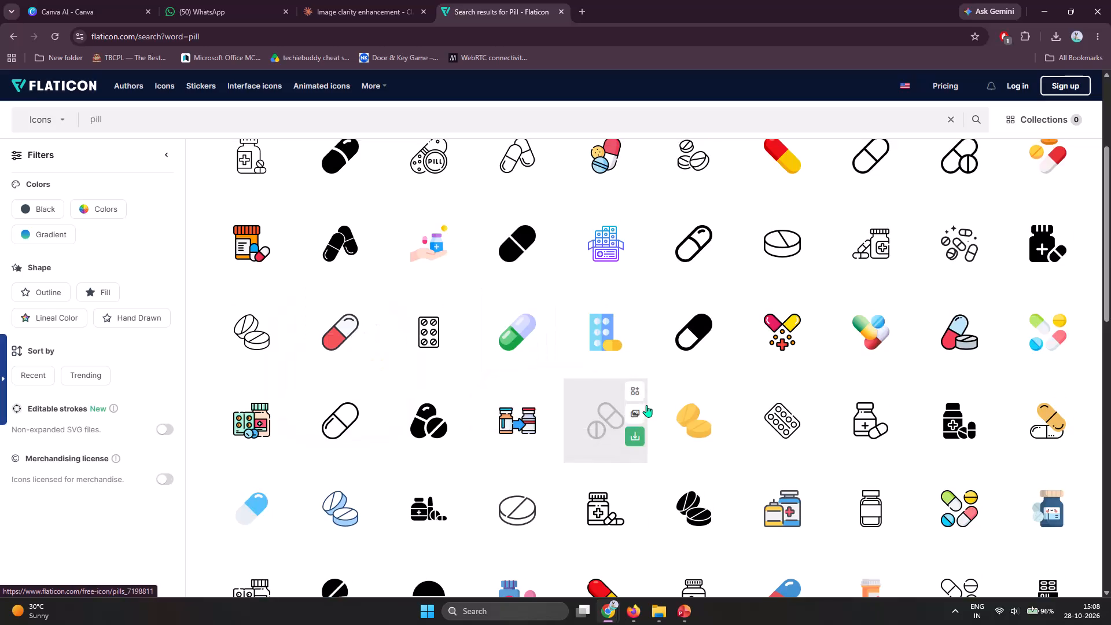
scroll(646, 405, up, 2)
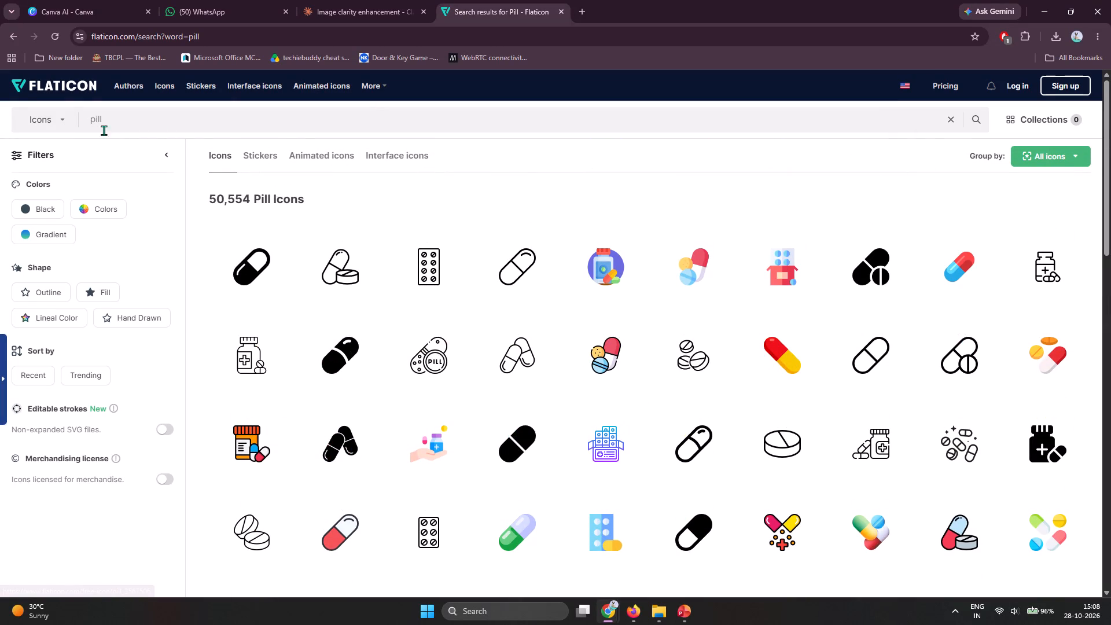
Filter the pill icon results to coloured icons in red.
click(113, 200)
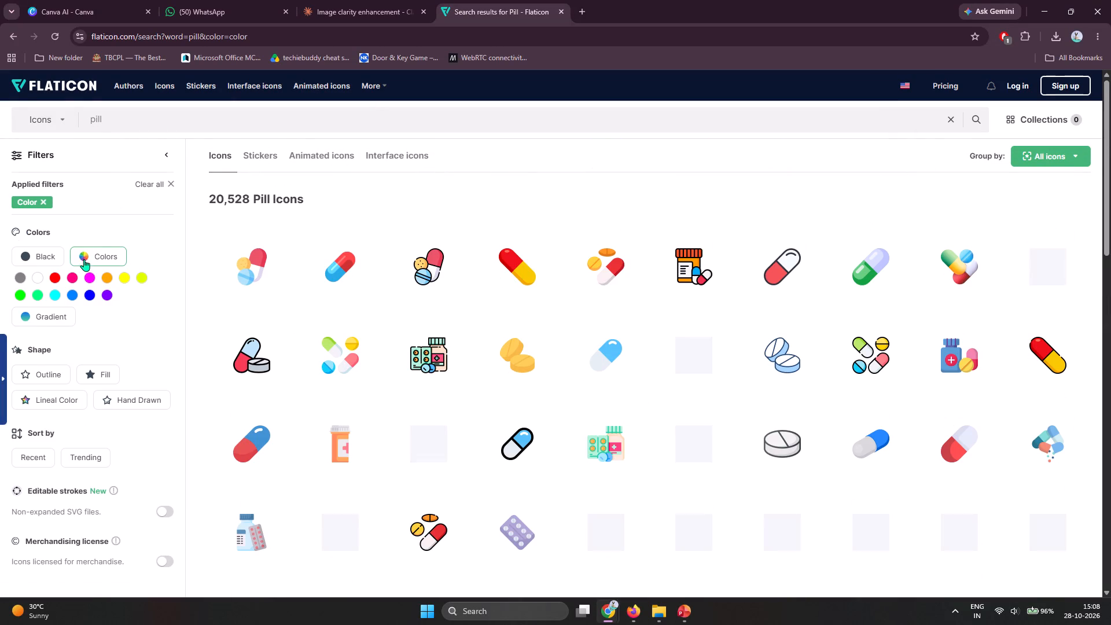
click(54, 277)
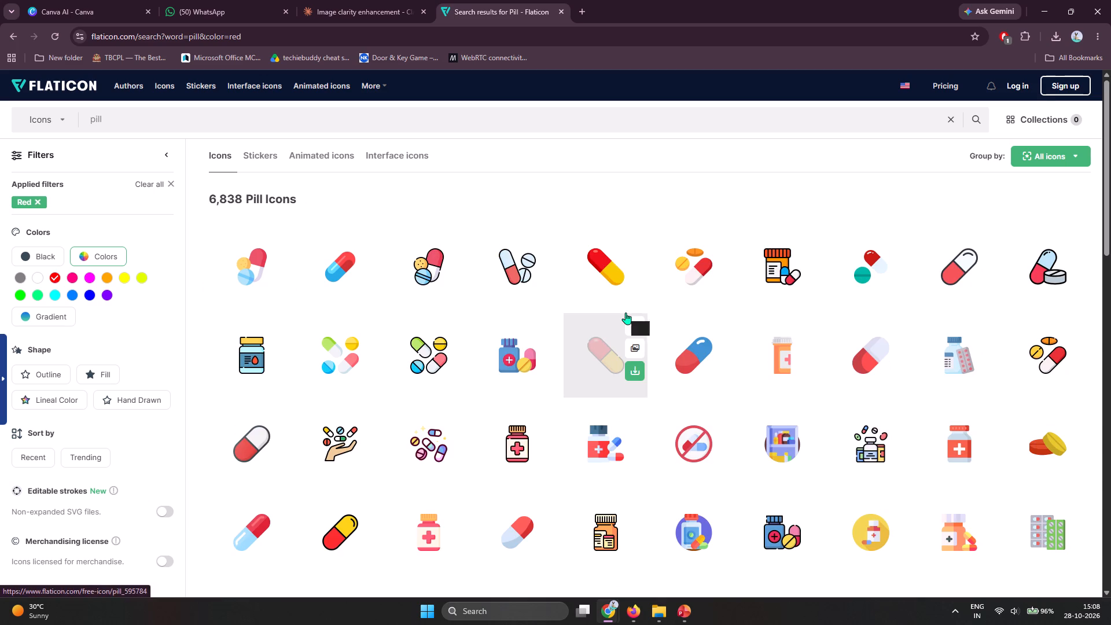
Examine the red pill icons for a suitable capsule for the Addiction heading.
scroll(910, 354, down, 1)
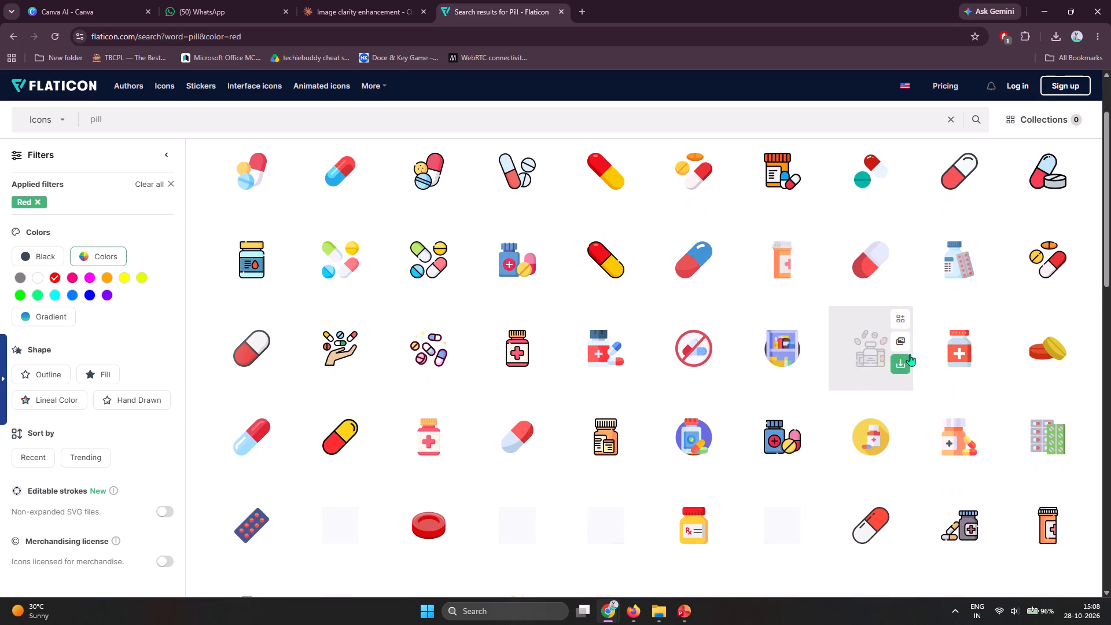
scroll(910, 354, down, 2)
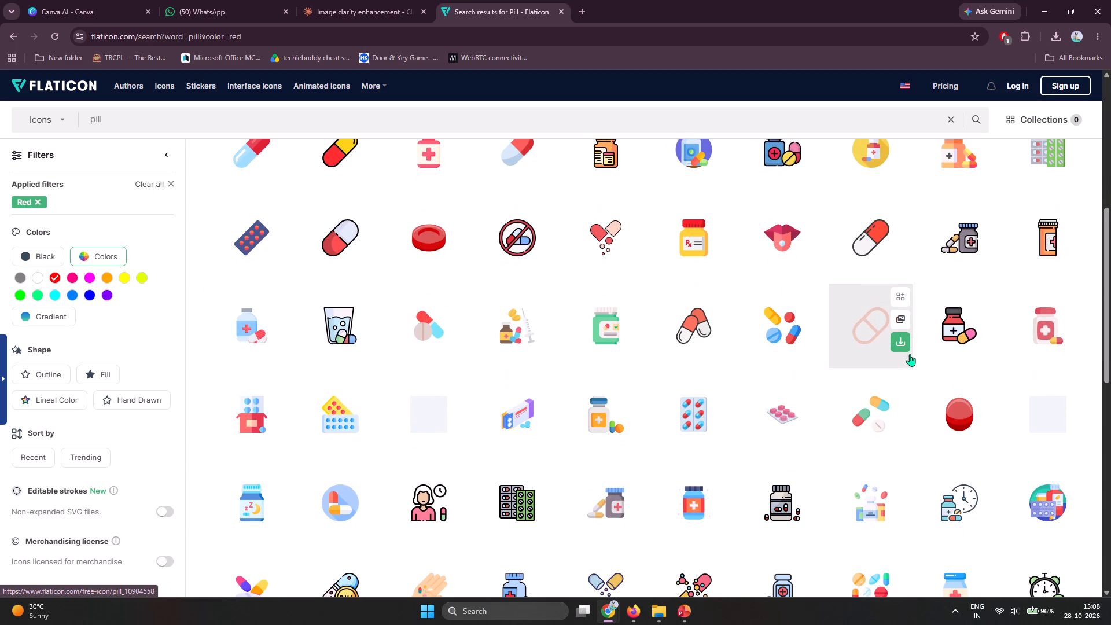
scroll(720, 355, down, 1)
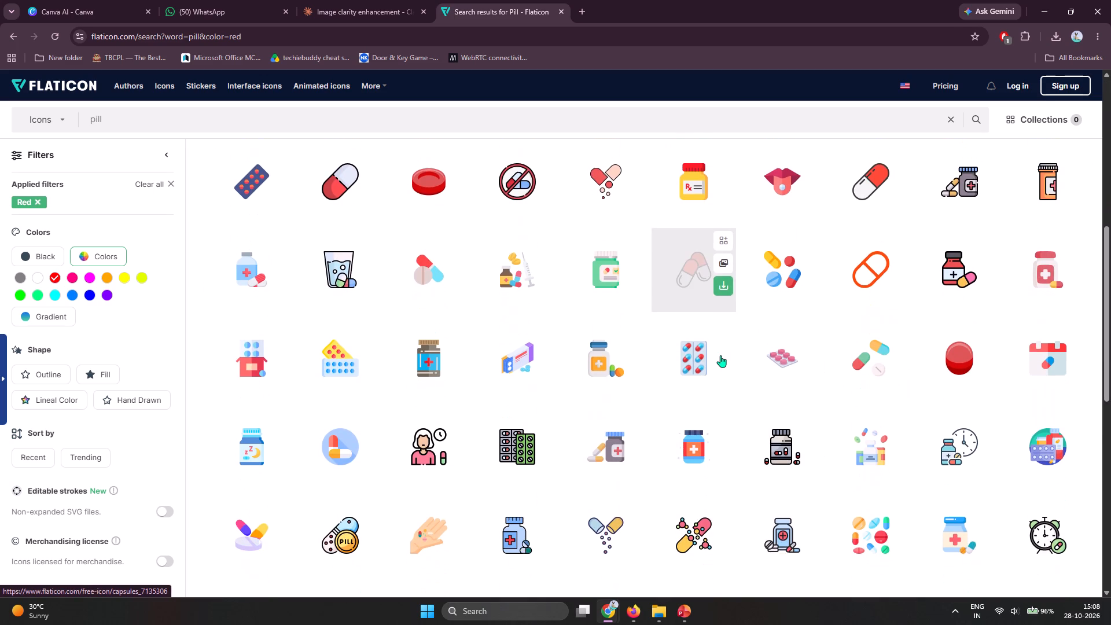
scroll(720, 355, down, 3)
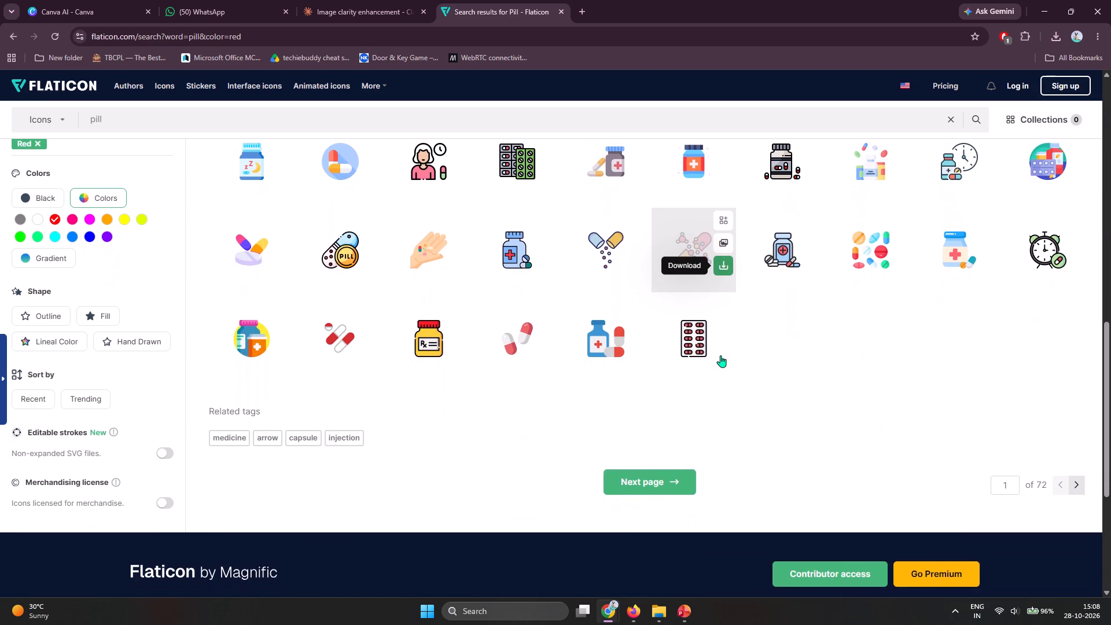
scroll(720, 355, up, 4)
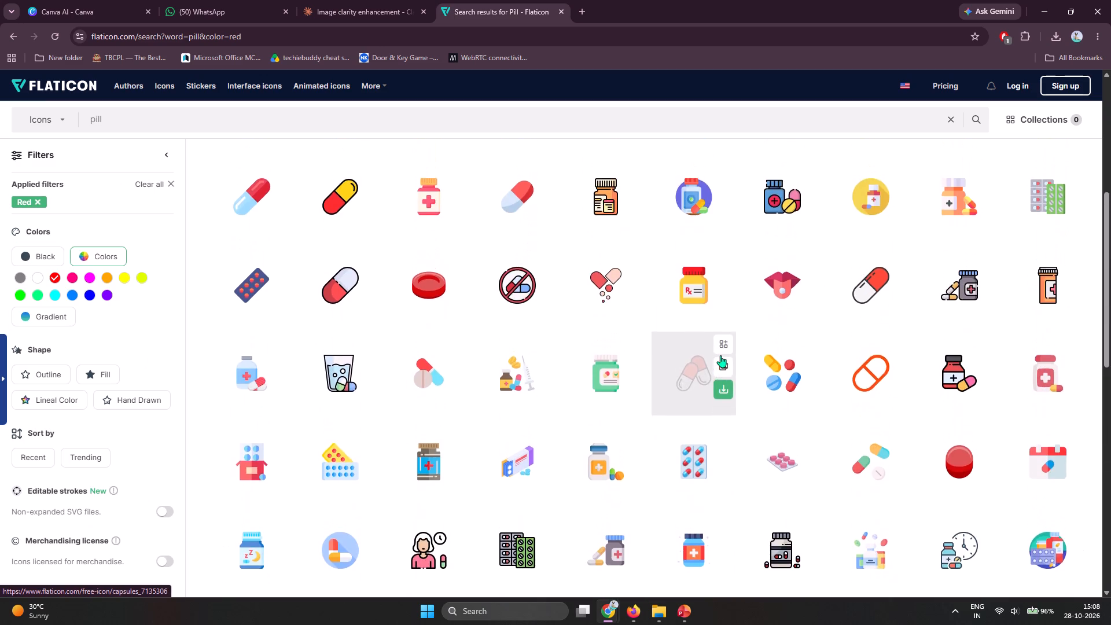
scroll(720, 355, up, 3)
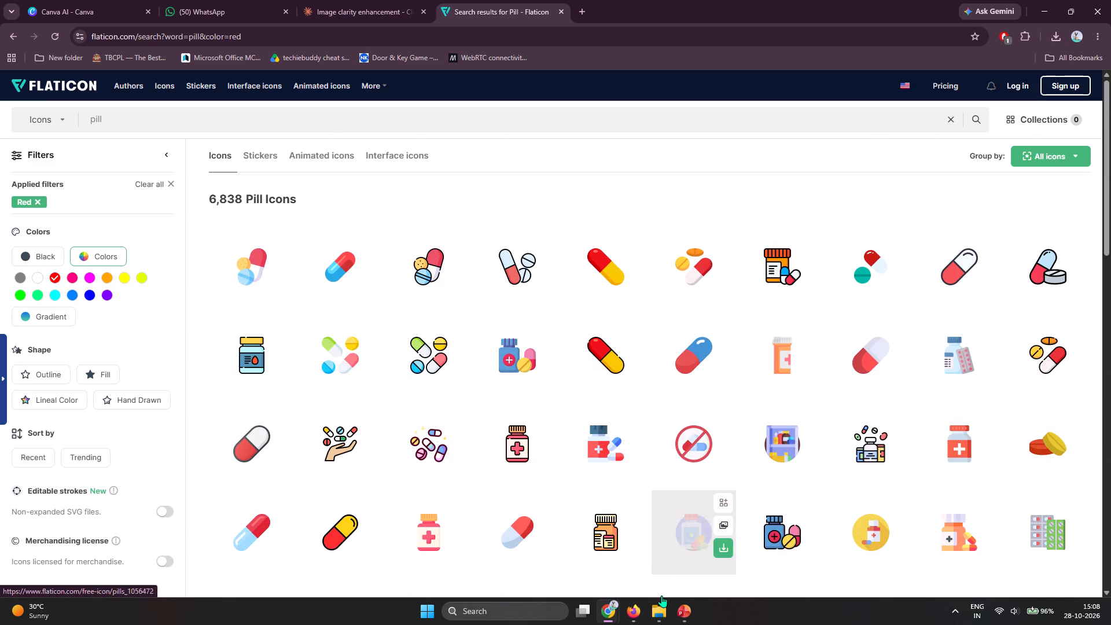
Switch to PowerPoint and delete the red square icon beside the Addiction (8) heading.
click(682, 612)
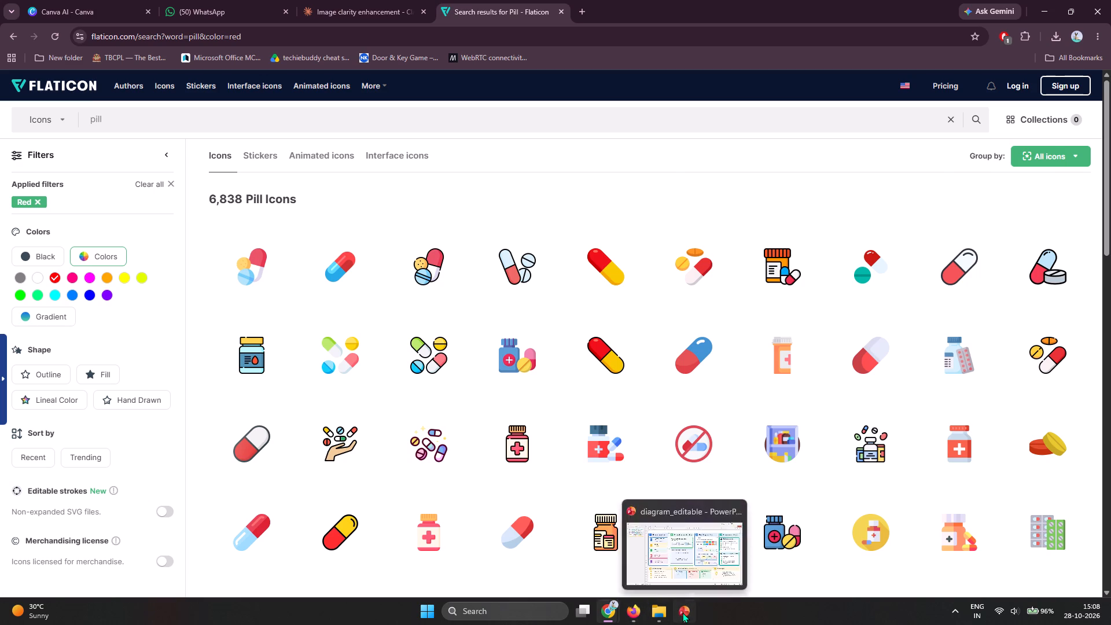
click(604, 469)
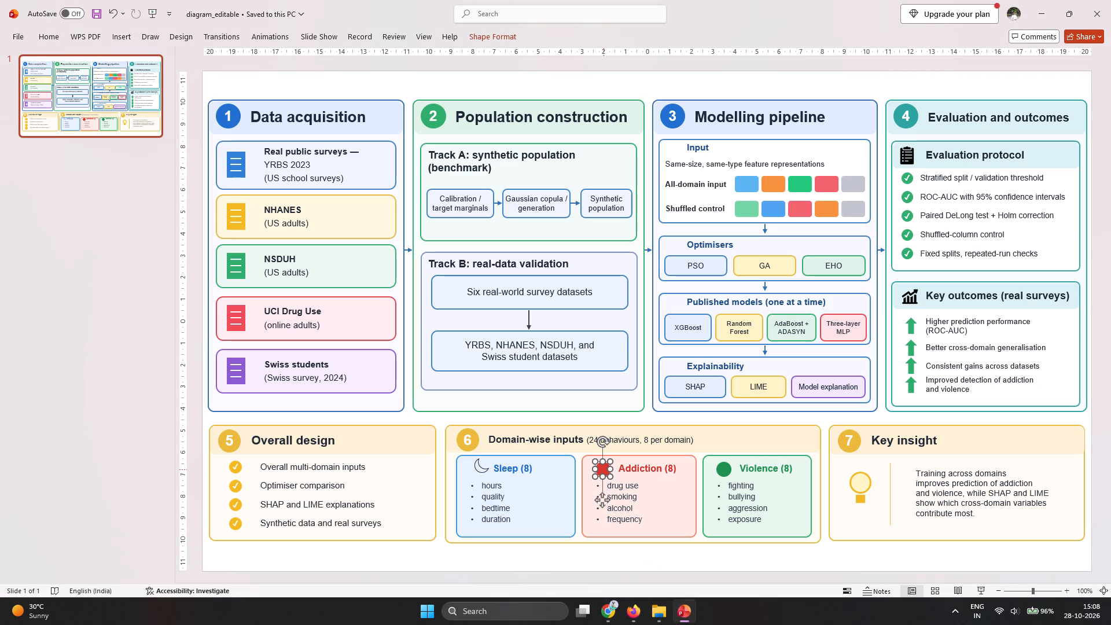
key(Delete)
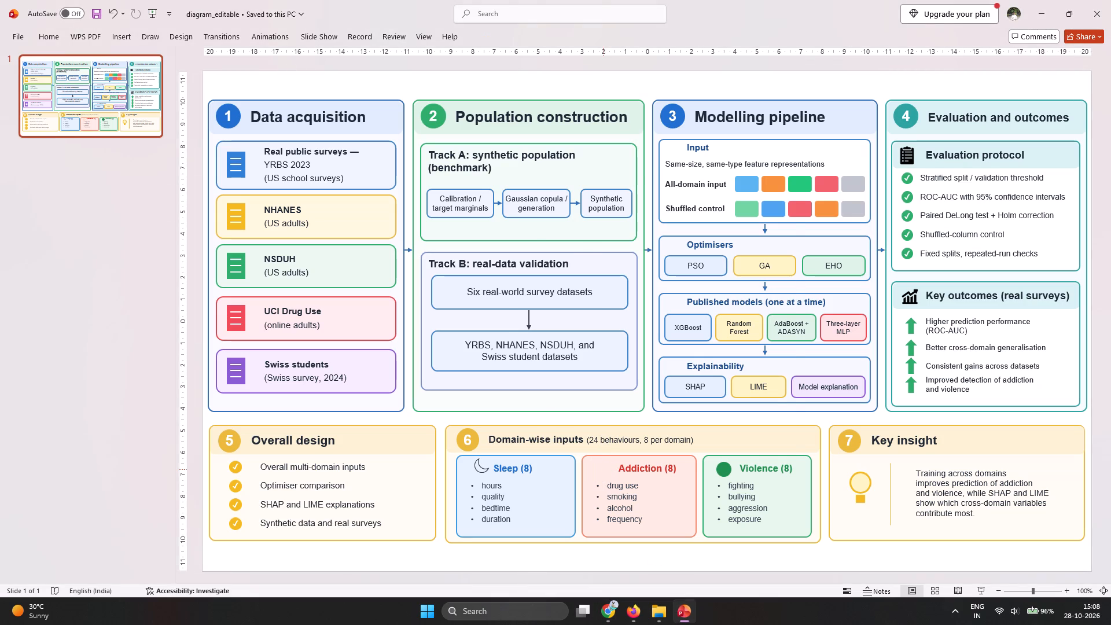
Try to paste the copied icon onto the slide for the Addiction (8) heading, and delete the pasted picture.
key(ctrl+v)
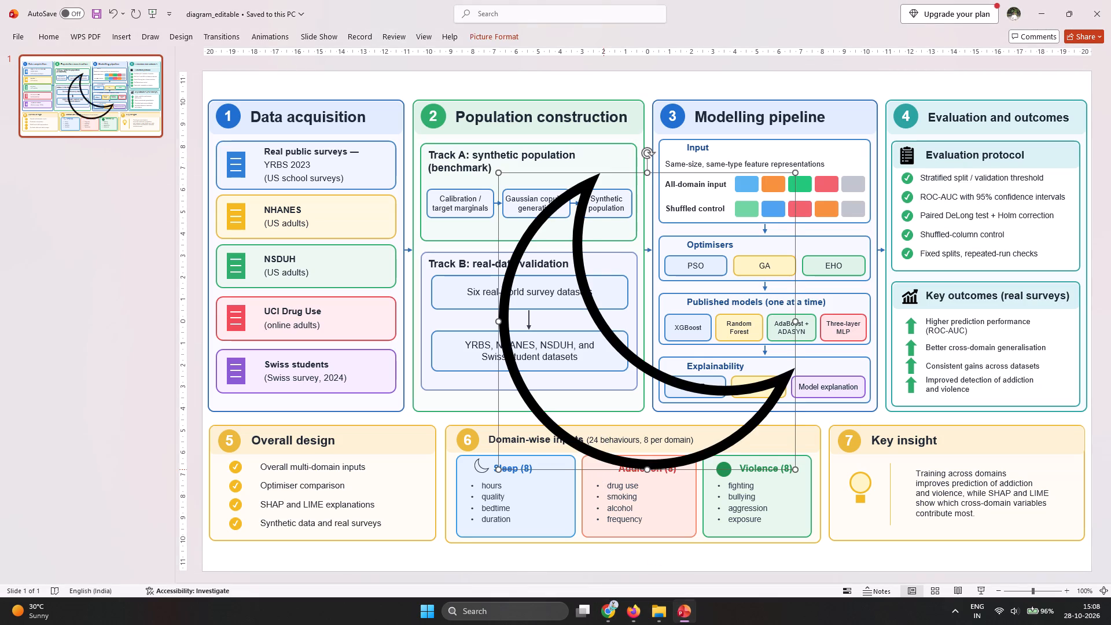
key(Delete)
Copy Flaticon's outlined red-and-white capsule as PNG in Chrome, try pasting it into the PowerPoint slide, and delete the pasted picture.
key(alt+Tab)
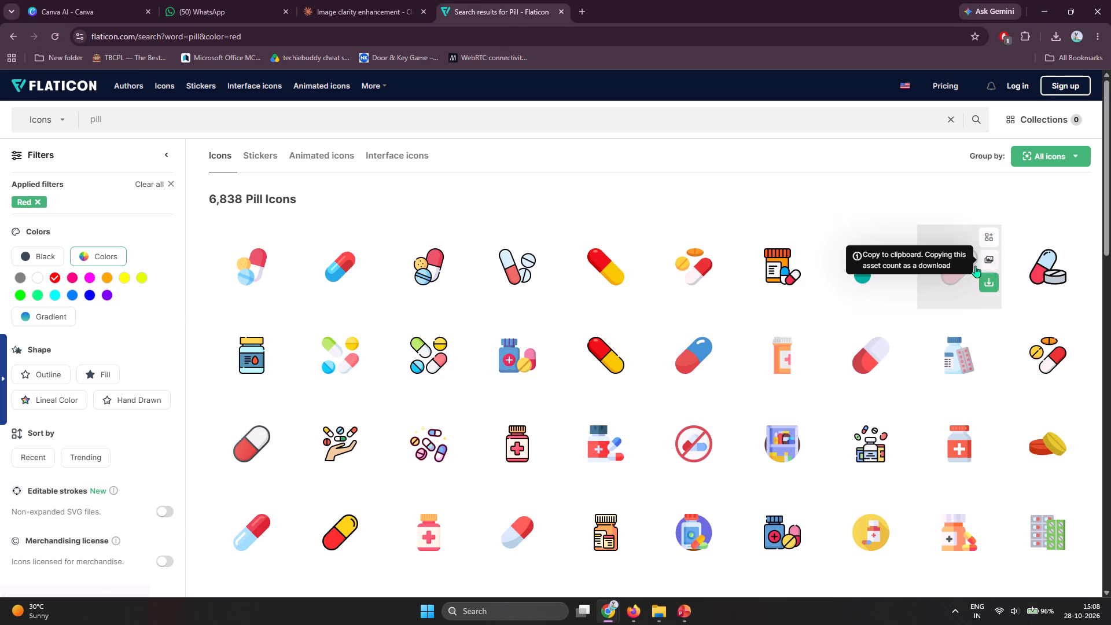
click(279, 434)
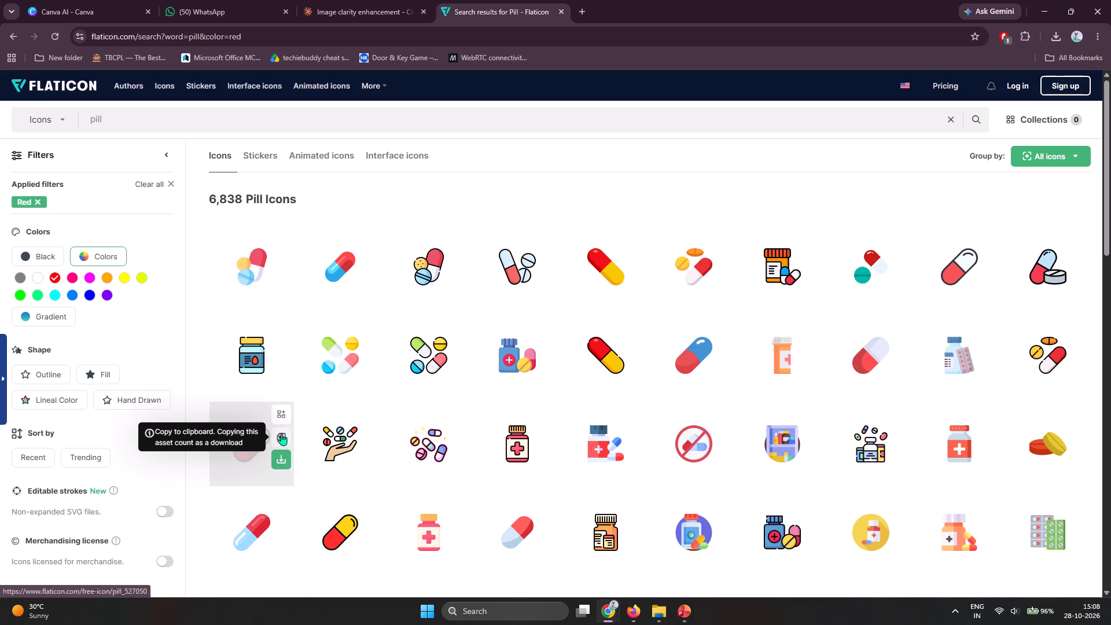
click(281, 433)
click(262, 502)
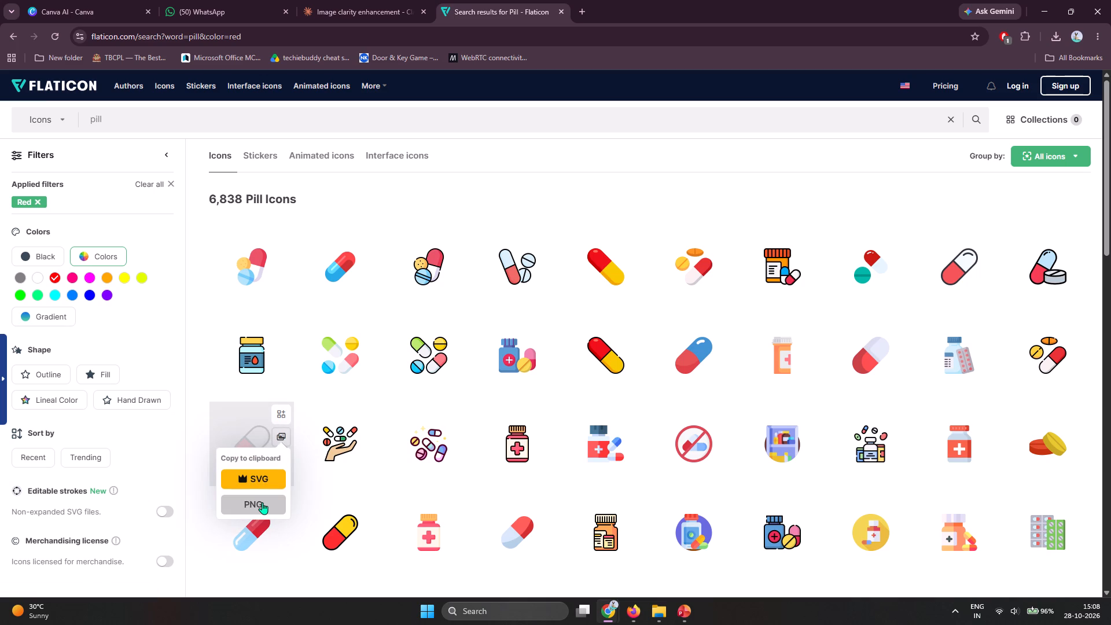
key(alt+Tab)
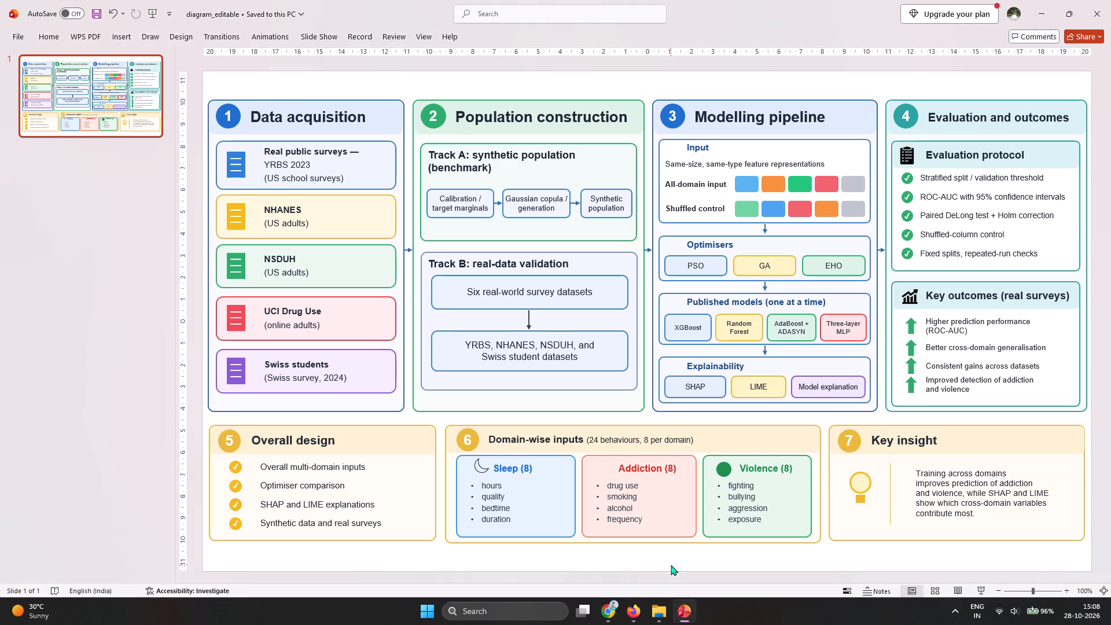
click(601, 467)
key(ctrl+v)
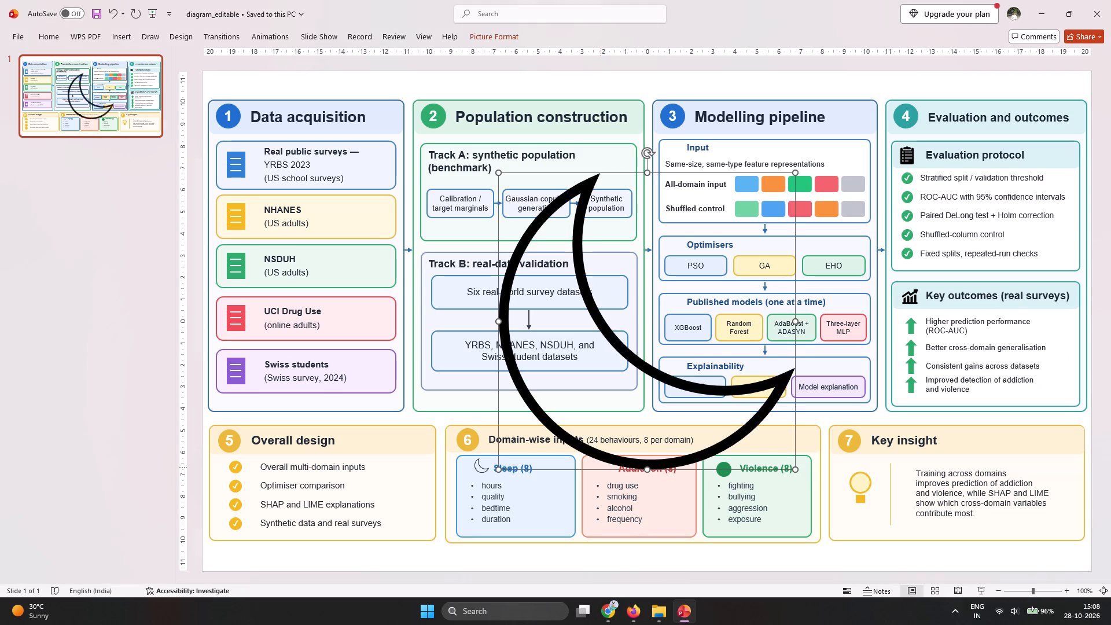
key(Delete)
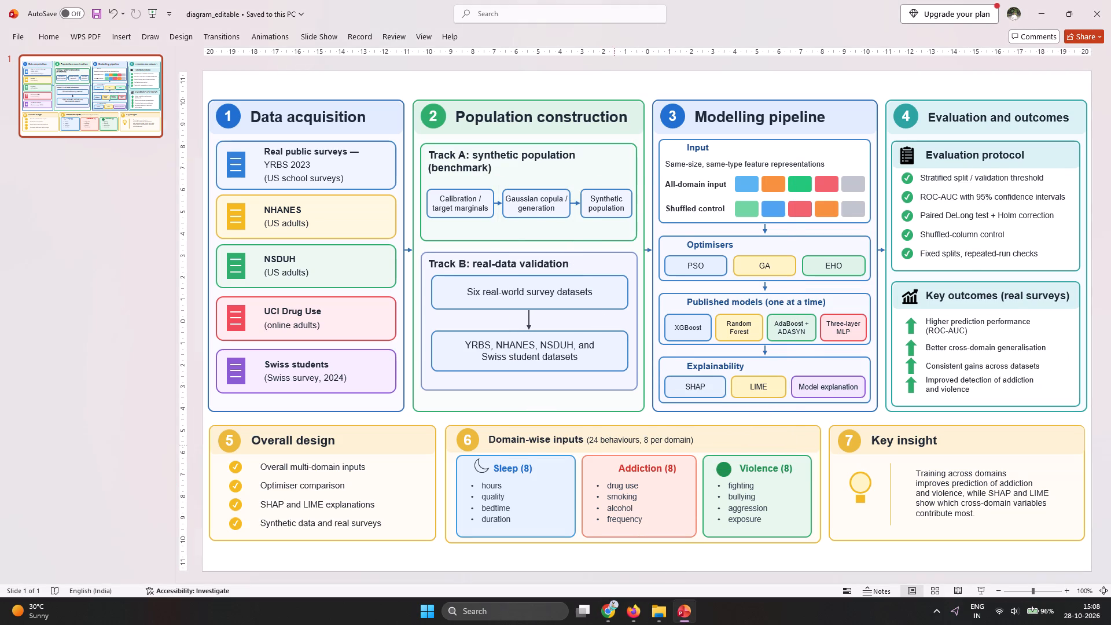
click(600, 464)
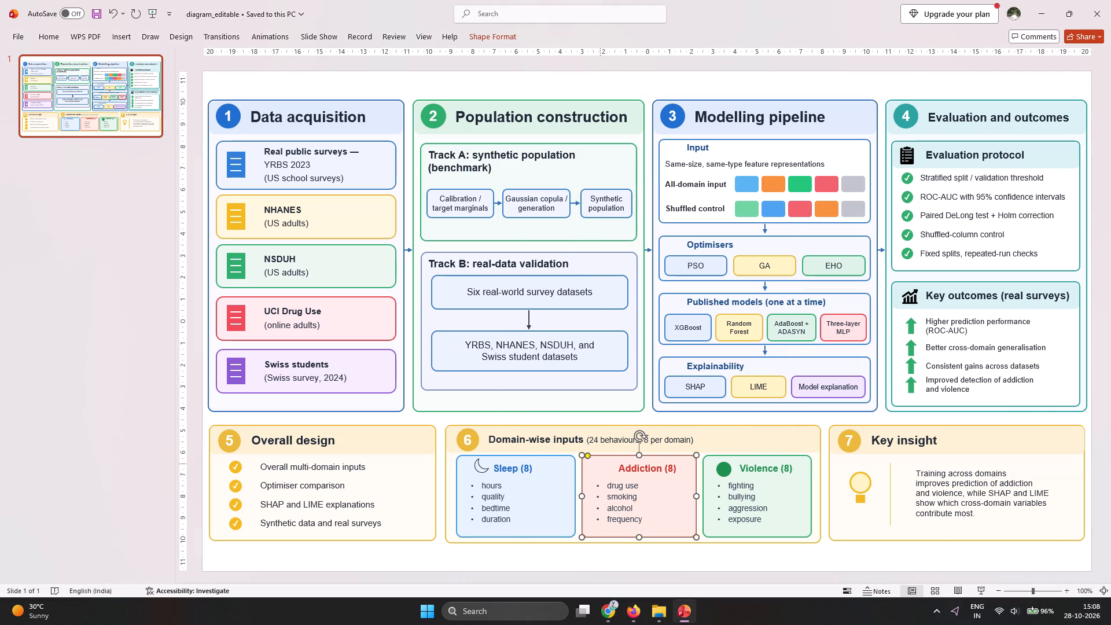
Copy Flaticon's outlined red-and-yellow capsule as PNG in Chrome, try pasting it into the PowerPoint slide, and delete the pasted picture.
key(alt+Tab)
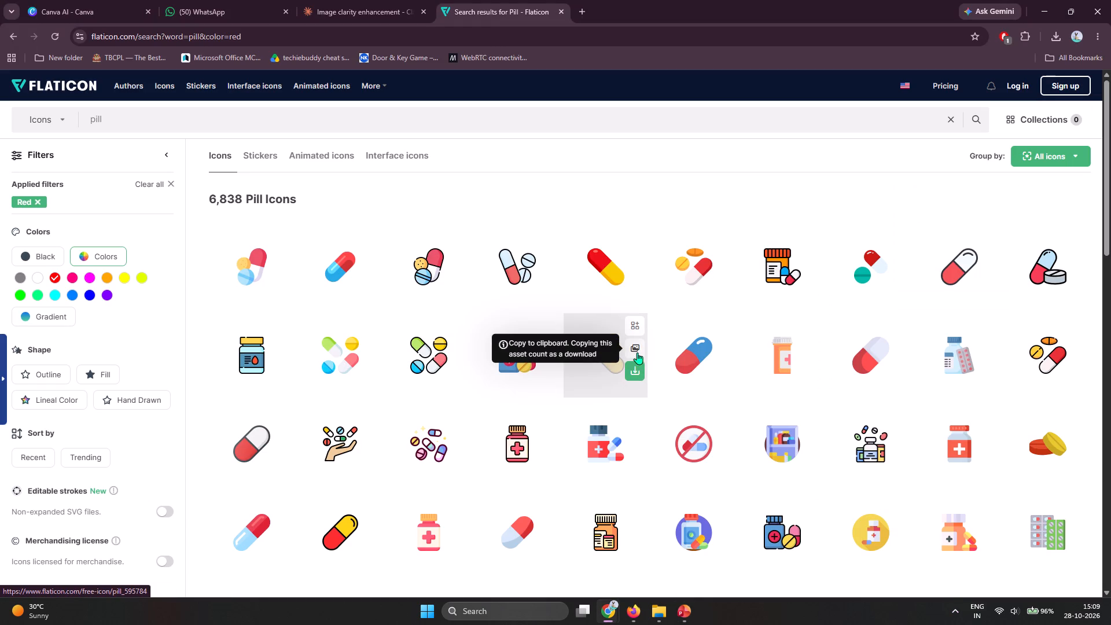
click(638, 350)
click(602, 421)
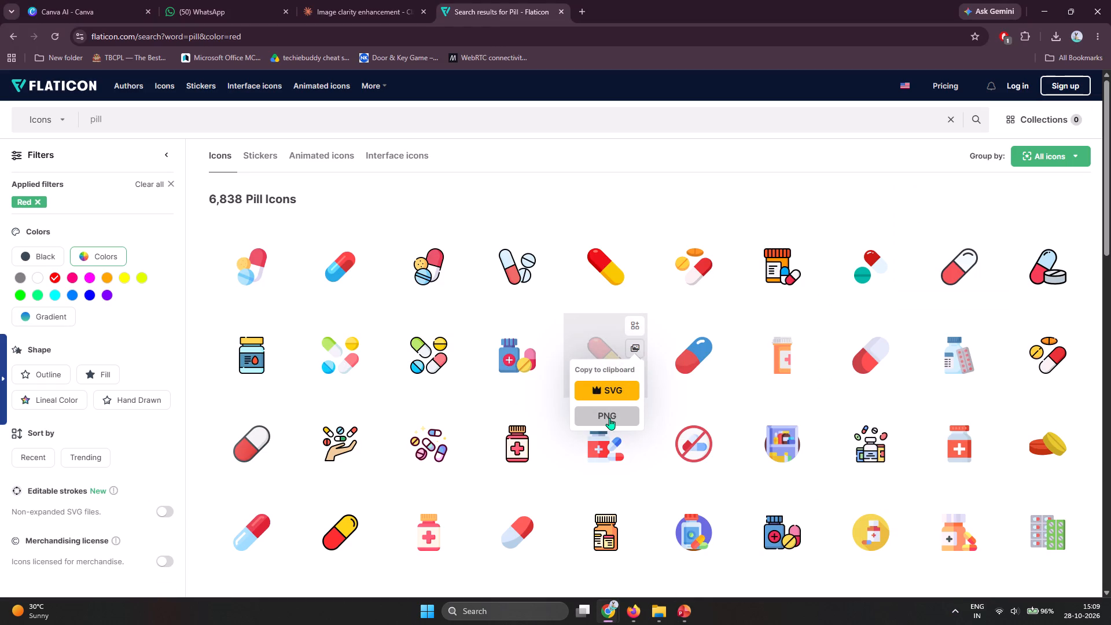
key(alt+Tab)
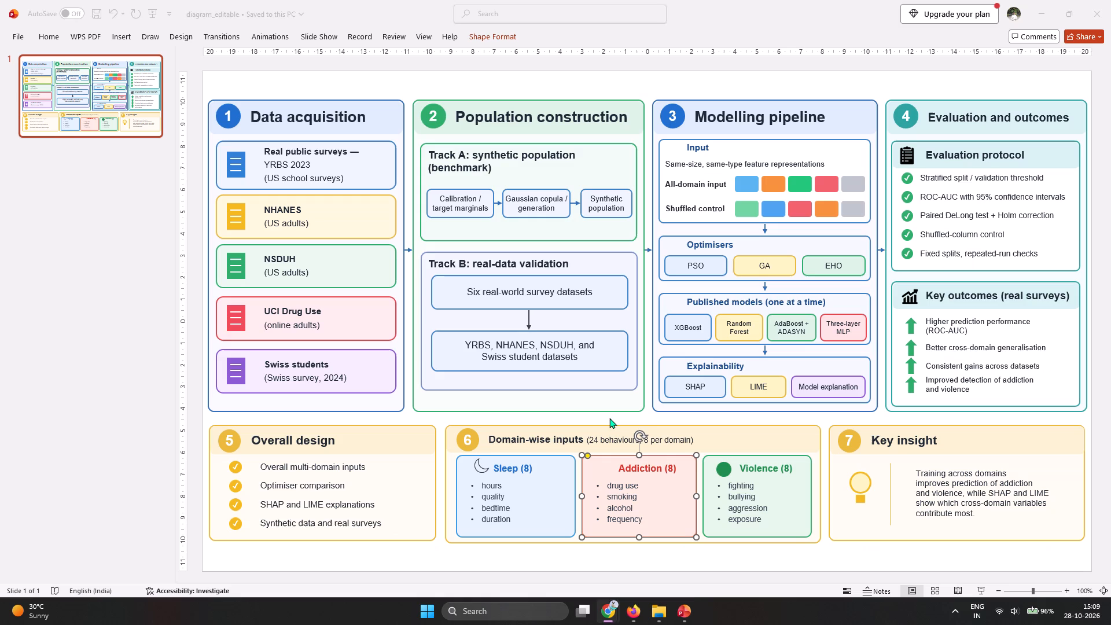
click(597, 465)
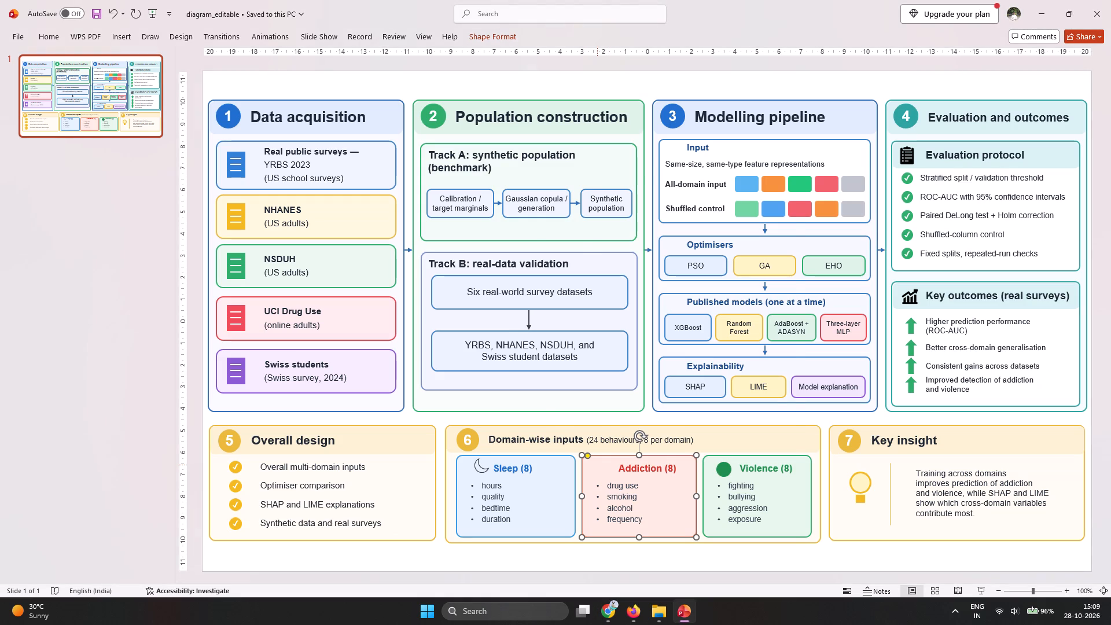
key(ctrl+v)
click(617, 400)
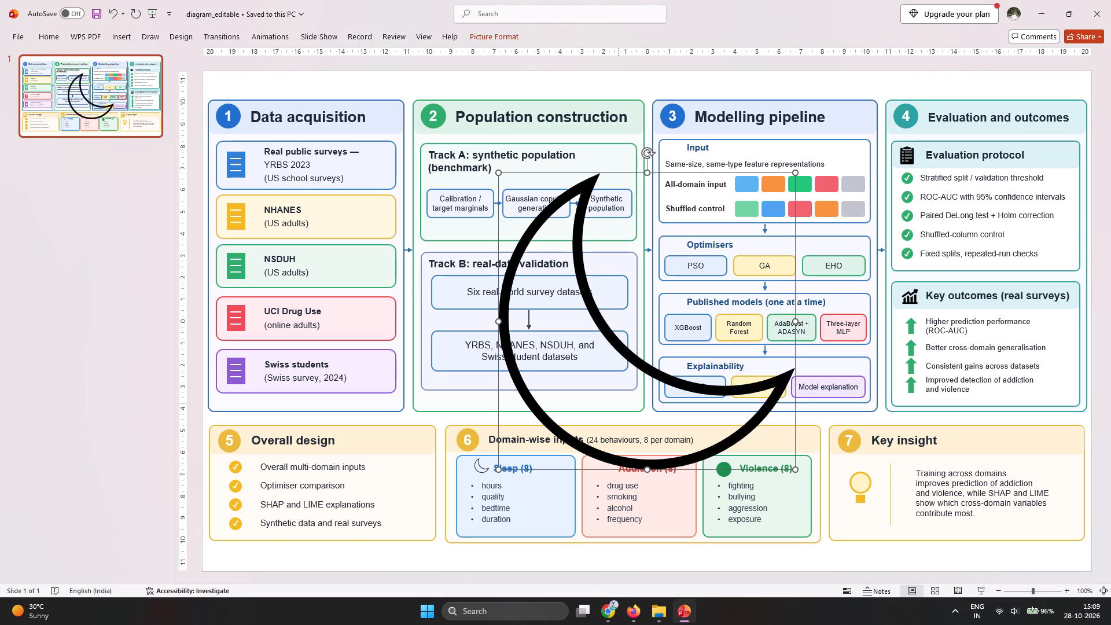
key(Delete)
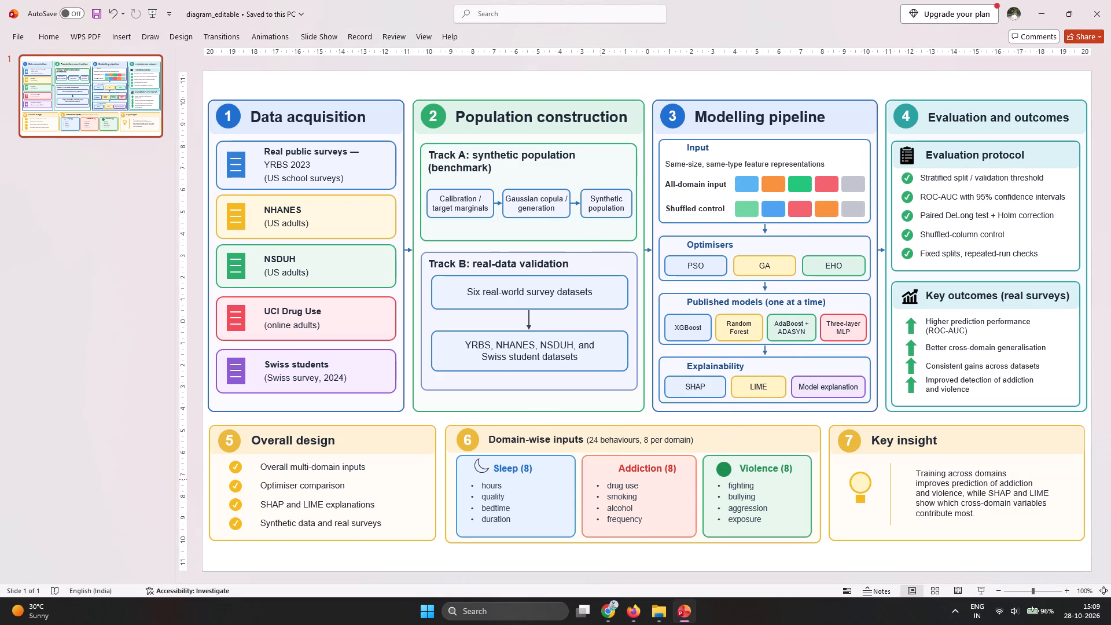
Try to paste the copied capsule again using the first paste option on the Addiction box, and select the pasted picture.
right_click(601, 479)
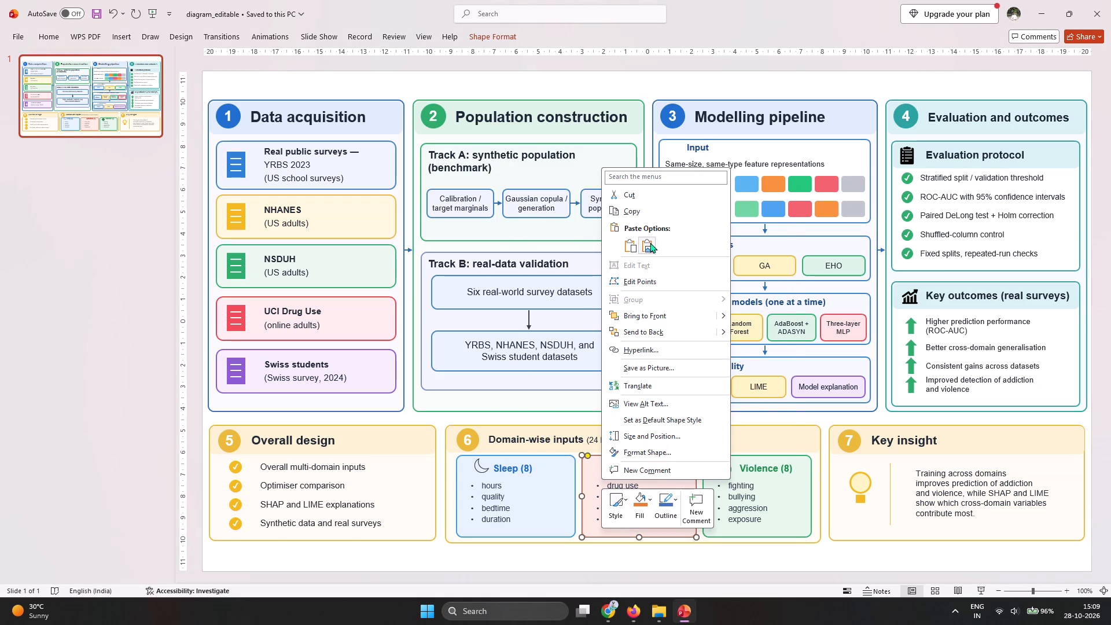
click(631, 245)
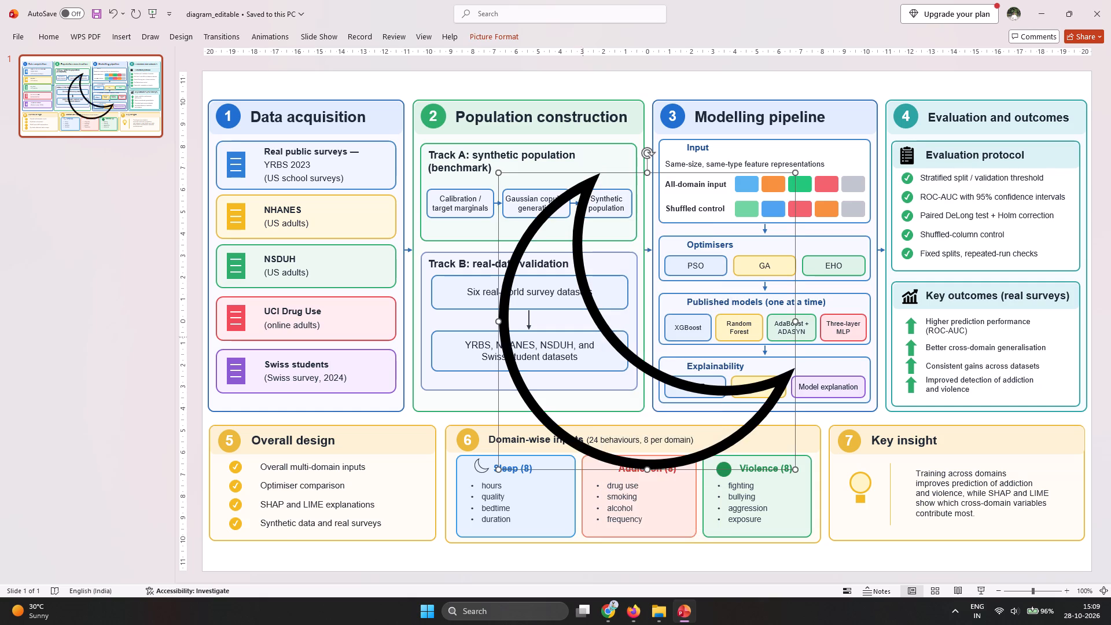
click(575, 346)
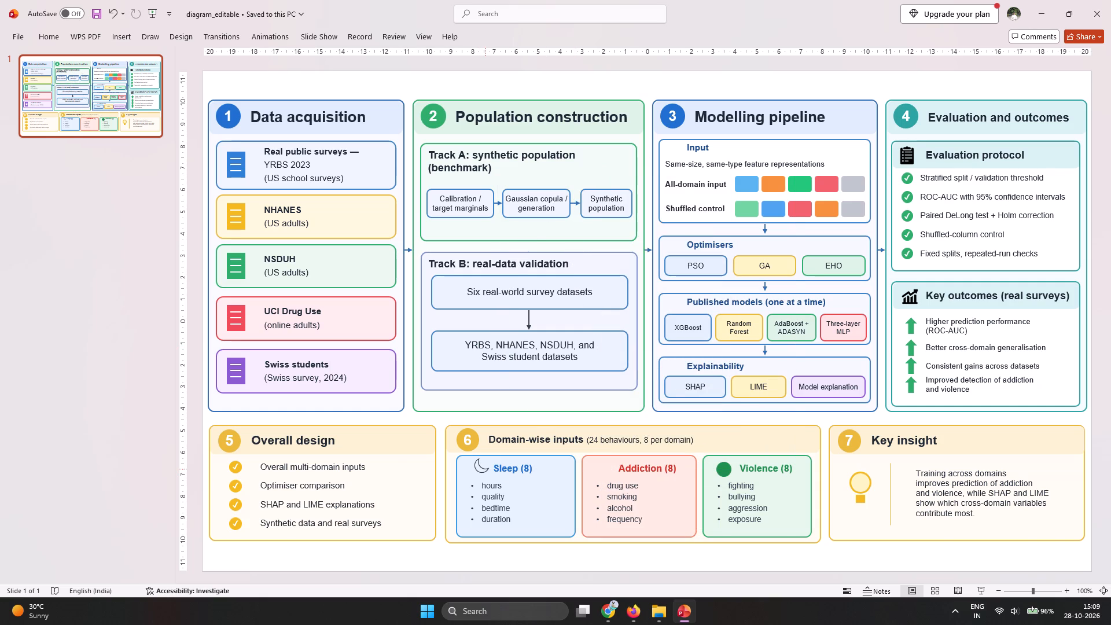
Undo the Domain-wise inputs icon changes back to the original round blue Sleep (8) and red Addiction (8) icons.
key(alt+Tab)
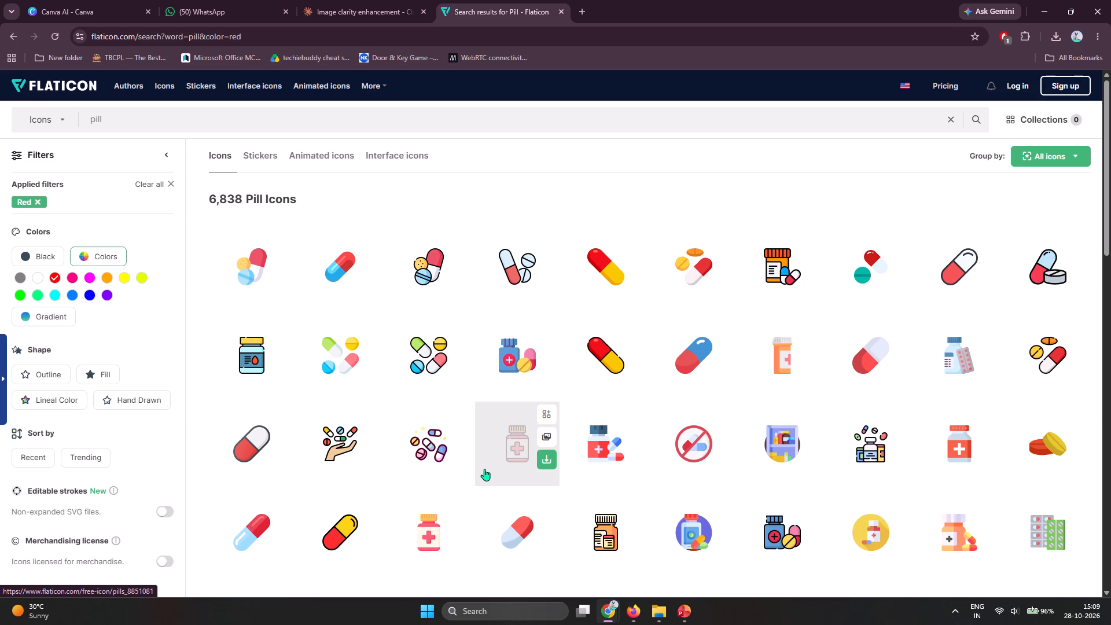
key(alt+Tab)
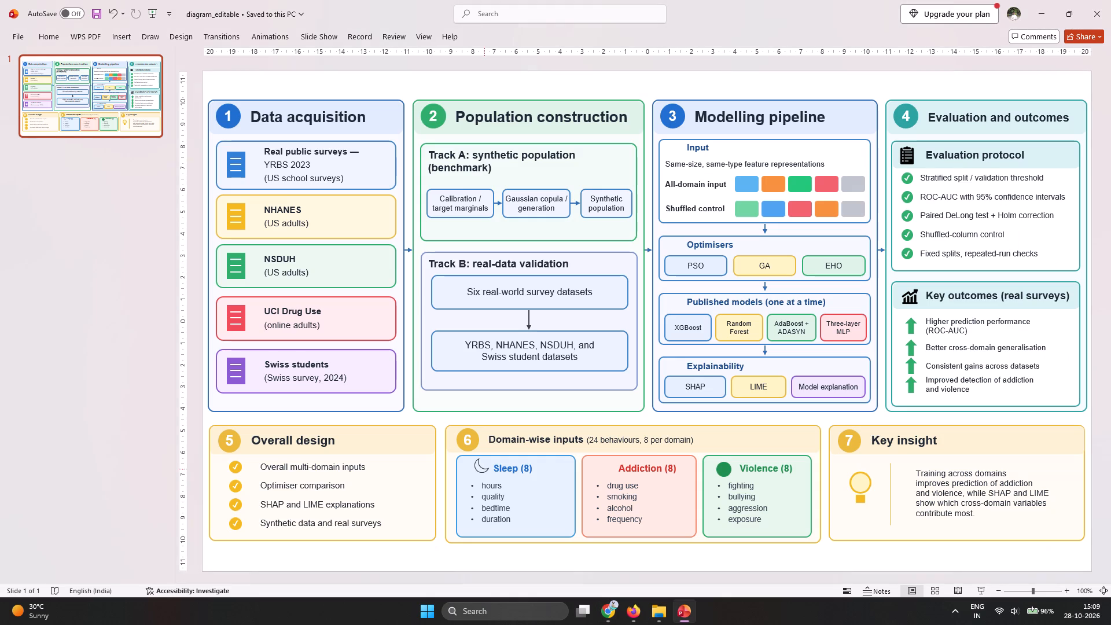
key(ctrl+z)
key(ctrl+z)
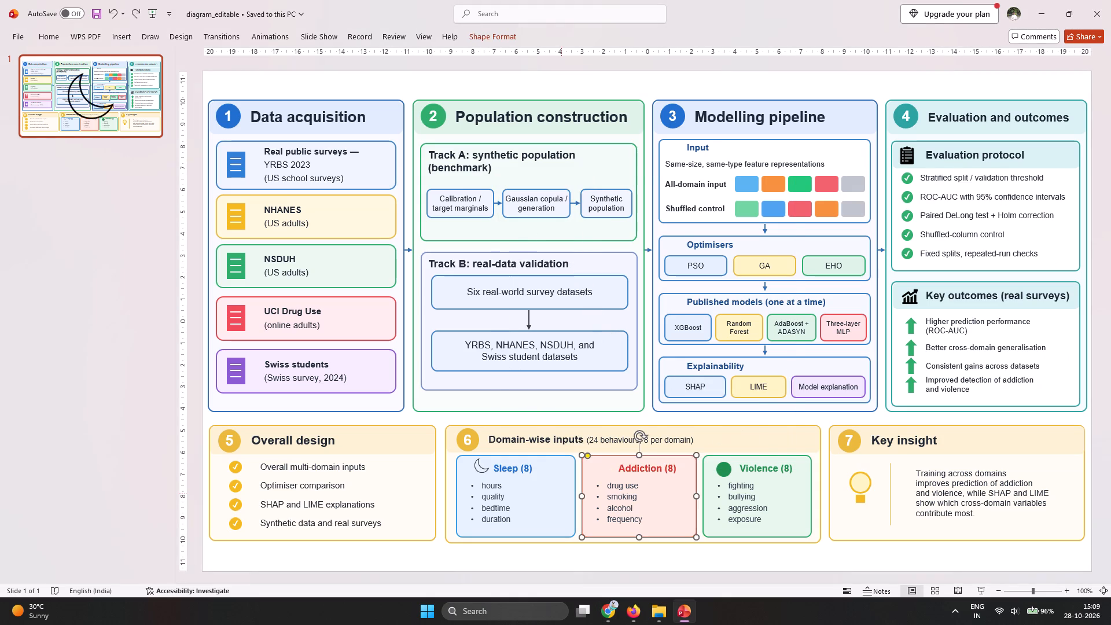
key(ctrl+z)
key(ctrl+z)
key(ctrl+z)
key(ctrl+z)
key(ctrl+z)
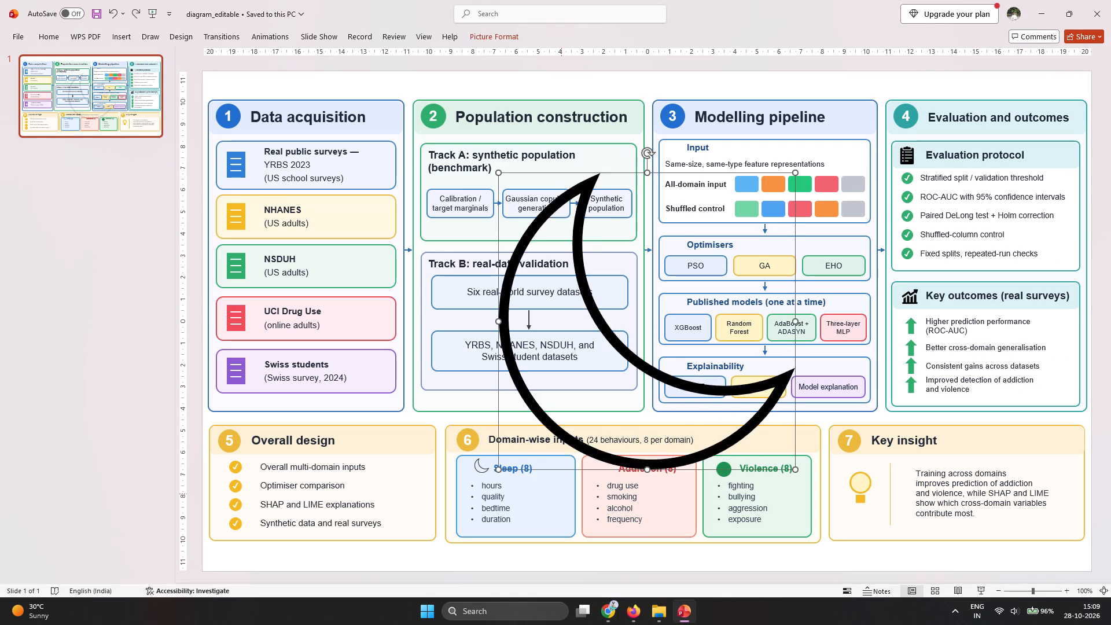
key(ctrl+z)
key(ctrl+z)
key(ctrl+z)
key(ctrl+z)
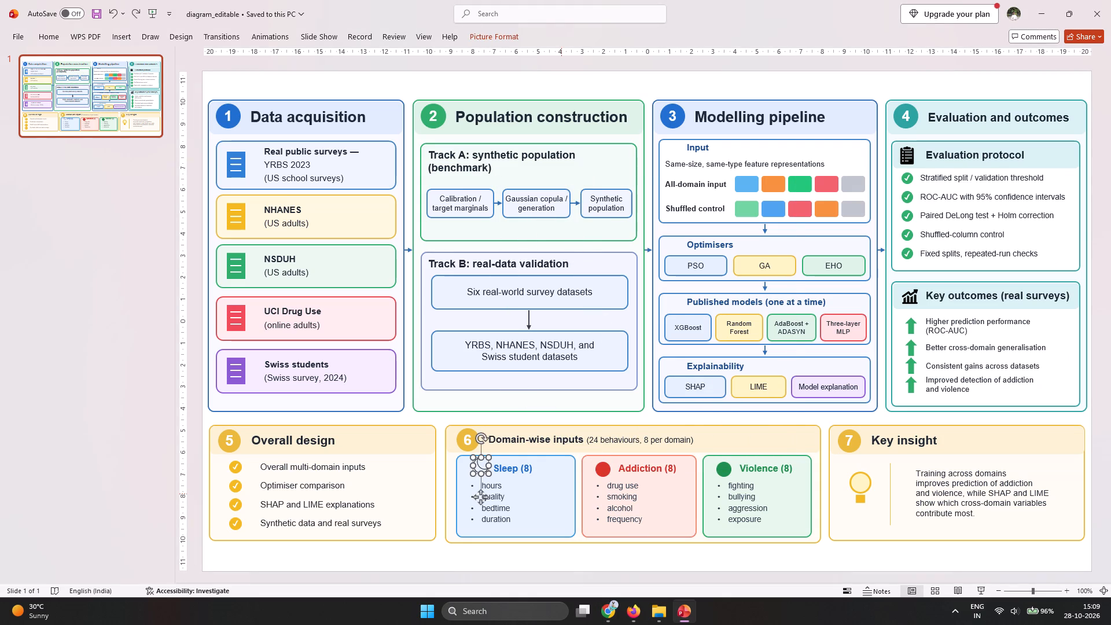
key(ctrl+z)
key(ctrl+z)
key(ctrl+z)
key(ctrl+z)
key(ctrl+z)
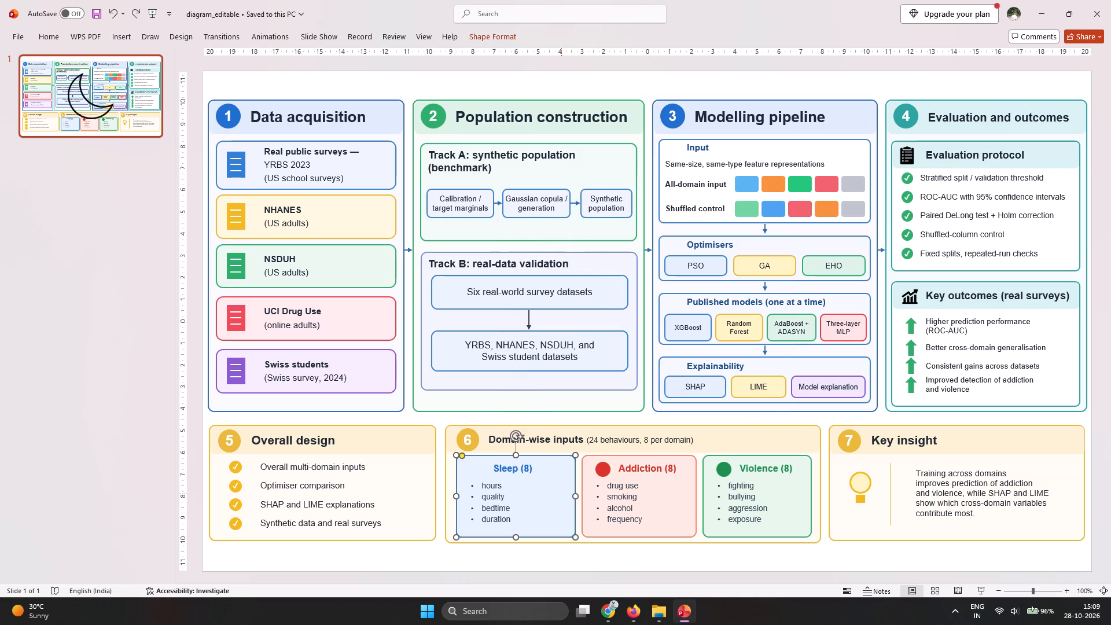
key(ctrl+z)
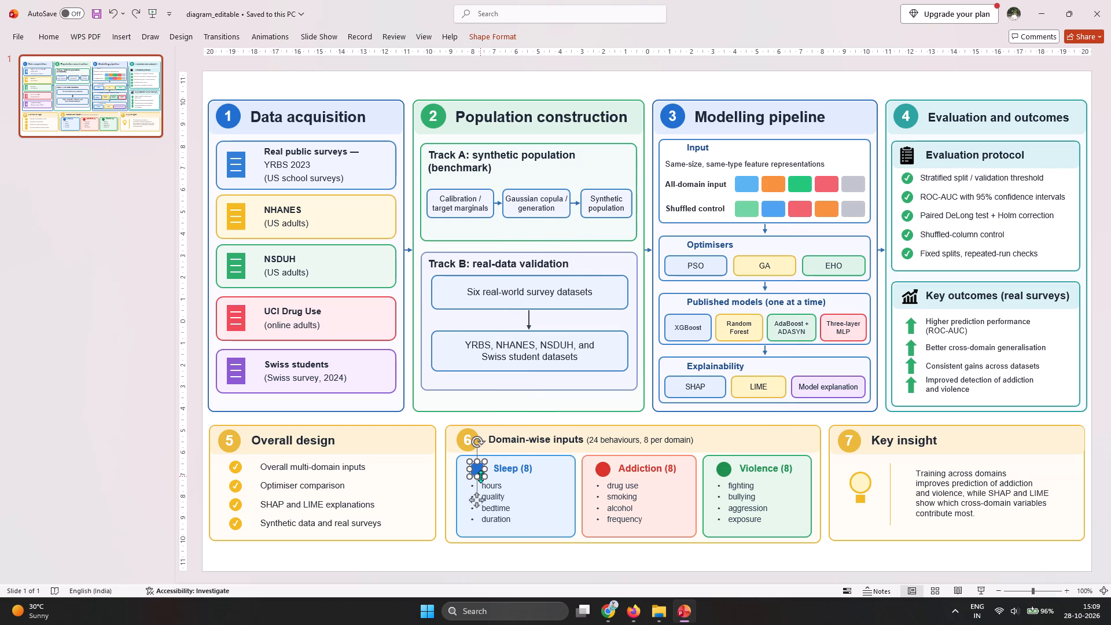
click(414, 555)
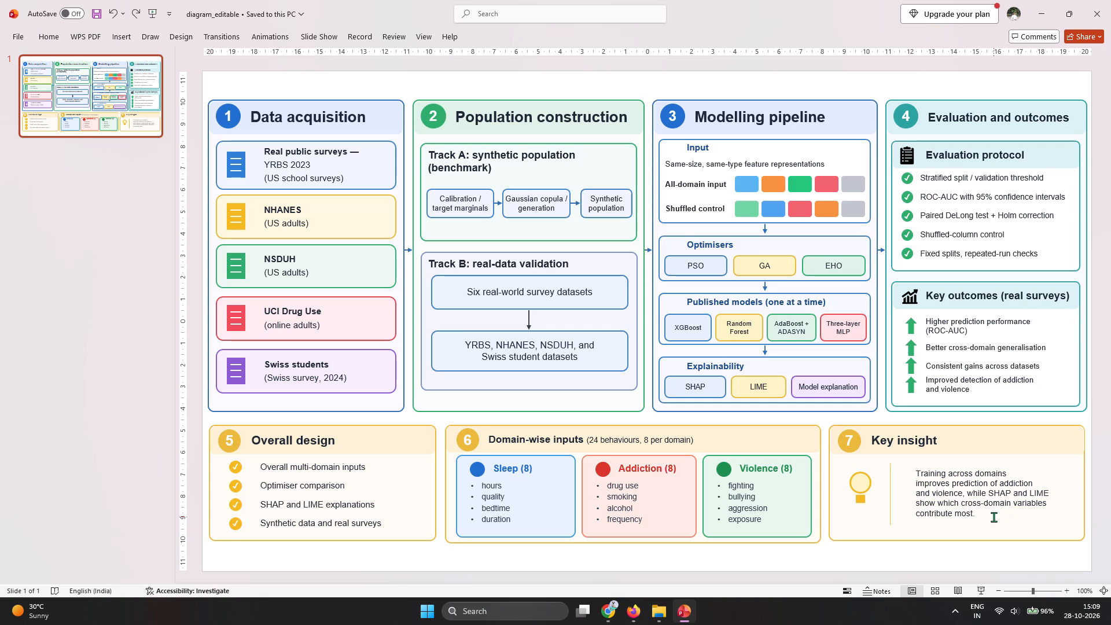
Change the font of the whole Key insight paragraph to Sans Serif Collection.
drag(994, 517, 947, 484)
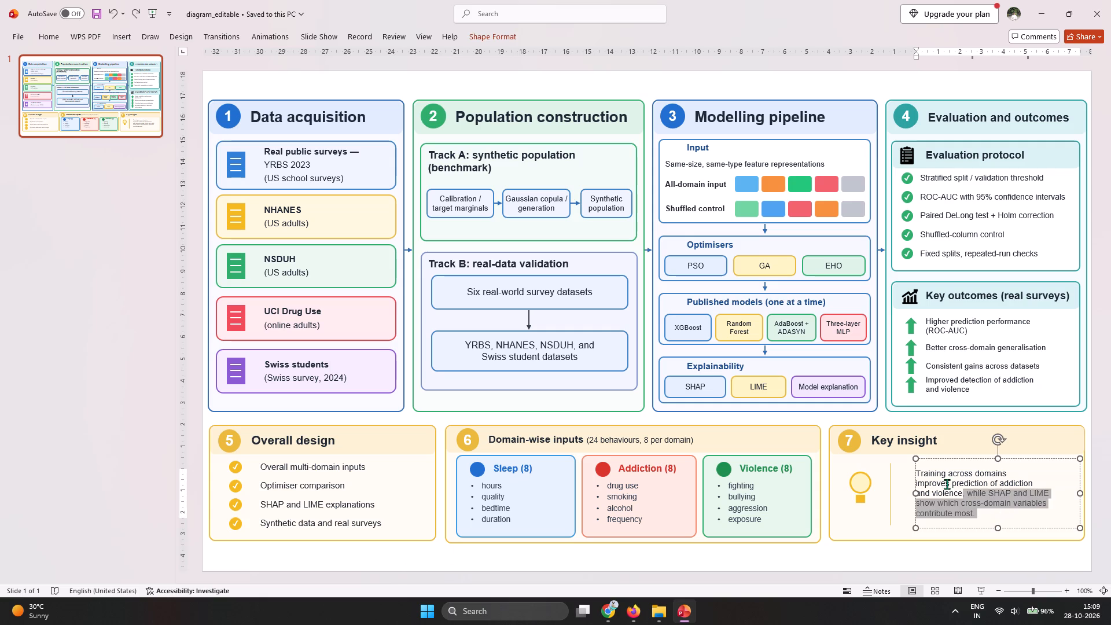
drag(947, 484, 926, 476)
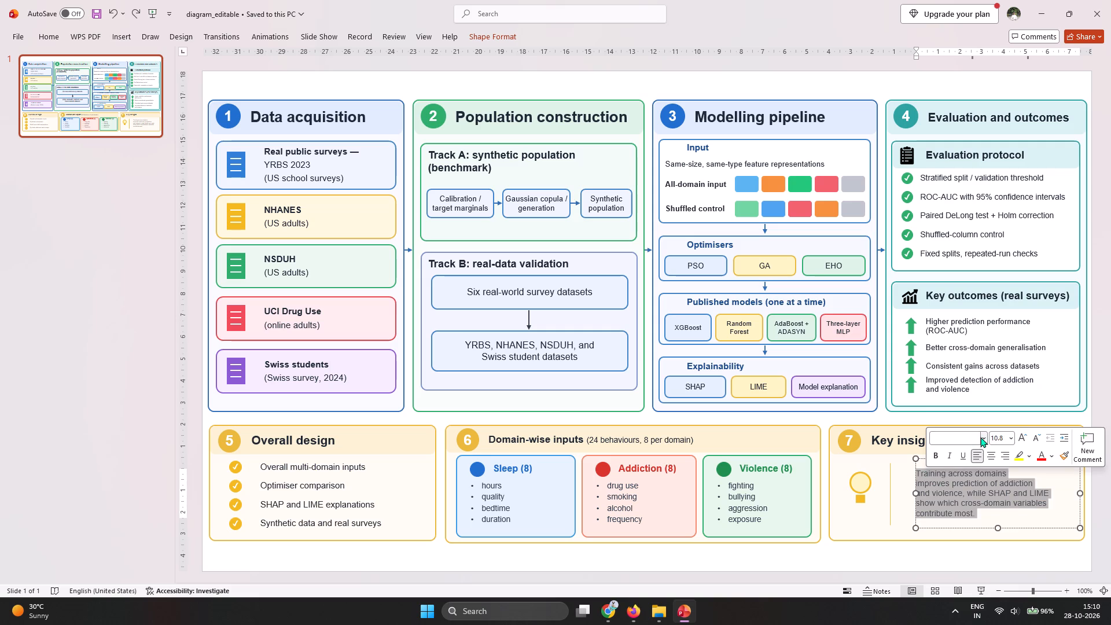
click(984, 436)
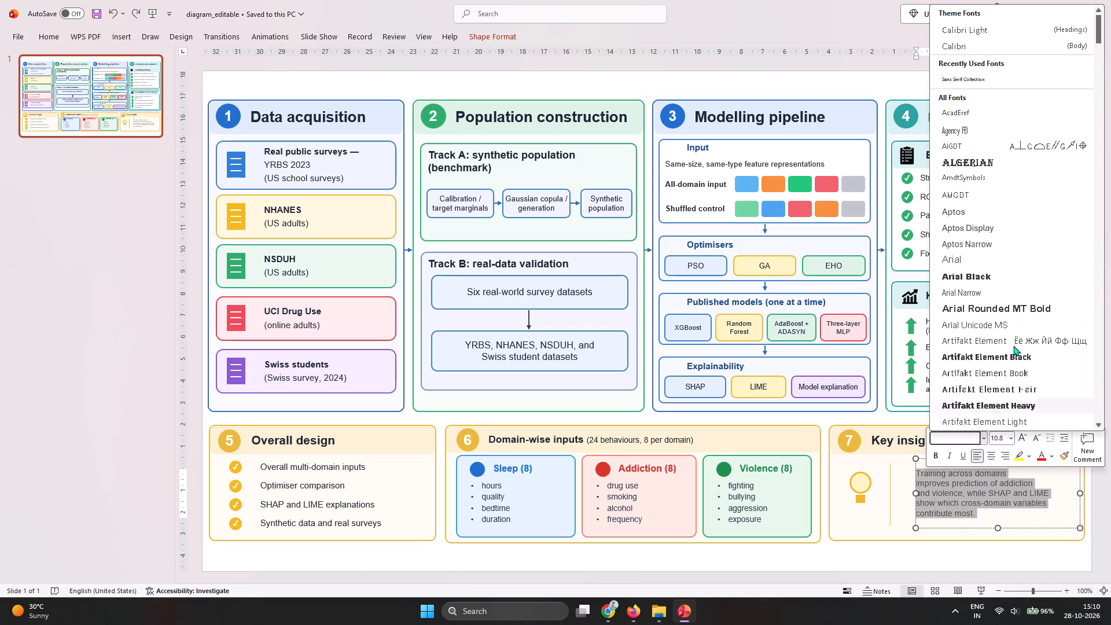
scroll(1014, 340, down, 8)
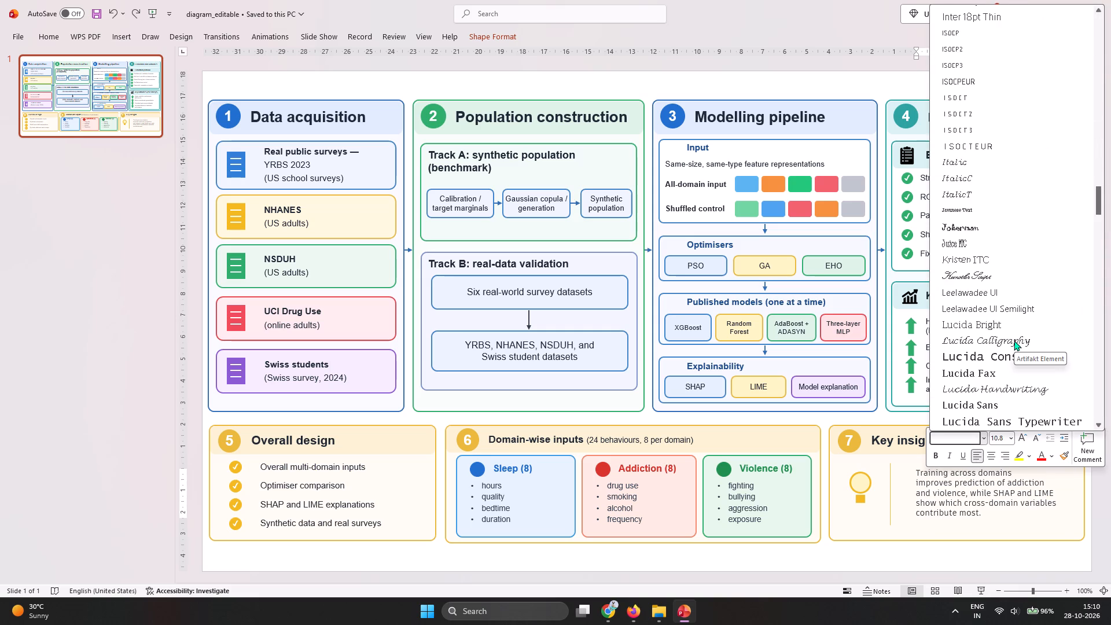
scroll(1014, 340, up, 2)
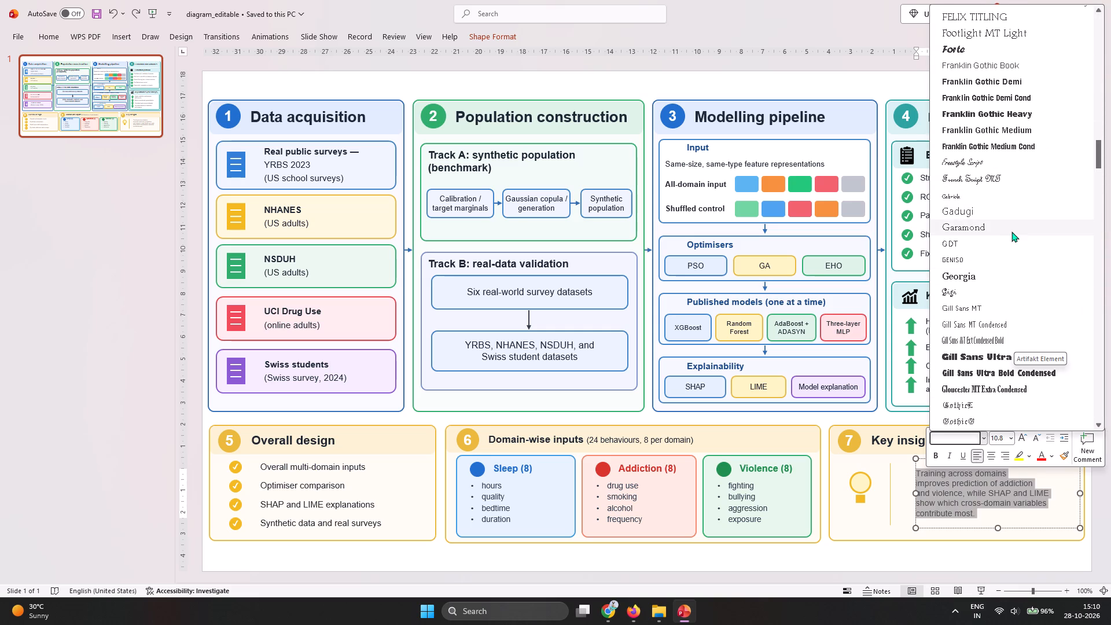
scroll(1011, 231, down, 4)
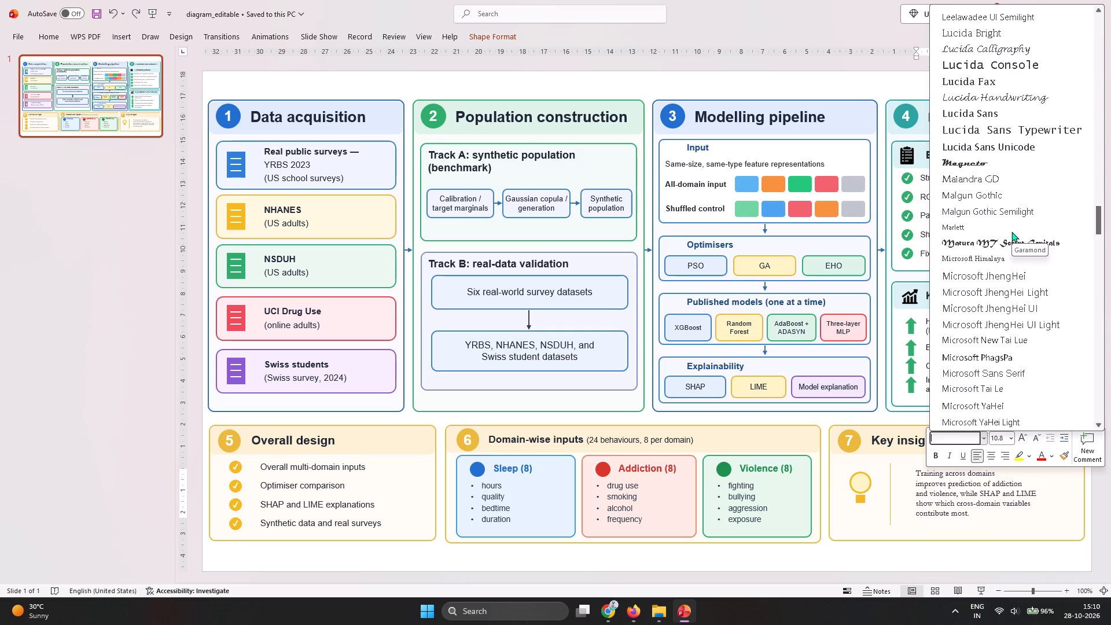
scroll(1011, 231, down, 2)
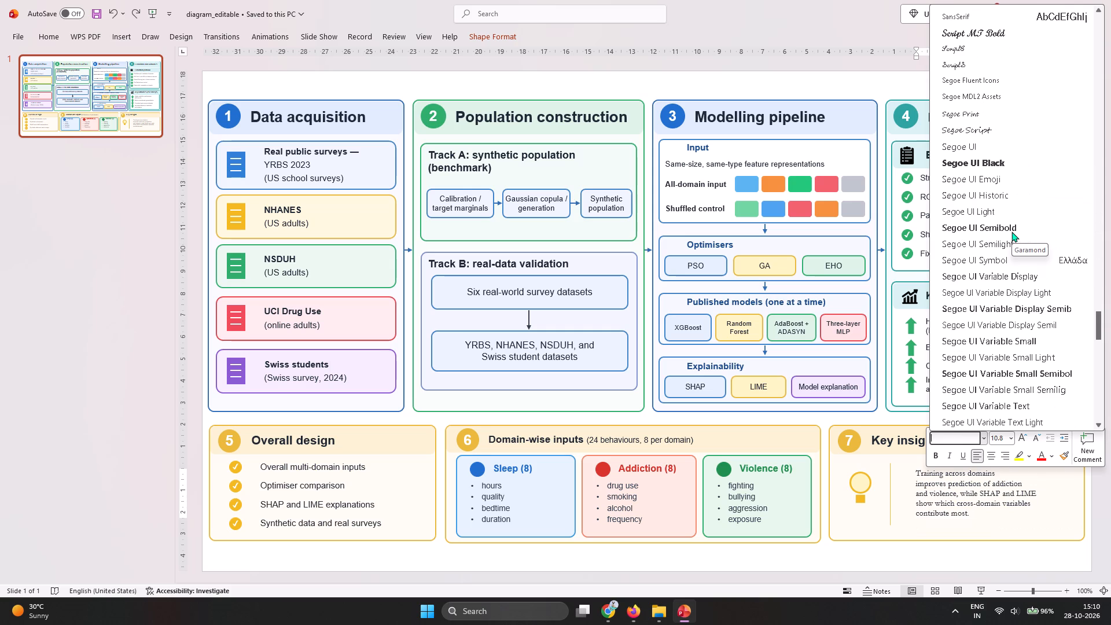
scroll(996, 322, down, 1)
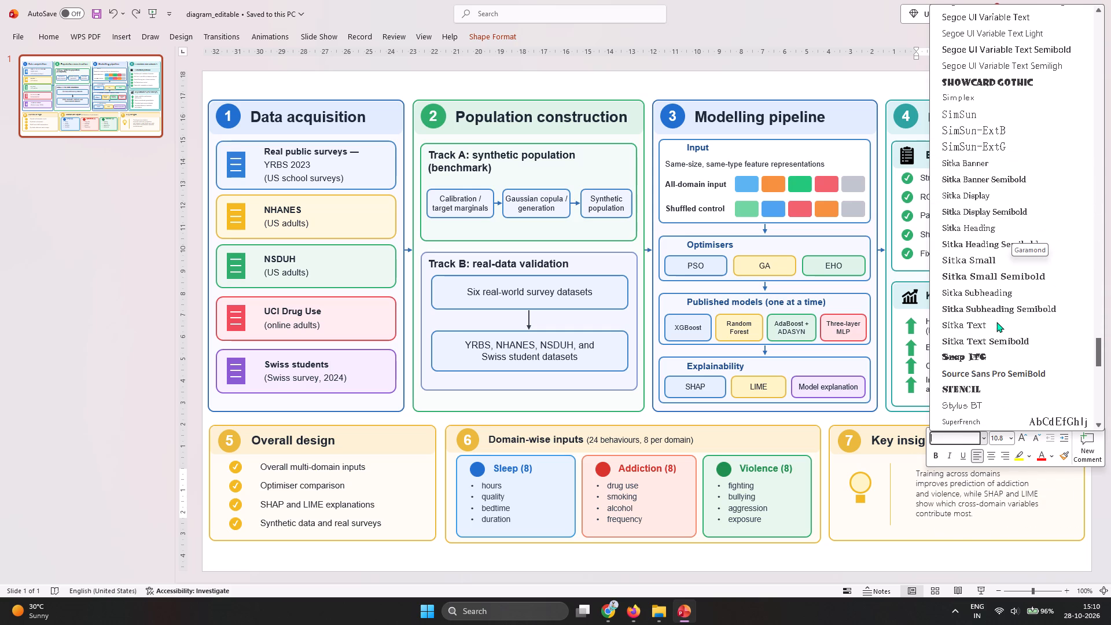
scroll(996, 322, down, 2)
scroll(996, 322, up, 2)
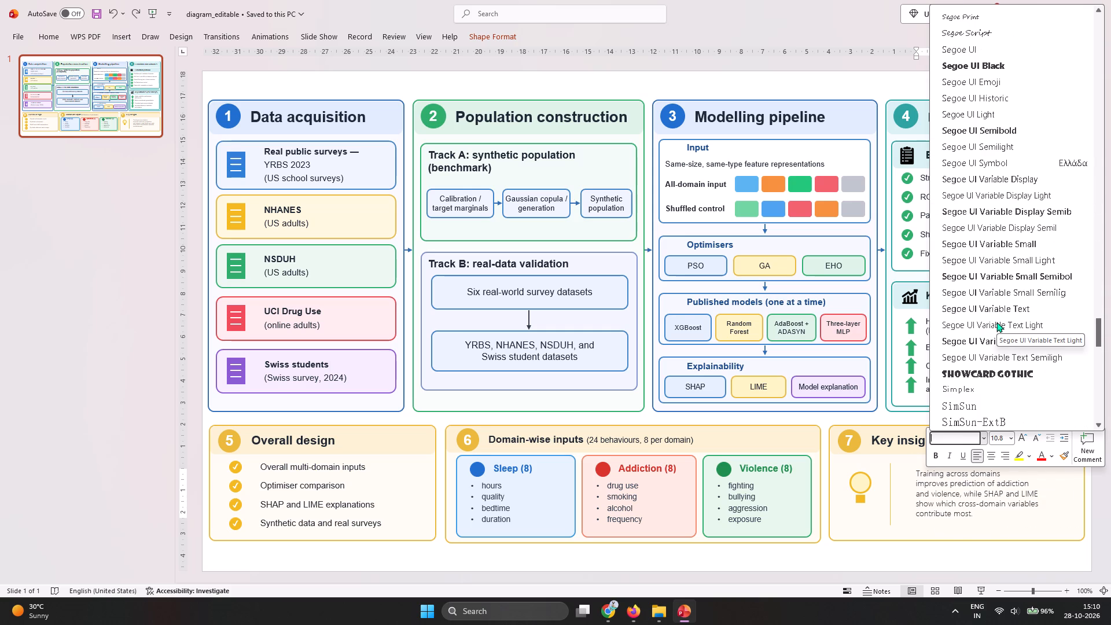
scroll(996, 322, up, 1)
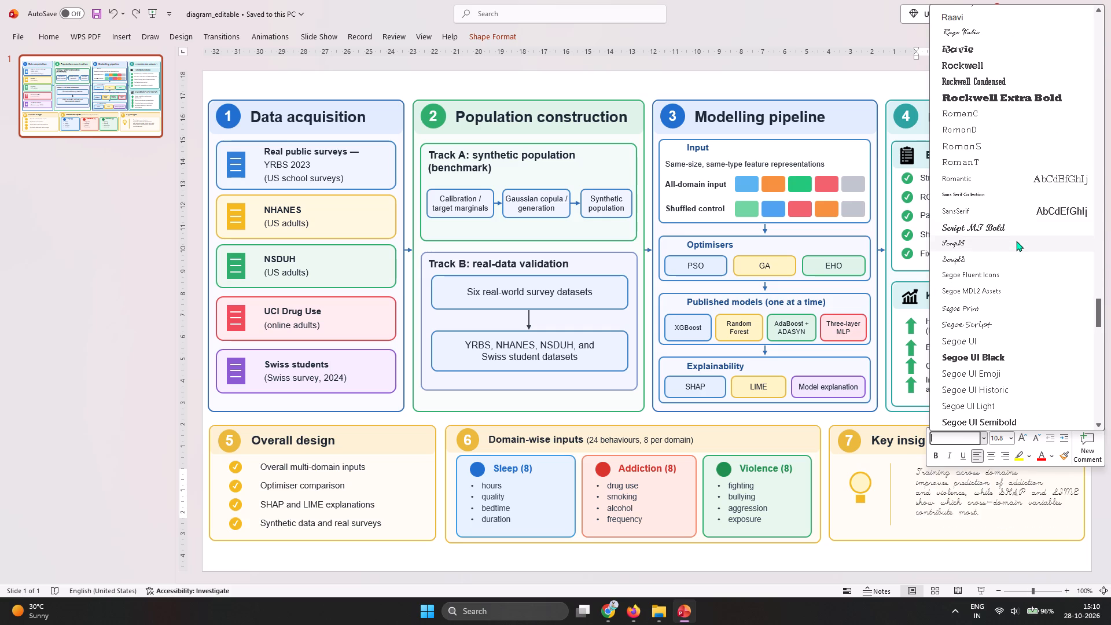
click(1016, 198)
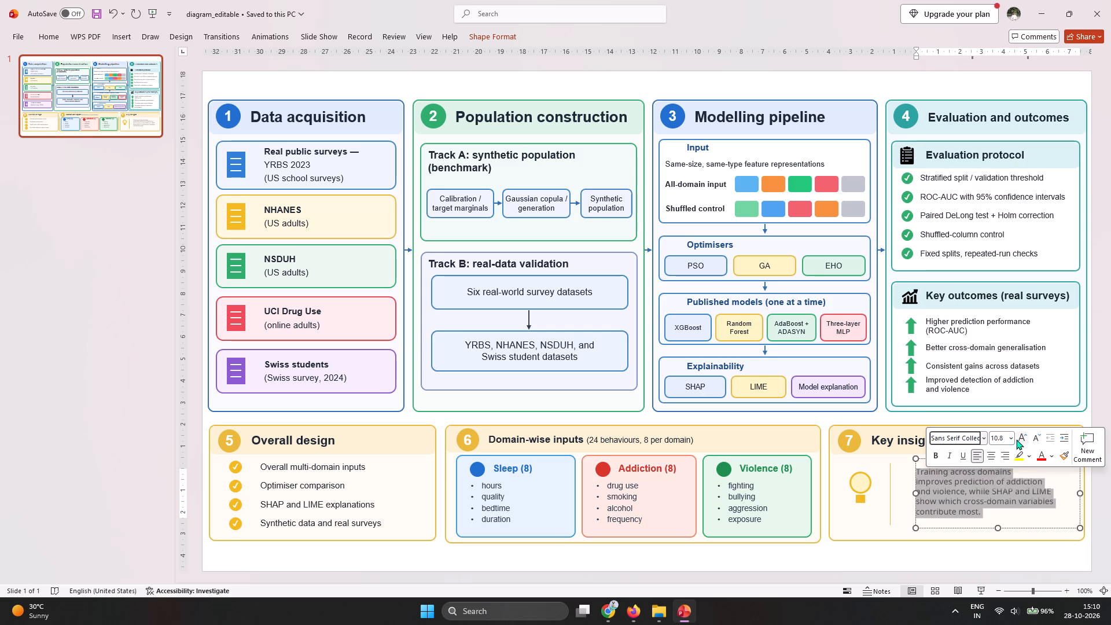
click(955, 553)
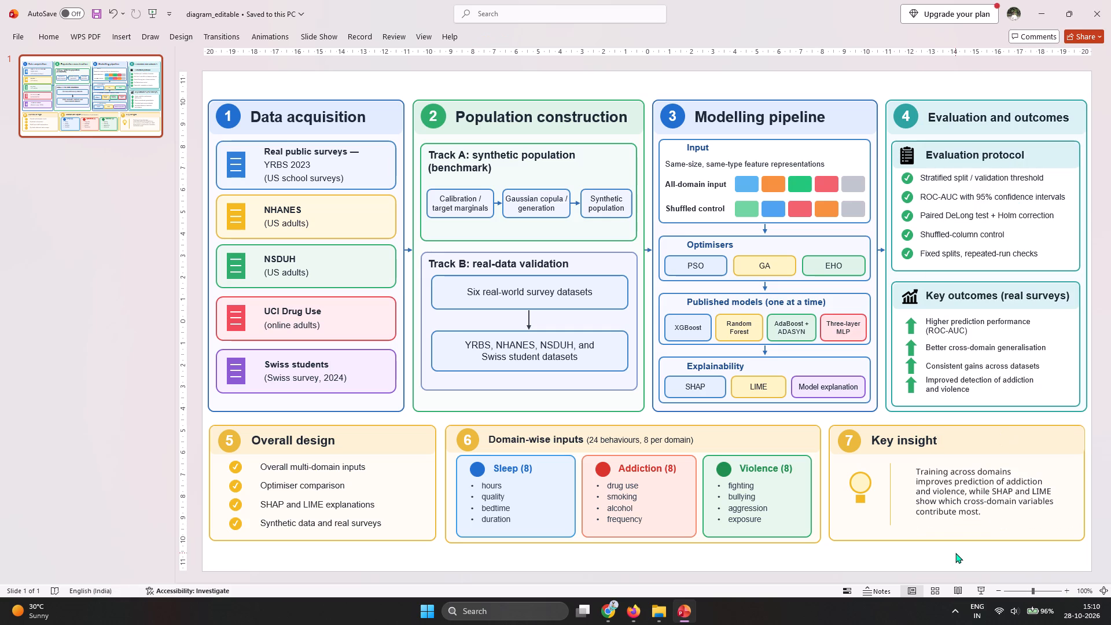
Change the font of the four bullet items under Violence (8) to Sans Serif Collection.
click(769, 521)
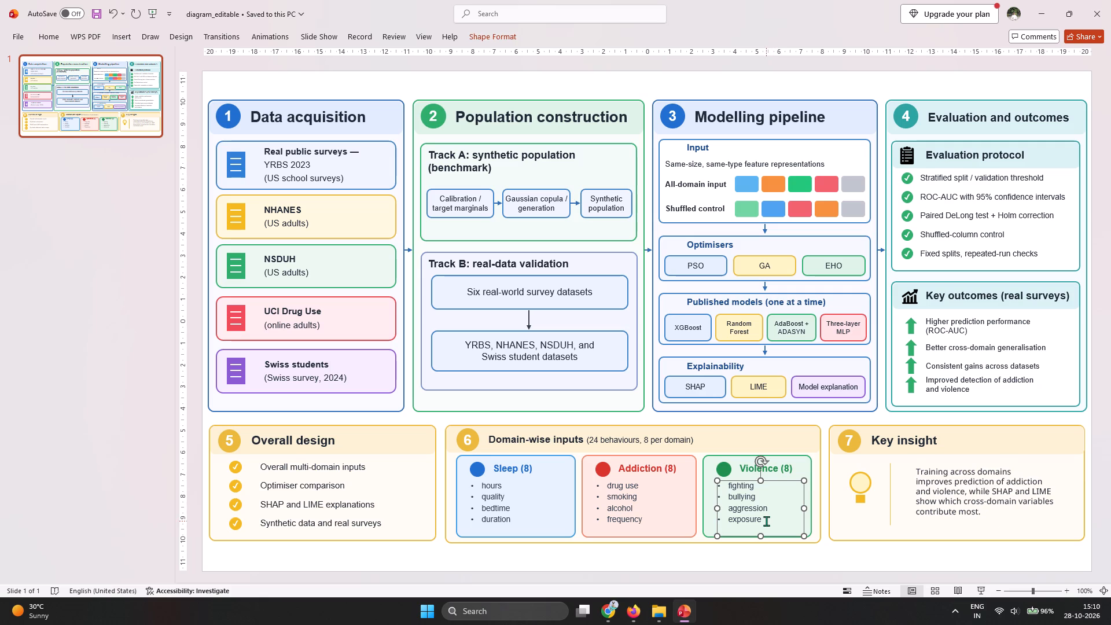
click(760, 521)
drag(763, 520, 731, 496)
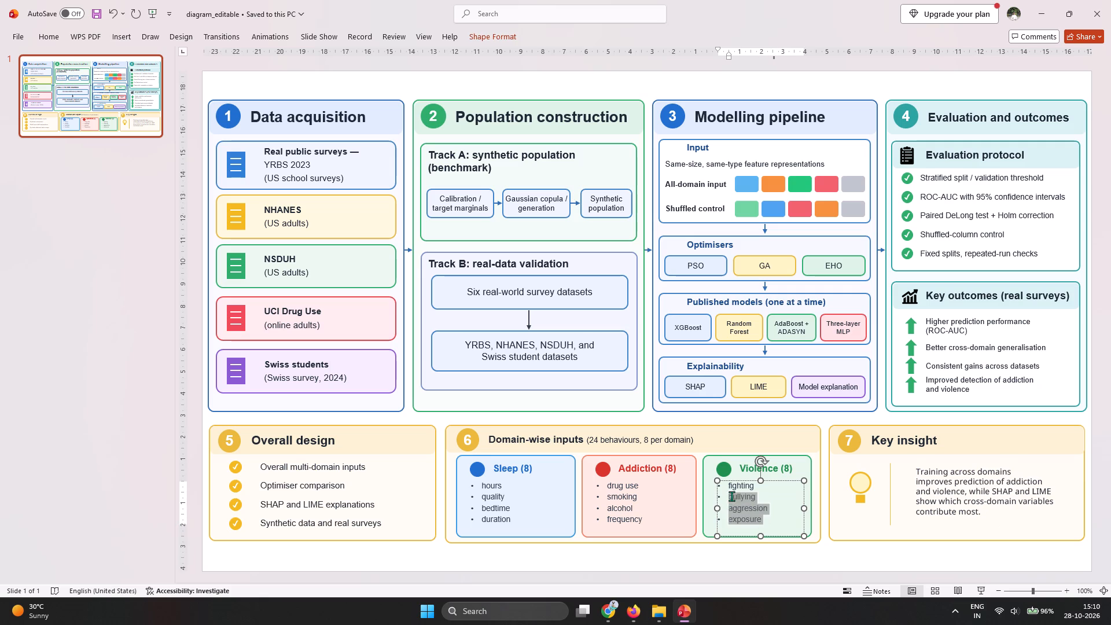
drag(731, 496, 723, 489)
click(779, 452)
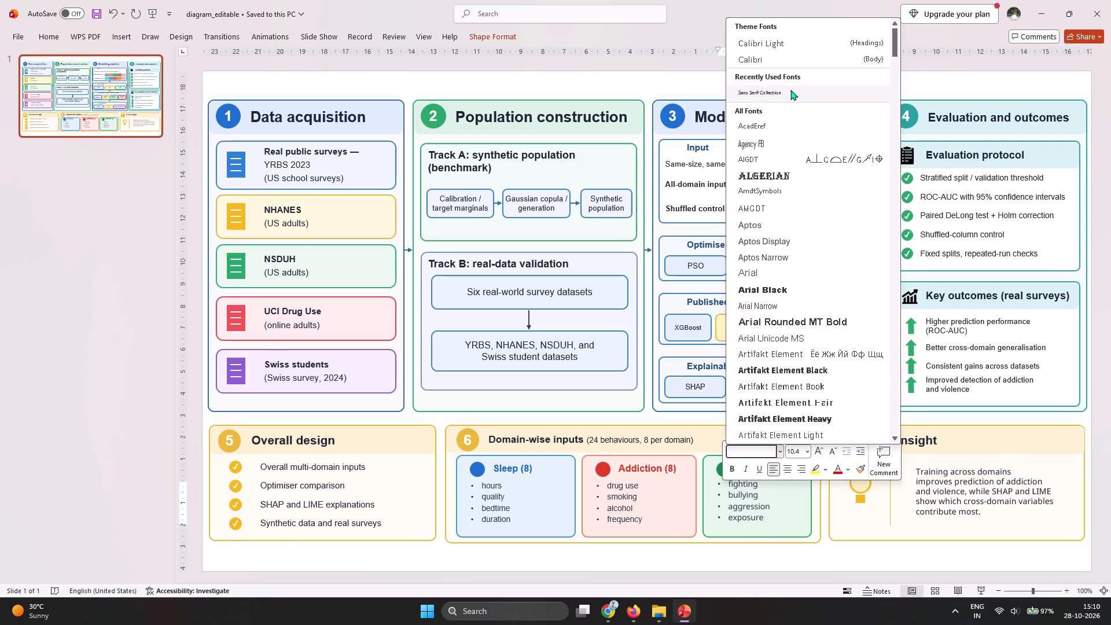
click(790, 90)
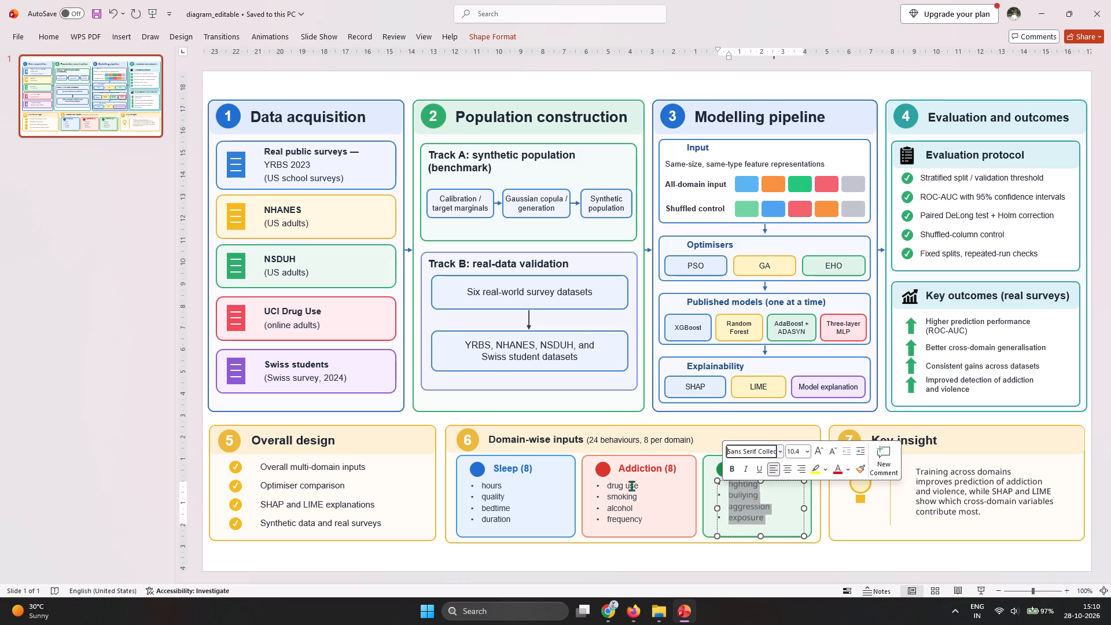
Change the font of the four bullet items under Addiction (8) to Sans Serif Collection.
click(643, 513)
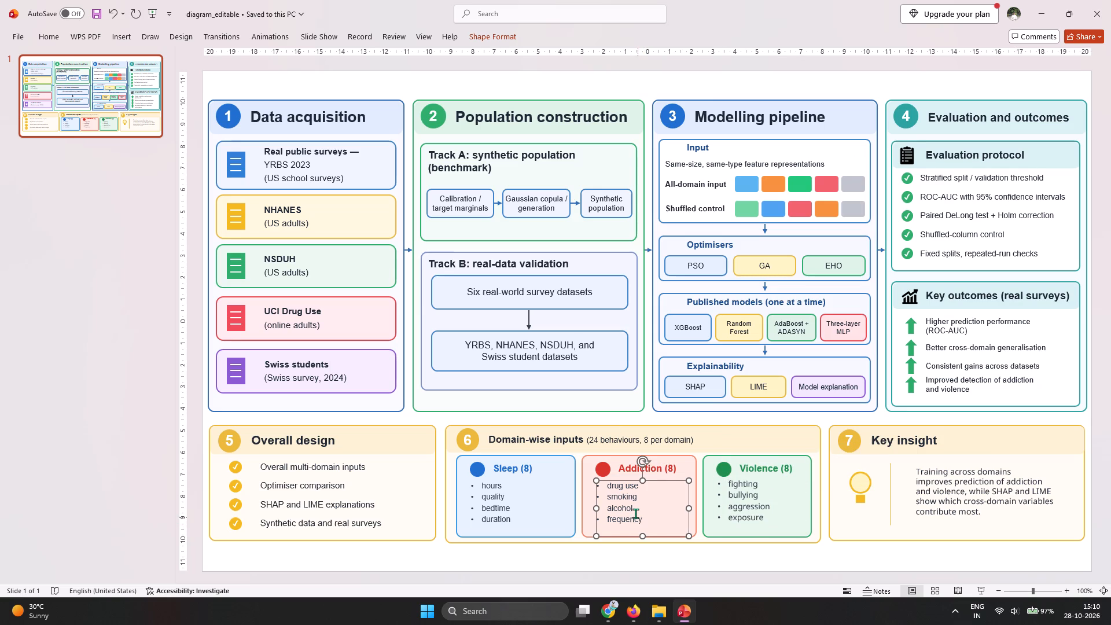
click(635, 513)
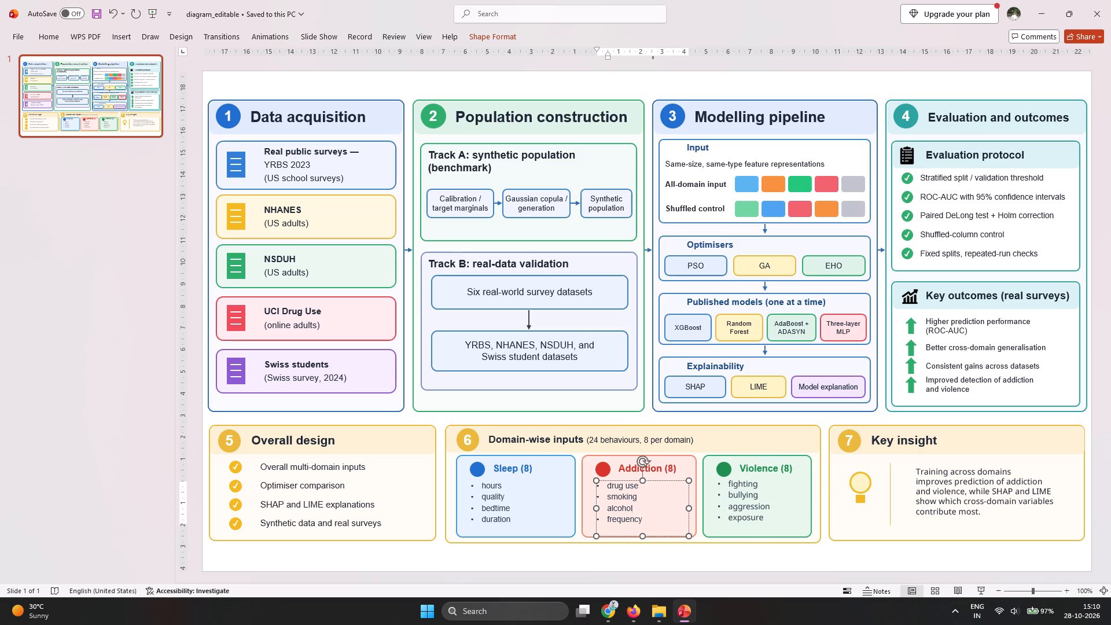
key(ctrl+a)
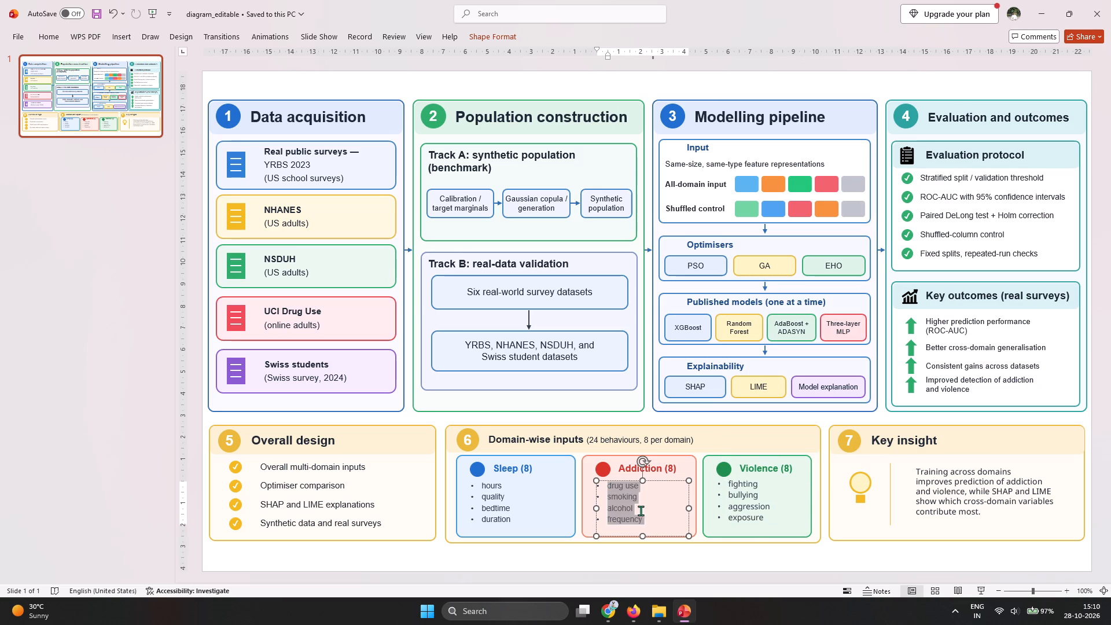
click(632, 507)
click(644, 510)
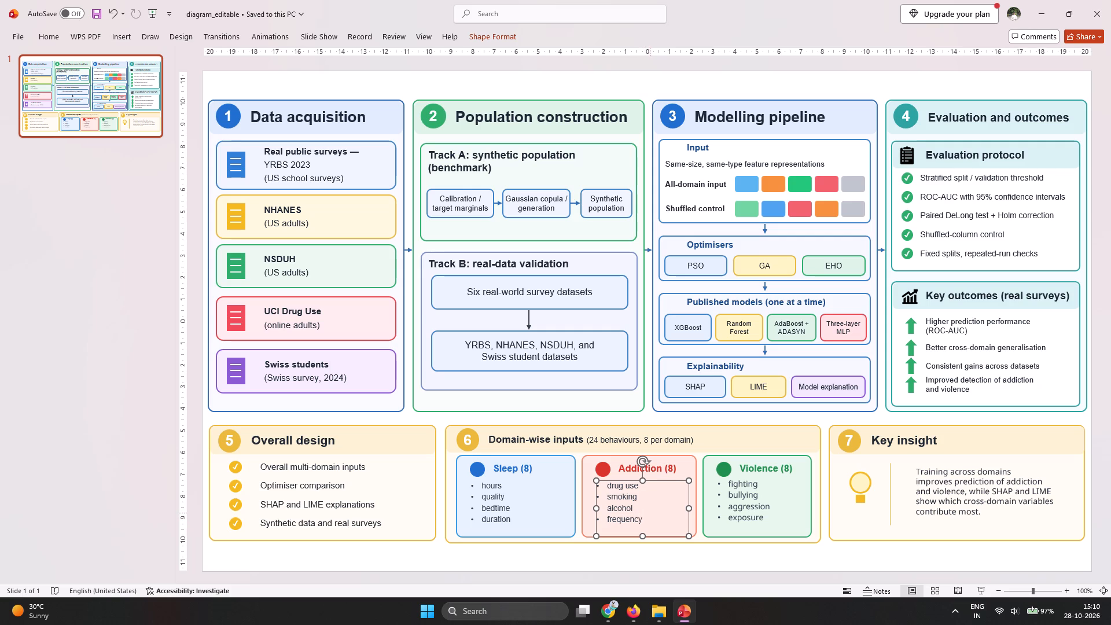
click(642, 517)
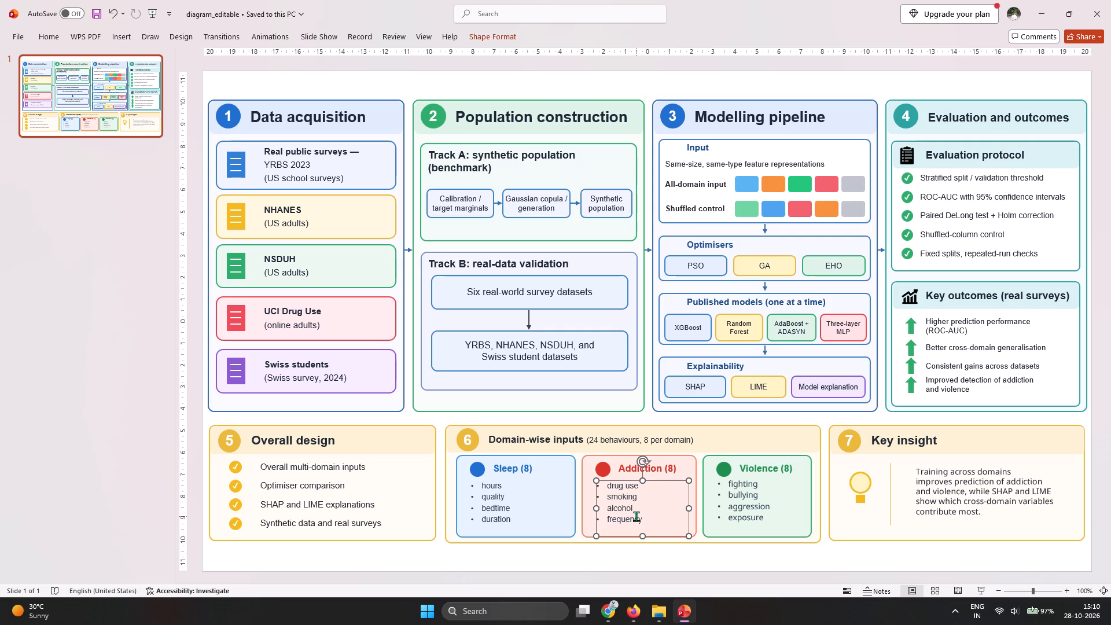
key(ctrl+a)
click(636, 516)
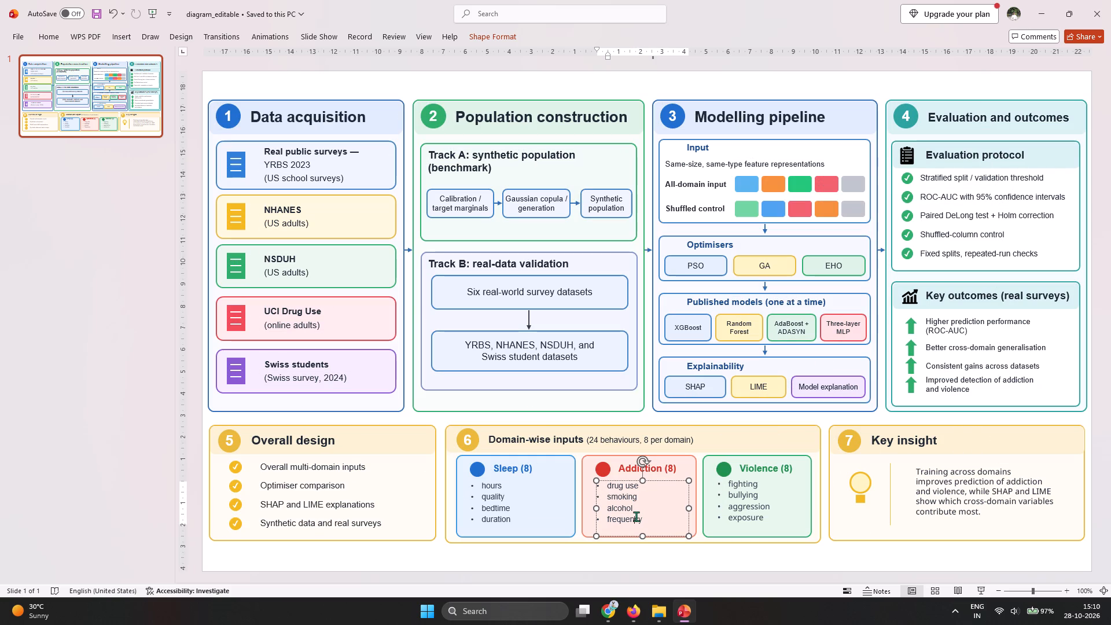
key(ctrl+a)
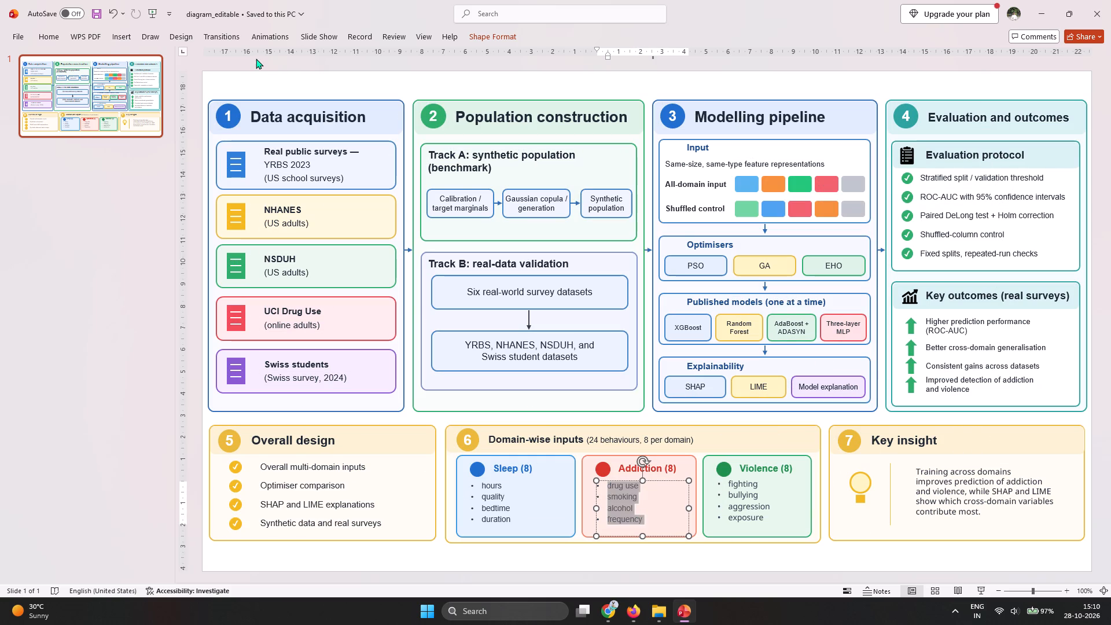
click(49, 35)
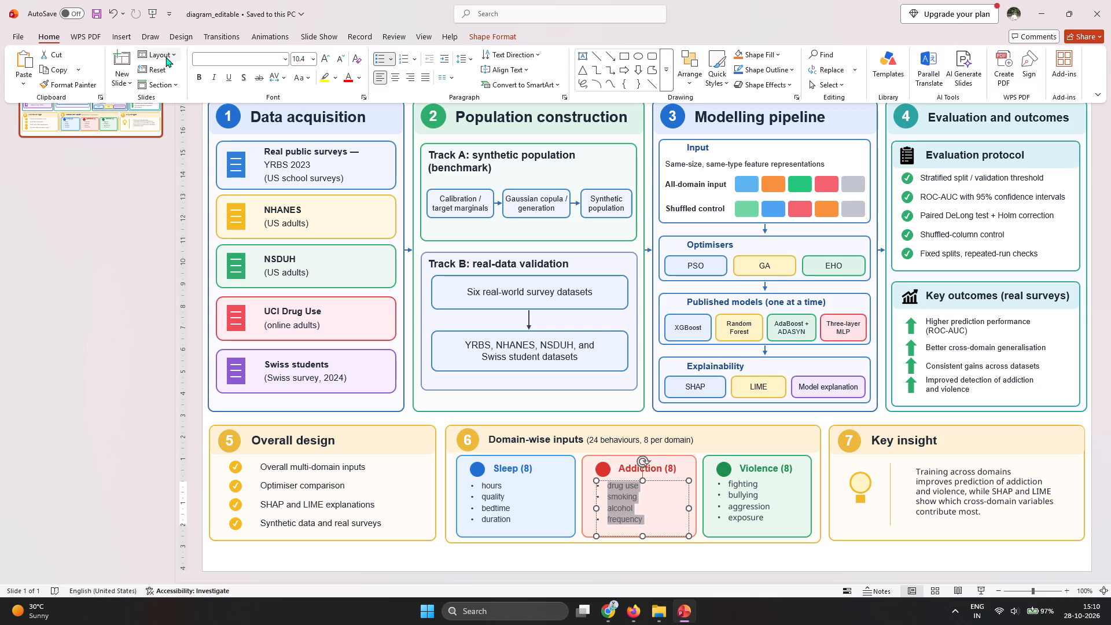
click(286, 55)
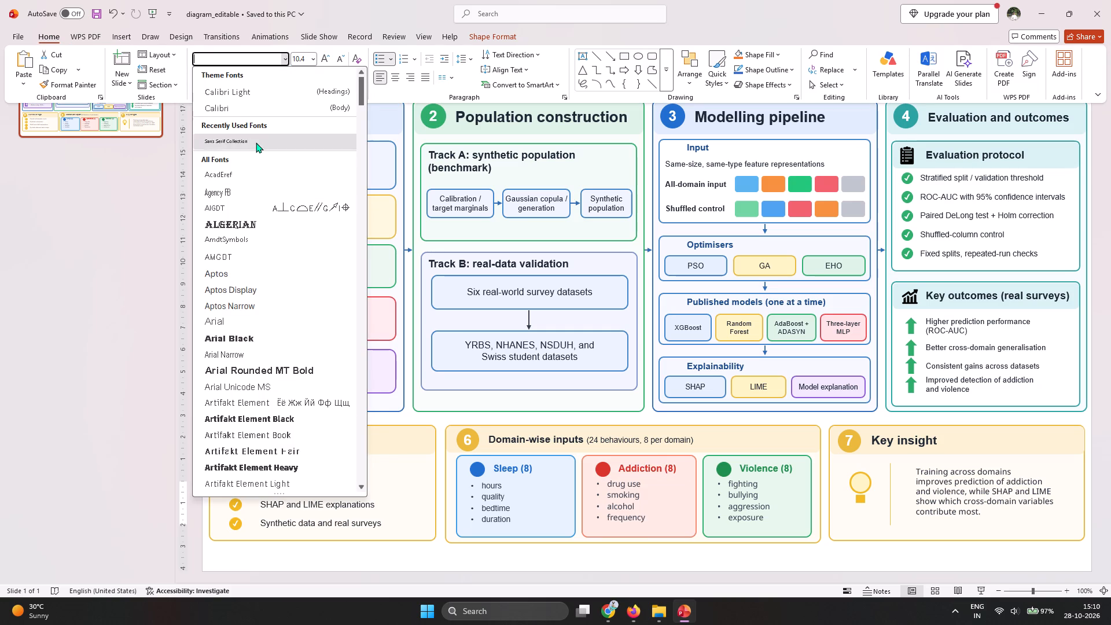
click(256, 142)
Change the font of the four bullet items under Sleep (8) to Sans Serif Collection.
click(501, 499)
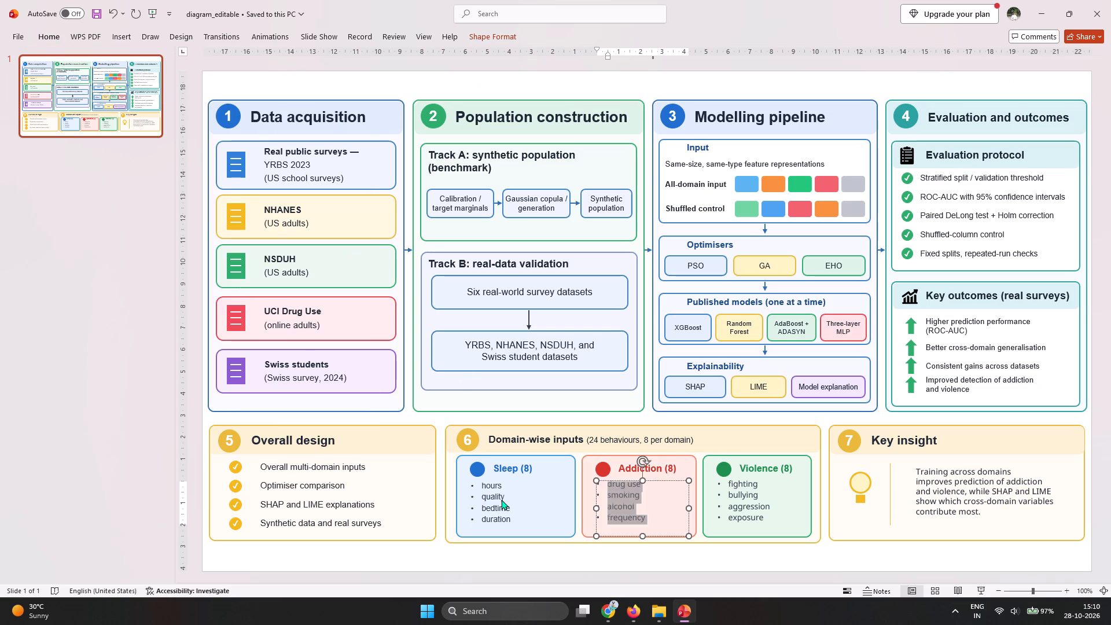
click(501, 499)
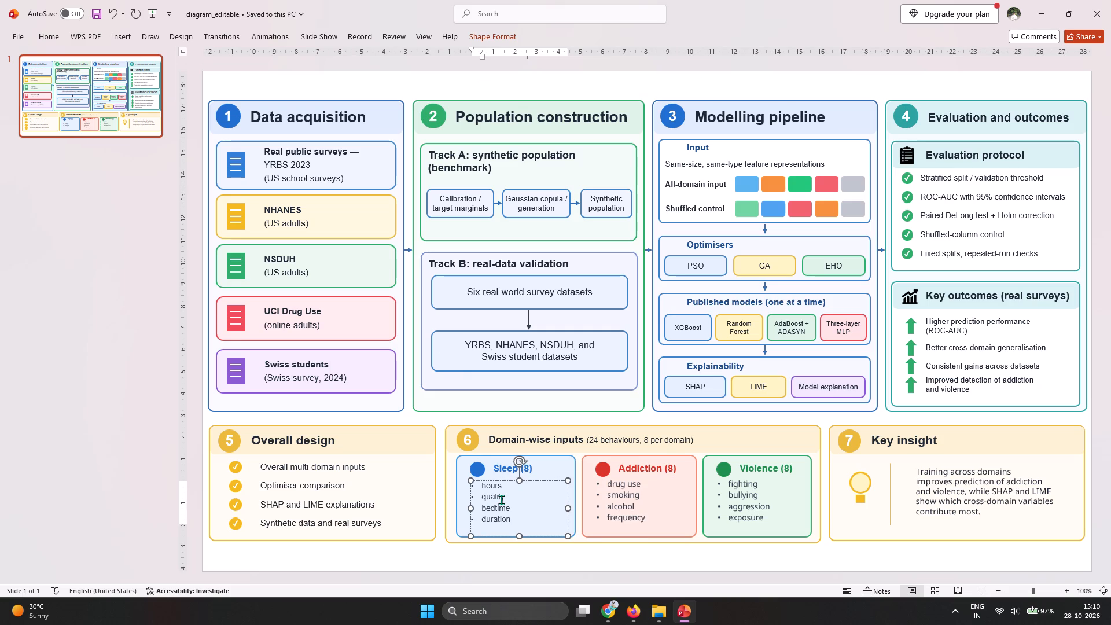
key(ctrl+a)
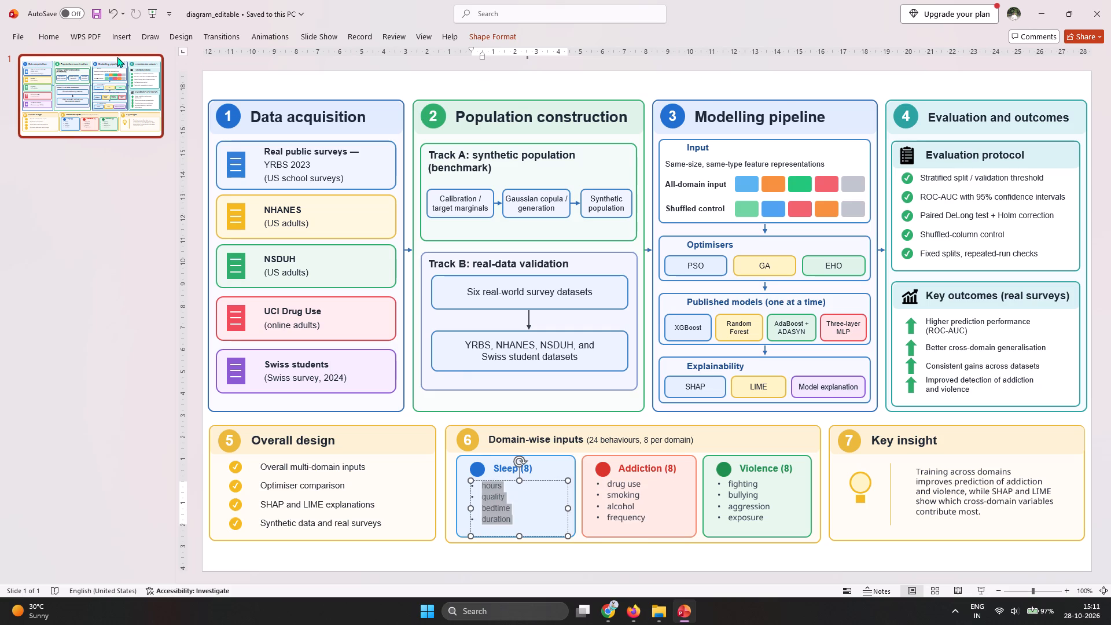
click(57, 35)
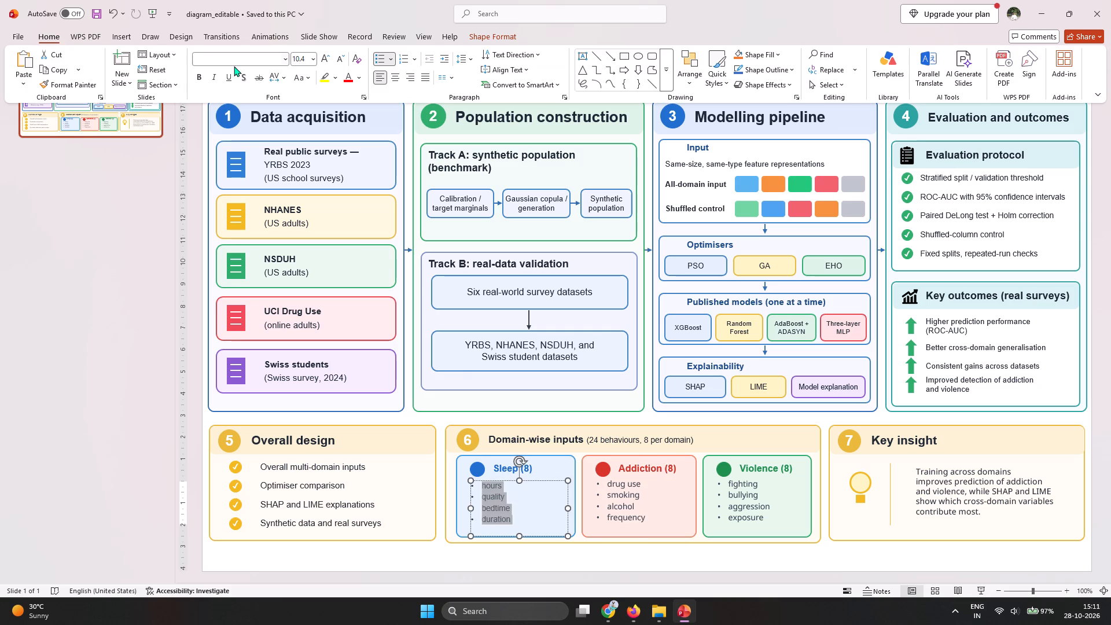
click(286, 60)
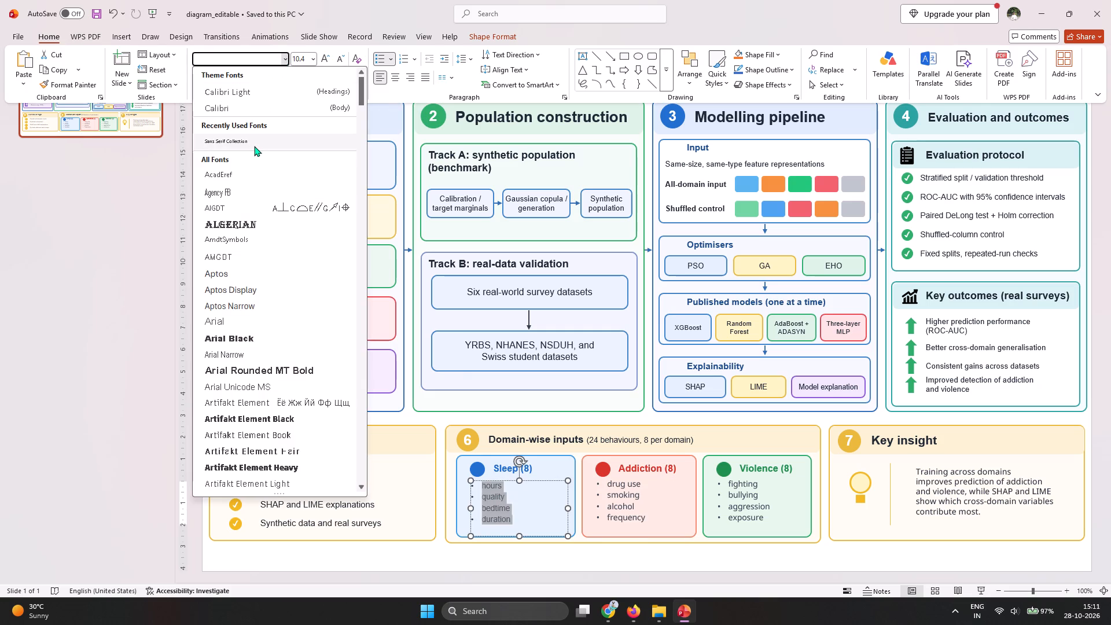
click(254, 140)
click(141, 442)
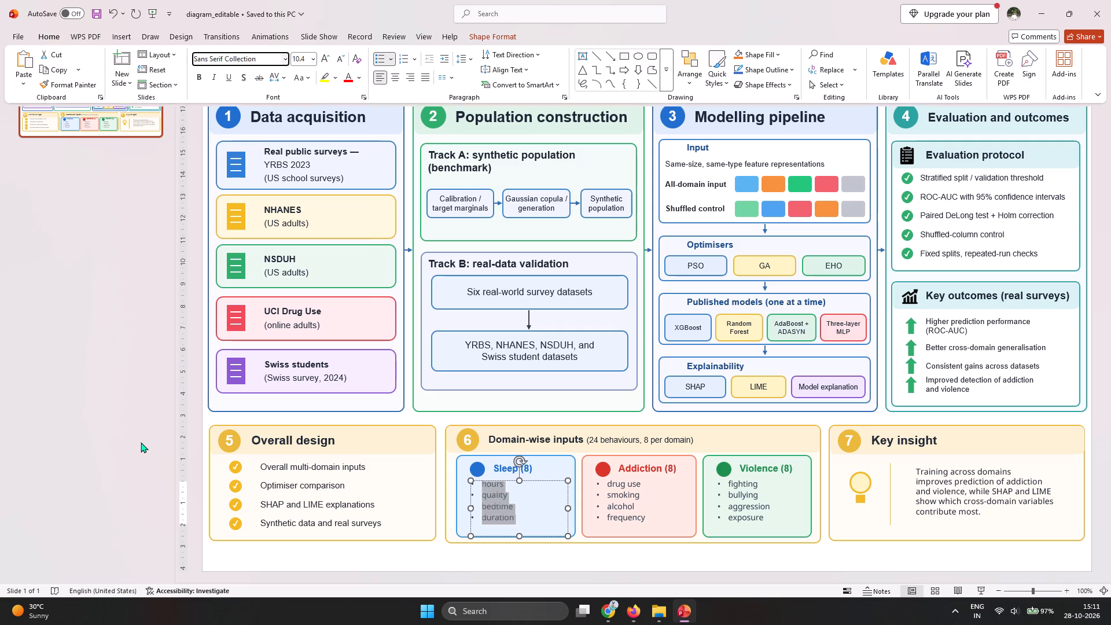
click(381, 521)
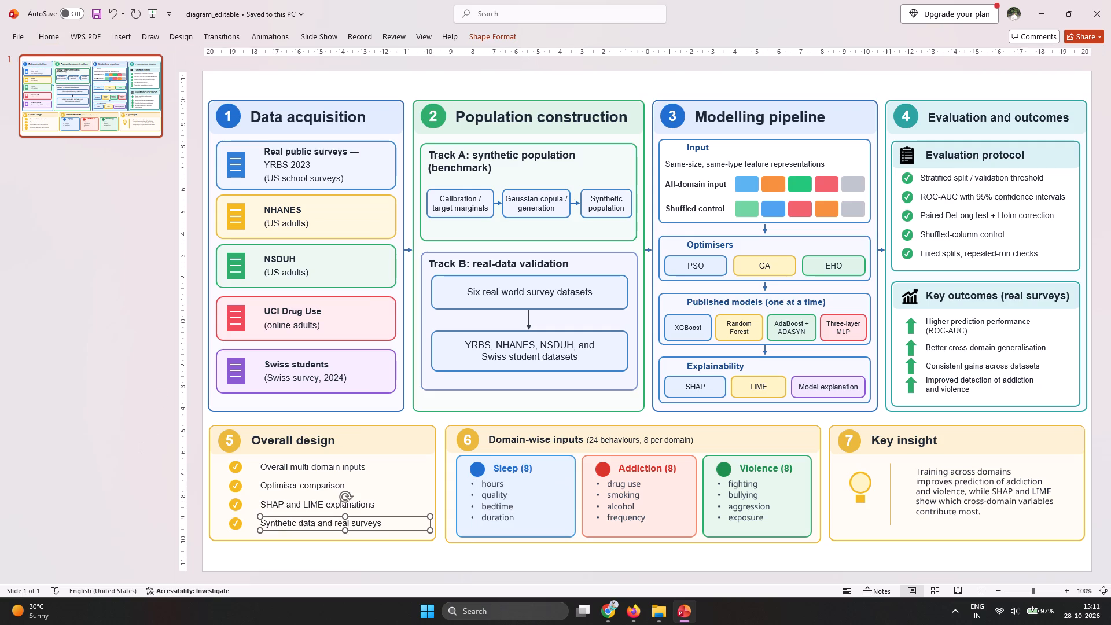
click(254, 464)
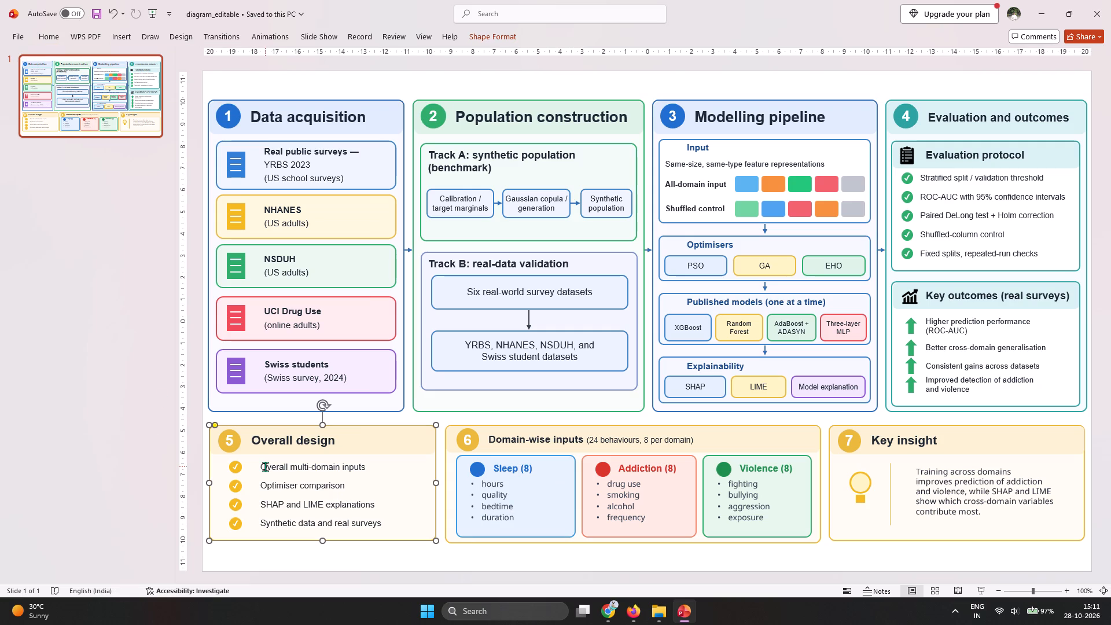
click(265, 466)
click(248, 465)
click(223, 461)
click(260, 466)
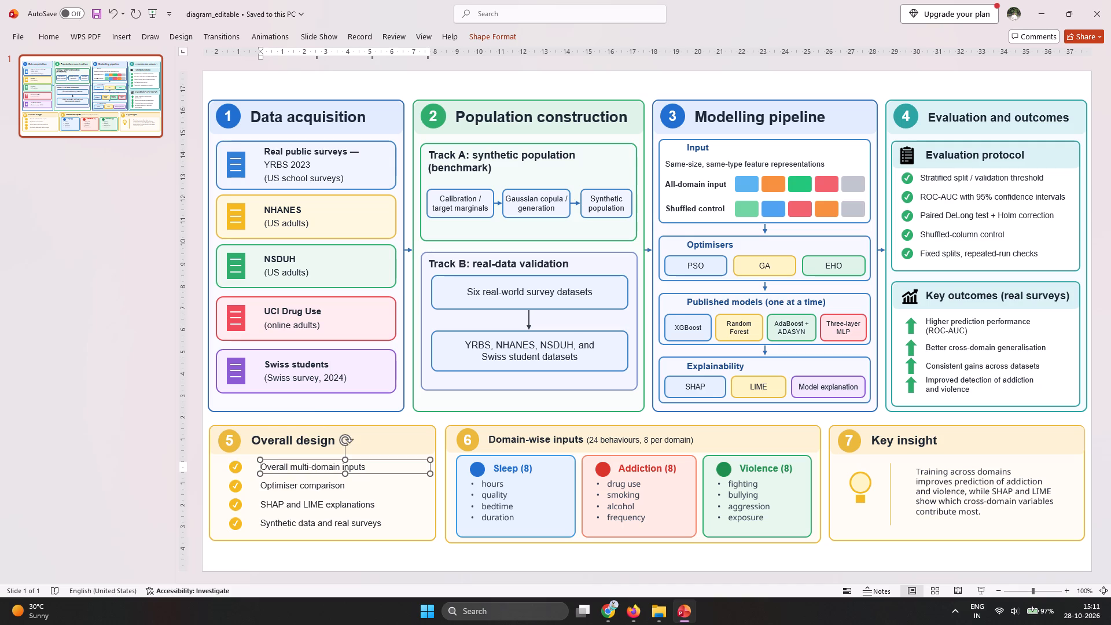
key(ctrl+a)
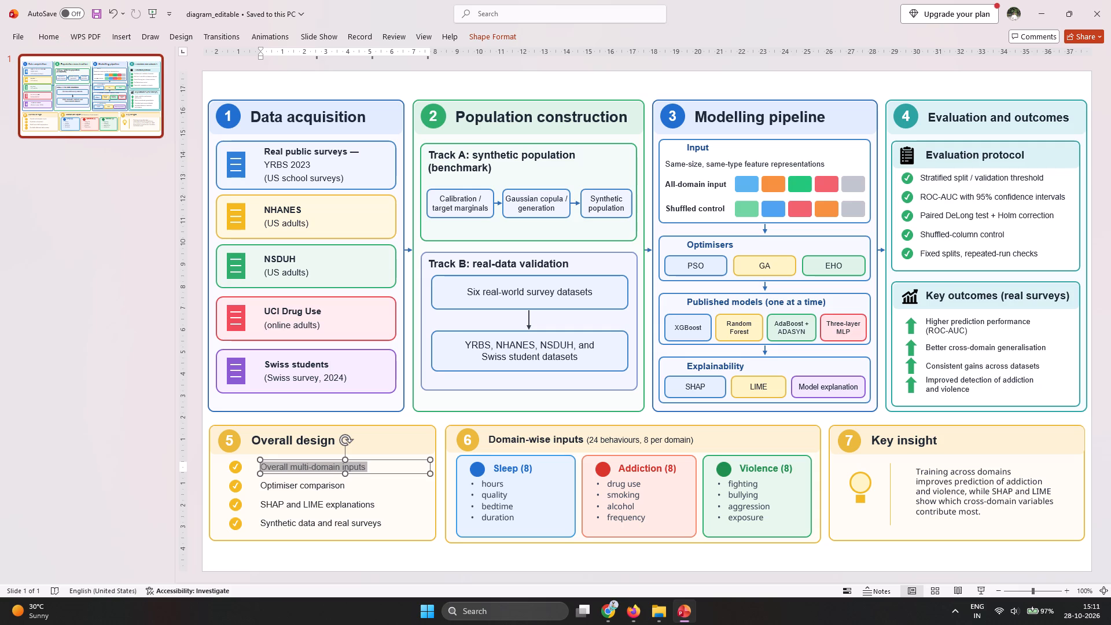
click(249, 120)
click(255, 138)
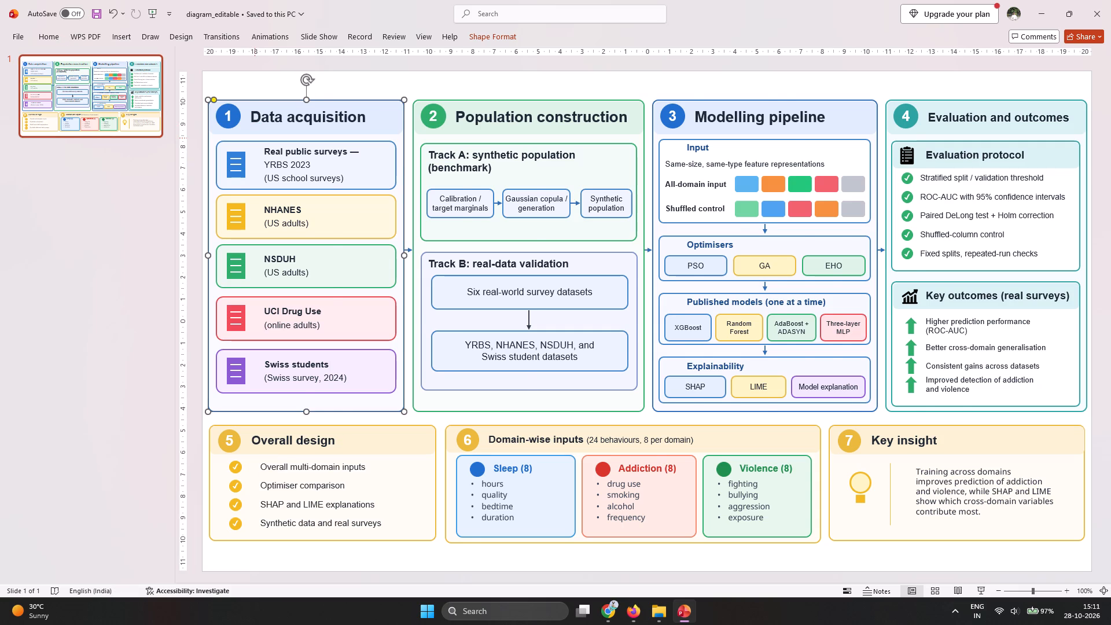
Change the font of all text on the slide at once to Sans Serif Collection.
key(ctrl+a)
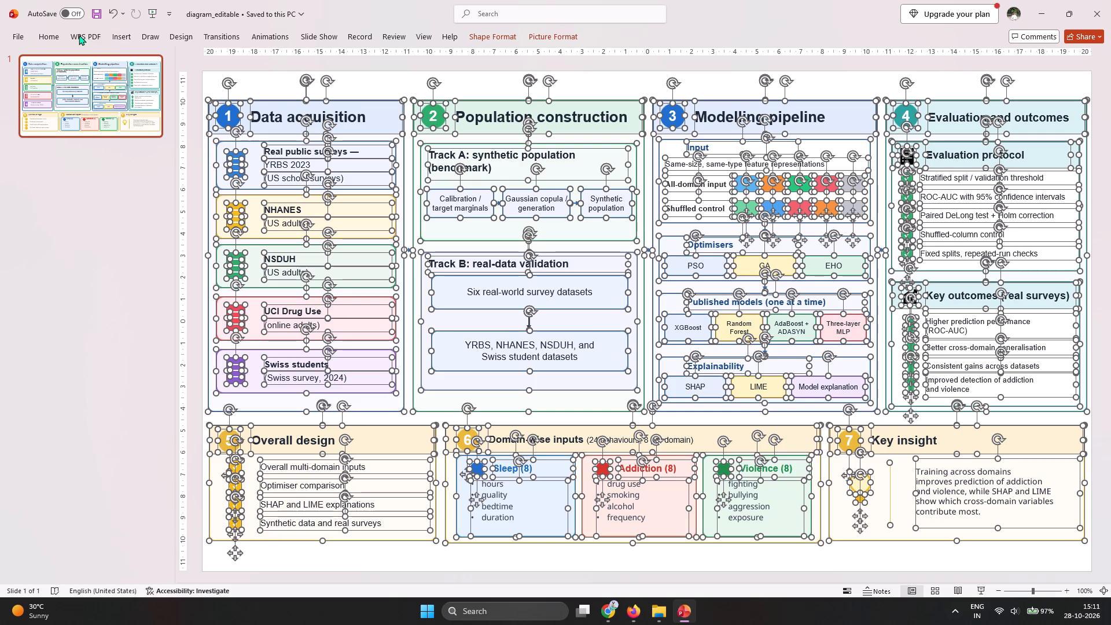
click(58, 35)
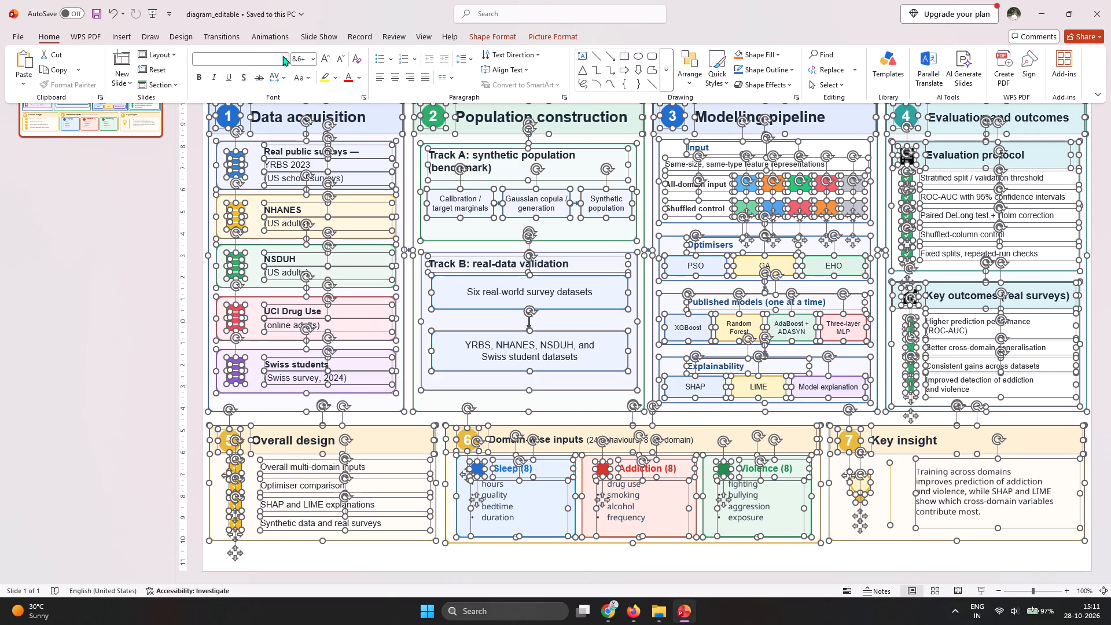
click(282, 56)
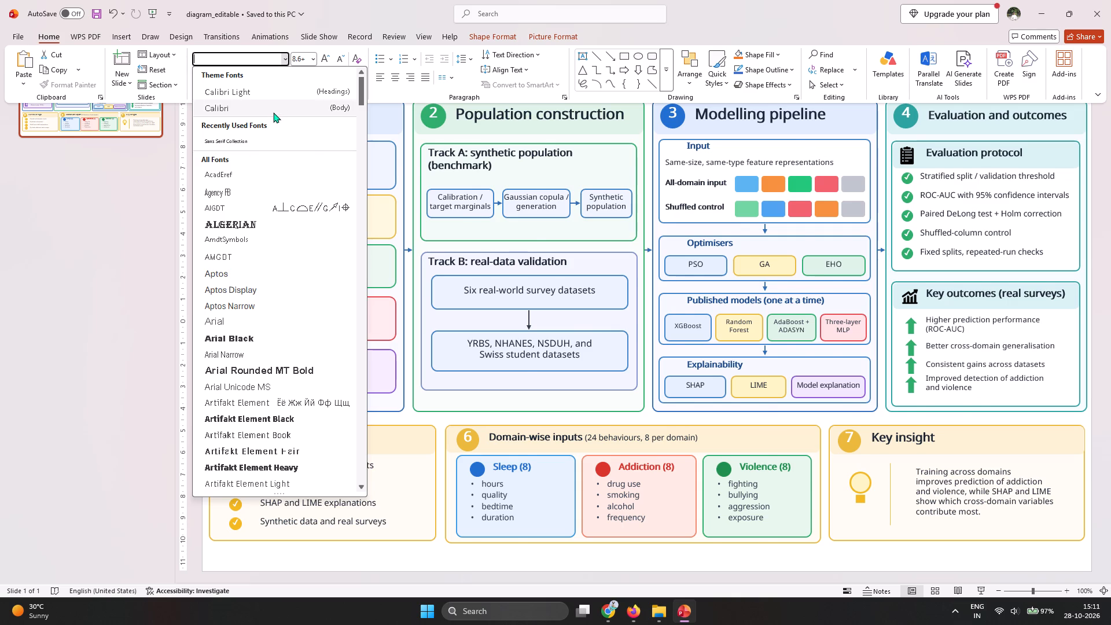
click(145, 166)
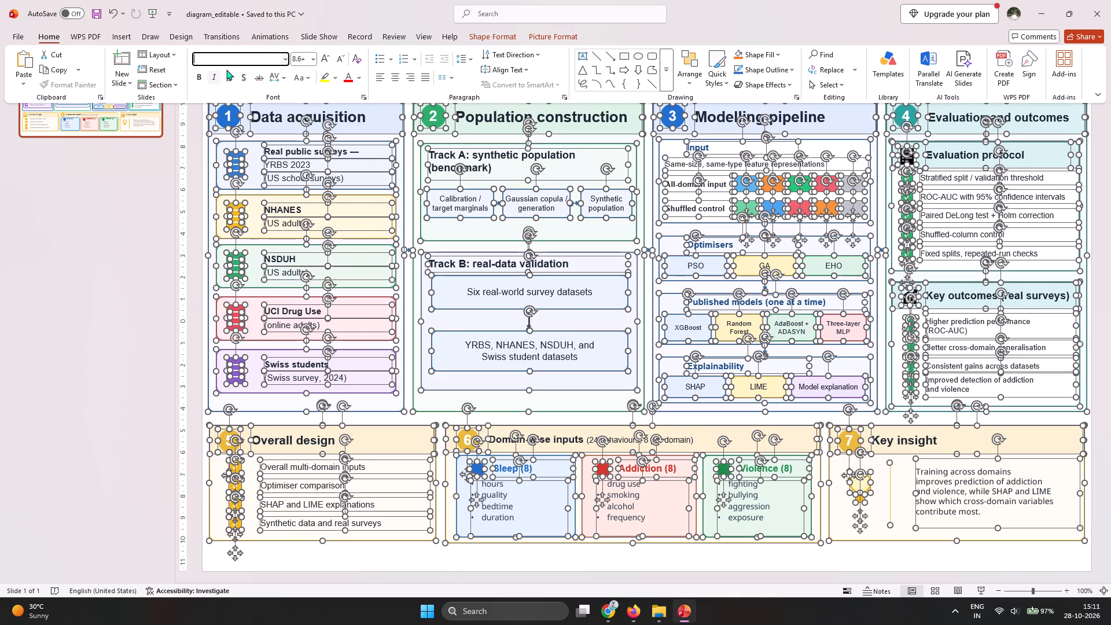
click(285, 58)
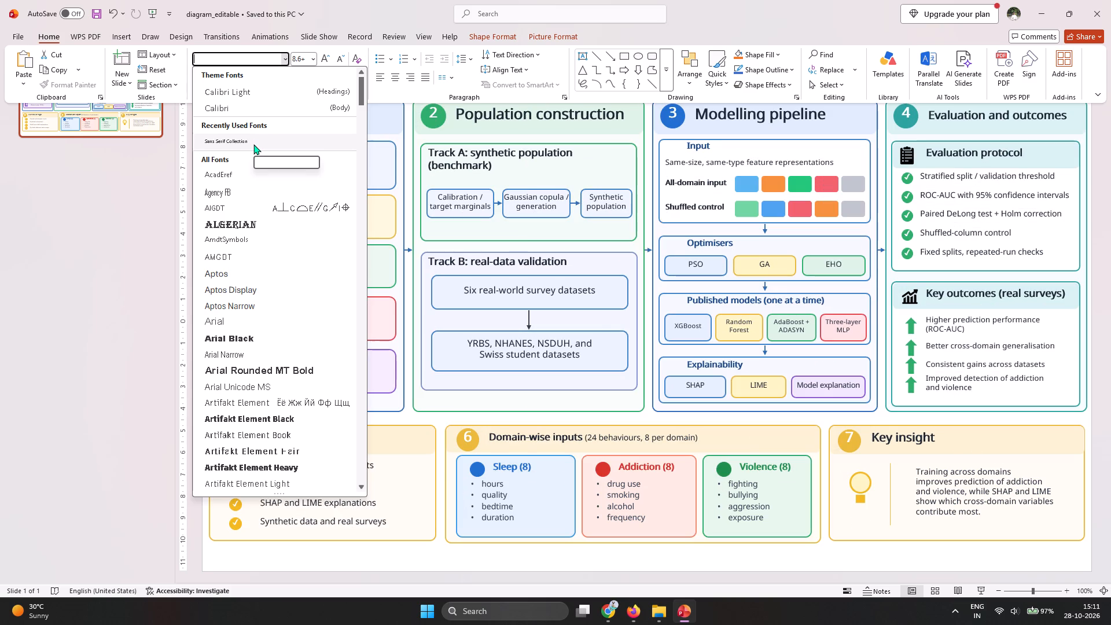
click(253, 144)
click(114, 266)
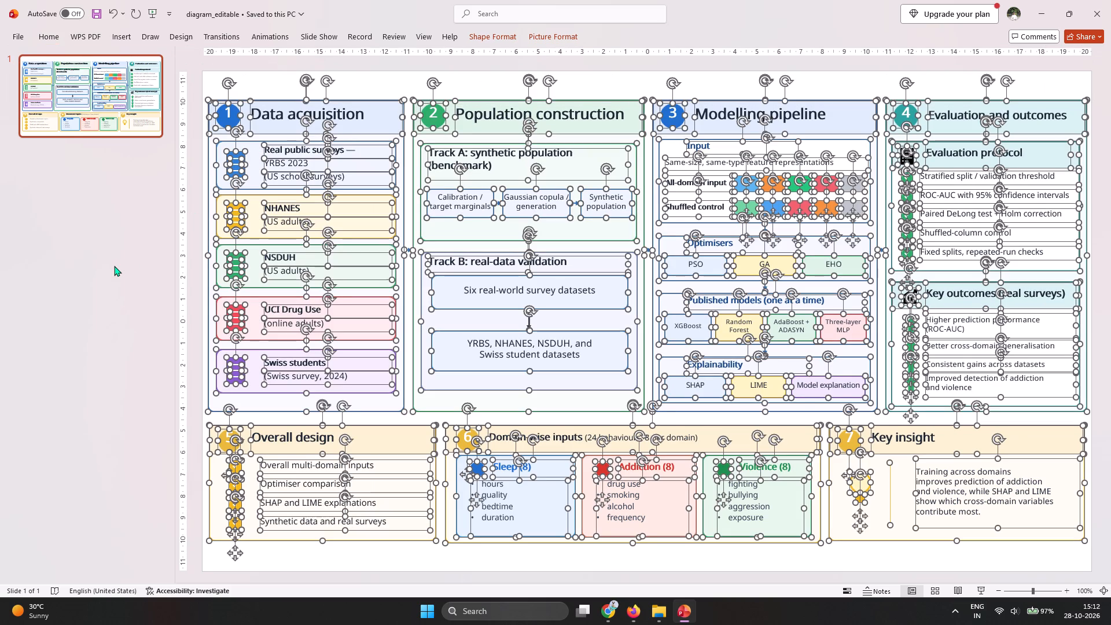
click(114, 266)
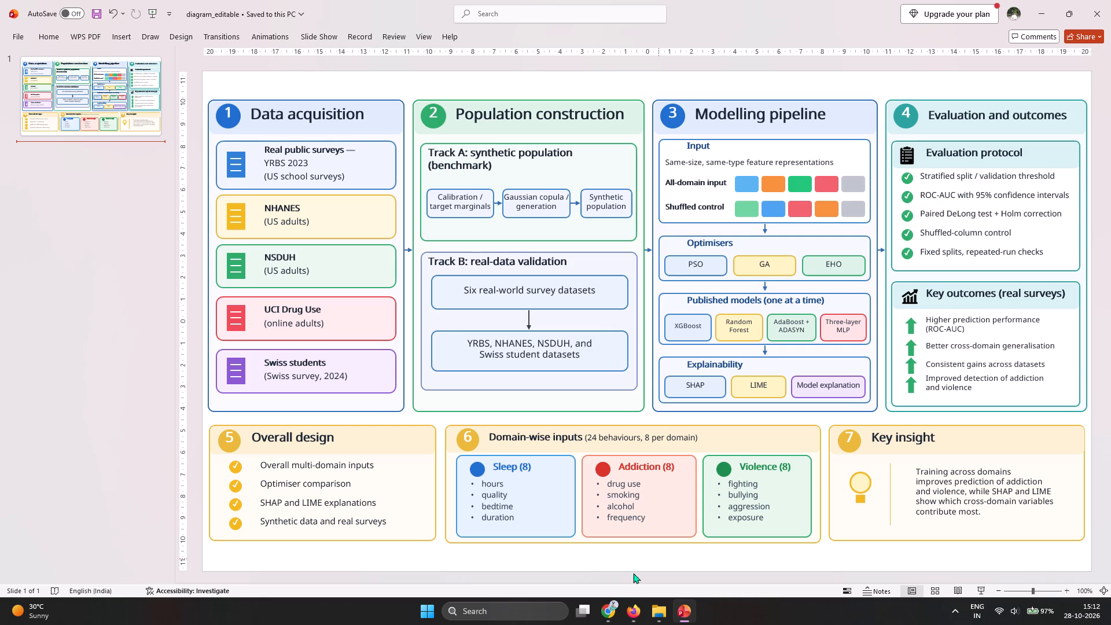
Switch to the Flaticon page in Chrome and search for "bulb" icons in place of the pill search.
click(606, 612)
click(606, 612)
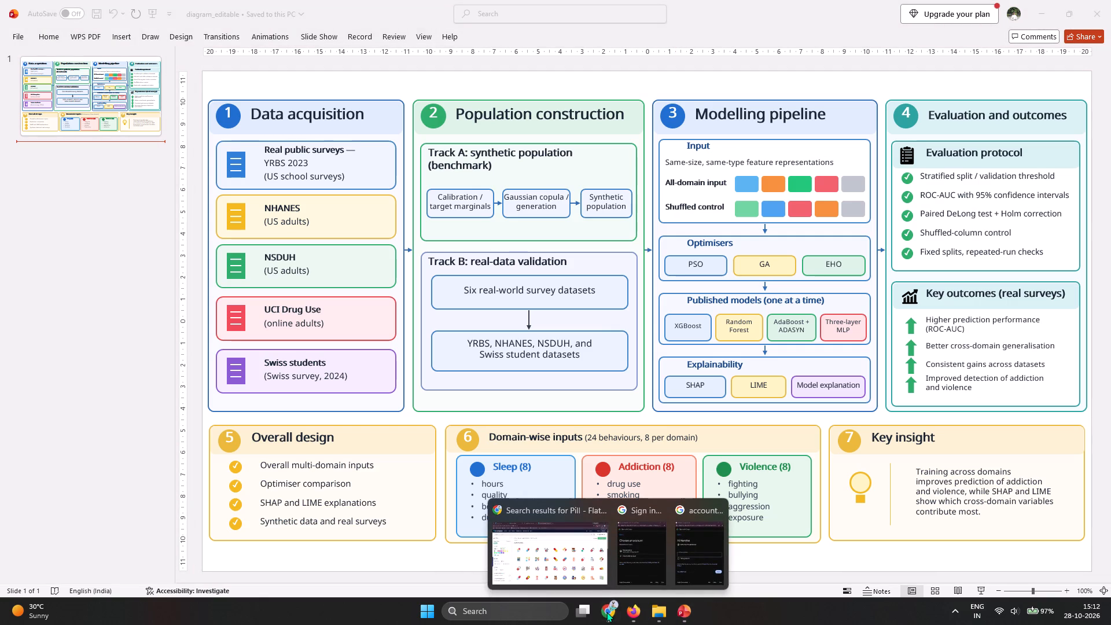
click(585, 561)
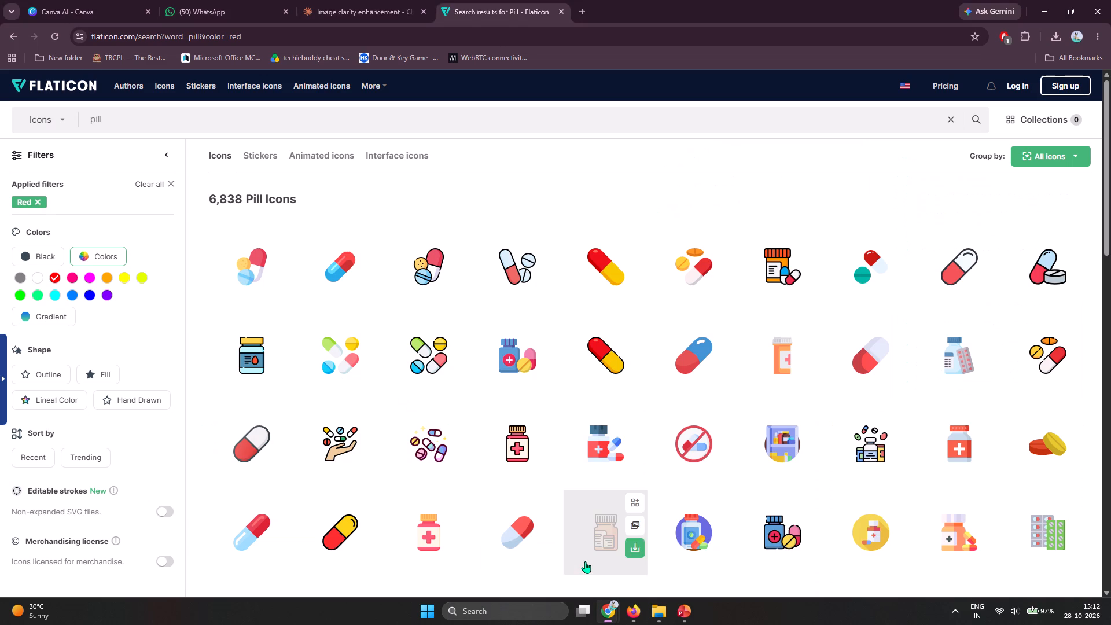
click(209, 115)
key(BackSpace)
key(BackSpace)
key(BackSpace)
key(BackSpace)
key(BackSpace)
key(BackSpace)
key(BackSpace)
key(BackSpace)
key(BackSpace)
text(bulb)
key(Return)
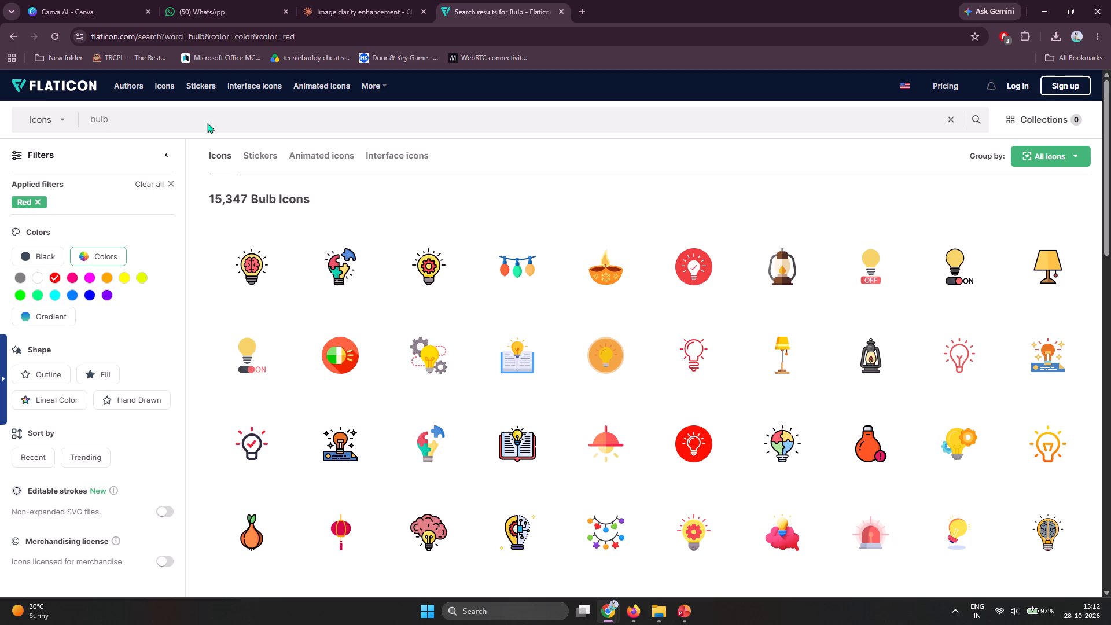
Look through the bulb icon results, down to the related tags, for a suitable light bulb icon.
scroll(584, 378, down, 1)
scroll(557, 451, down, 1)
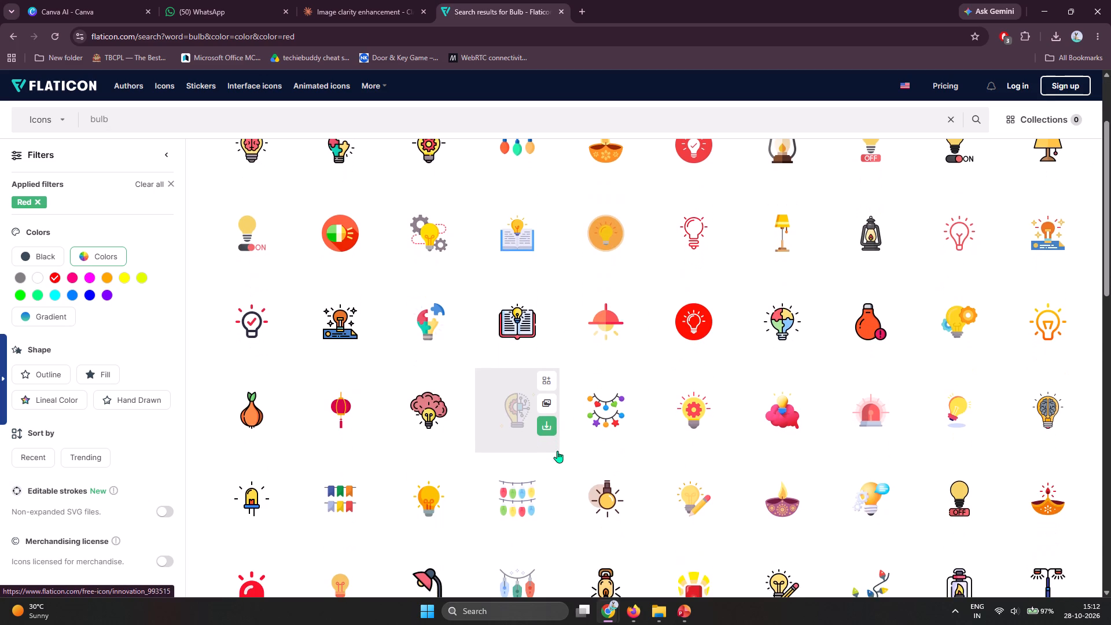
scroll(557, 451, down, 2)
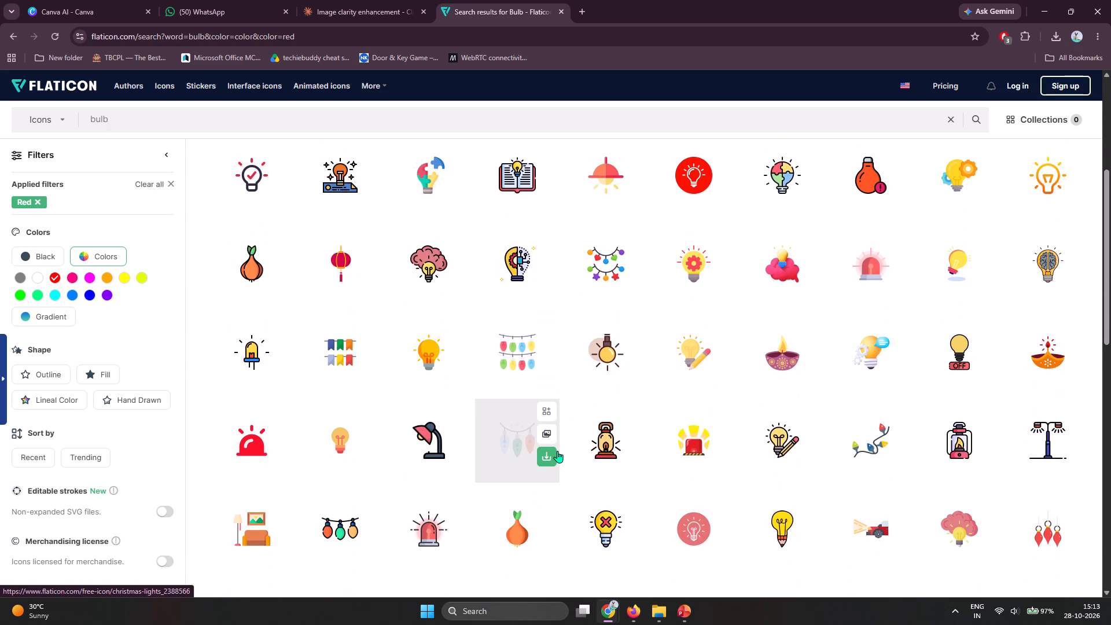
scroll(557, 451, down, 3)
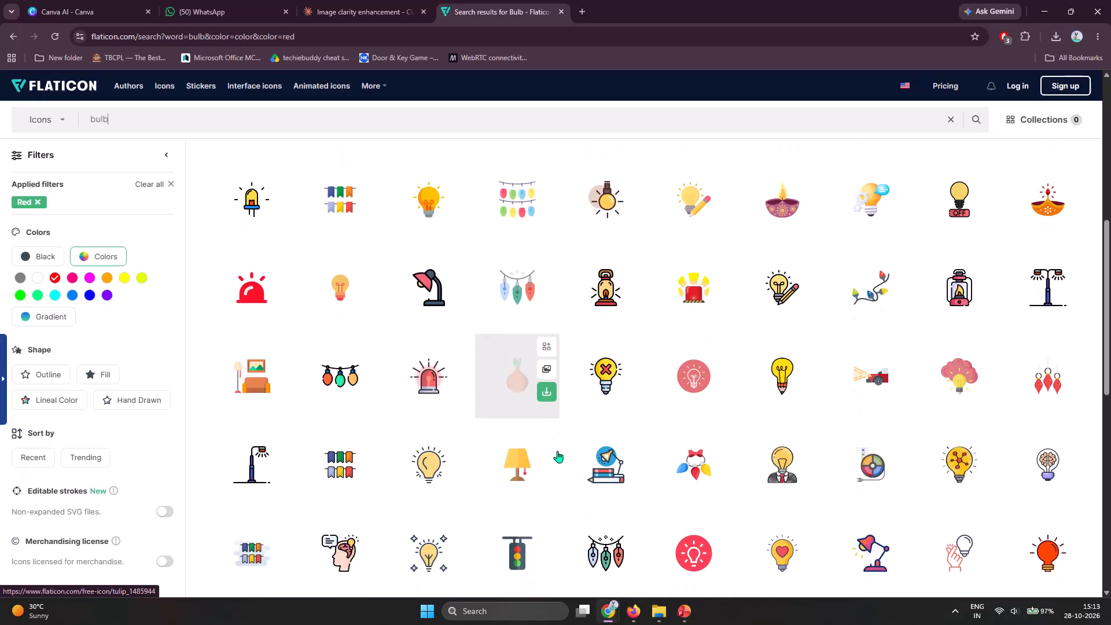
scroll(557, 451, down, 1)
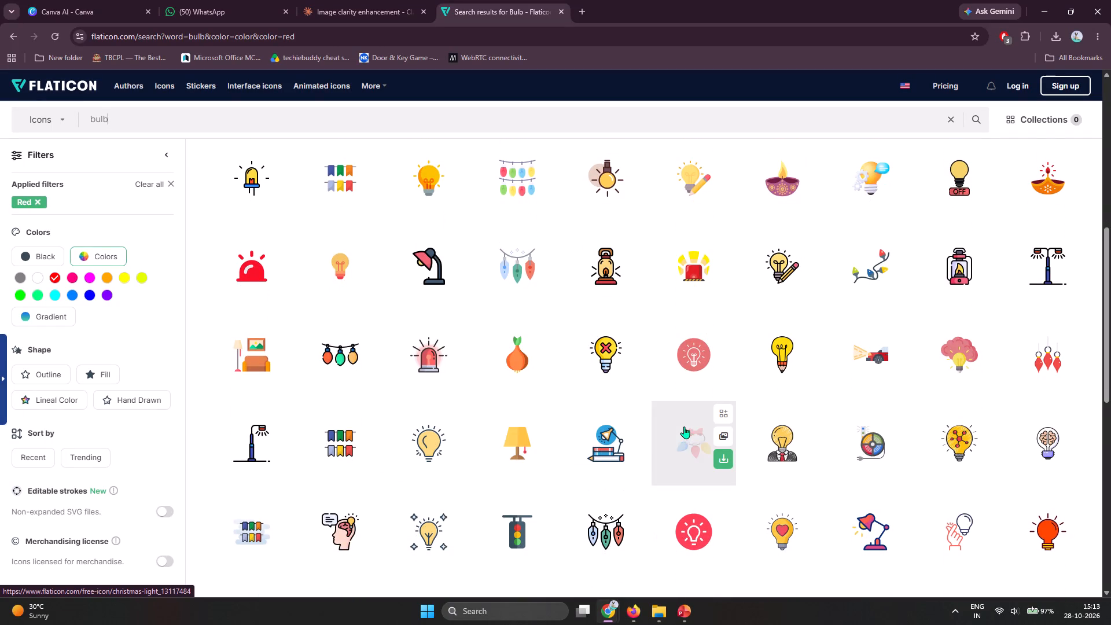
scroll(684, 427, down, 4)
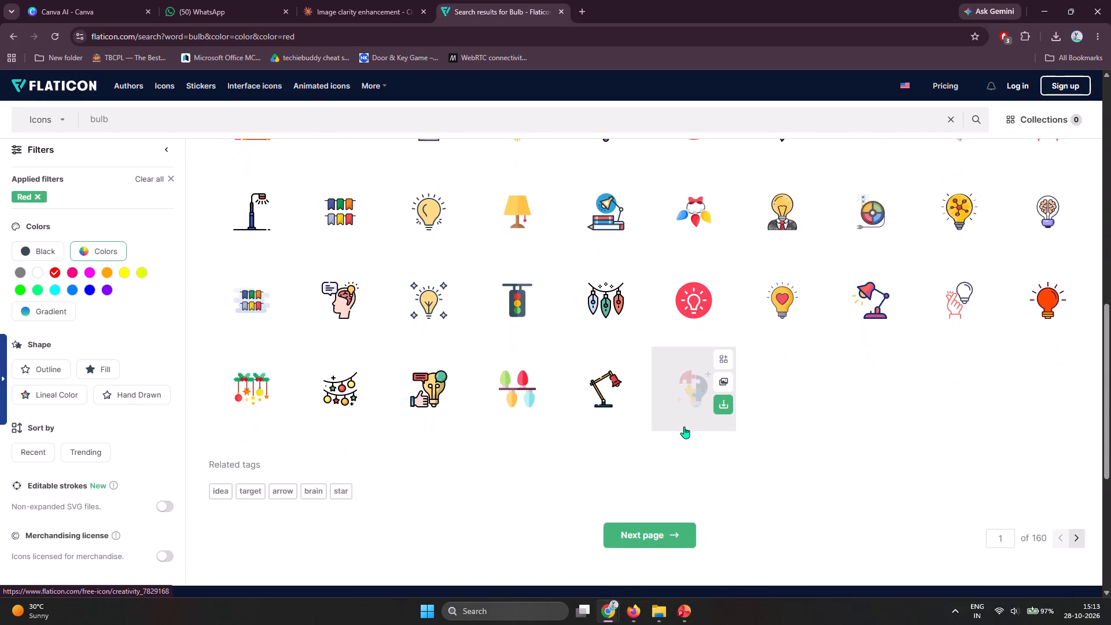
scroll(684, 427, up, 1)
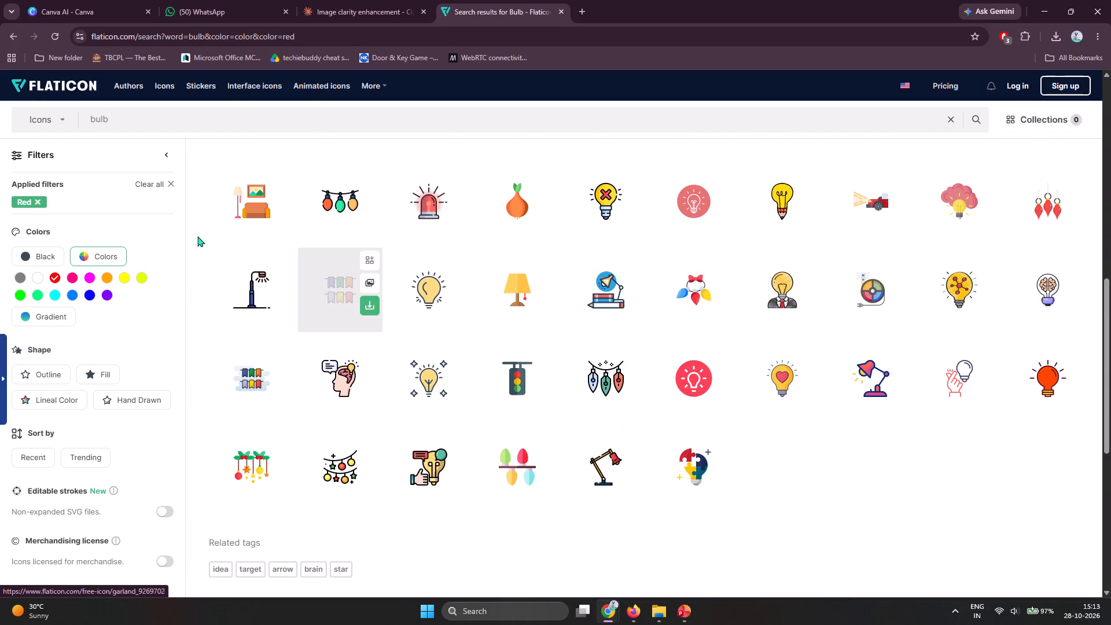
scroll(602, 334, down, 2)
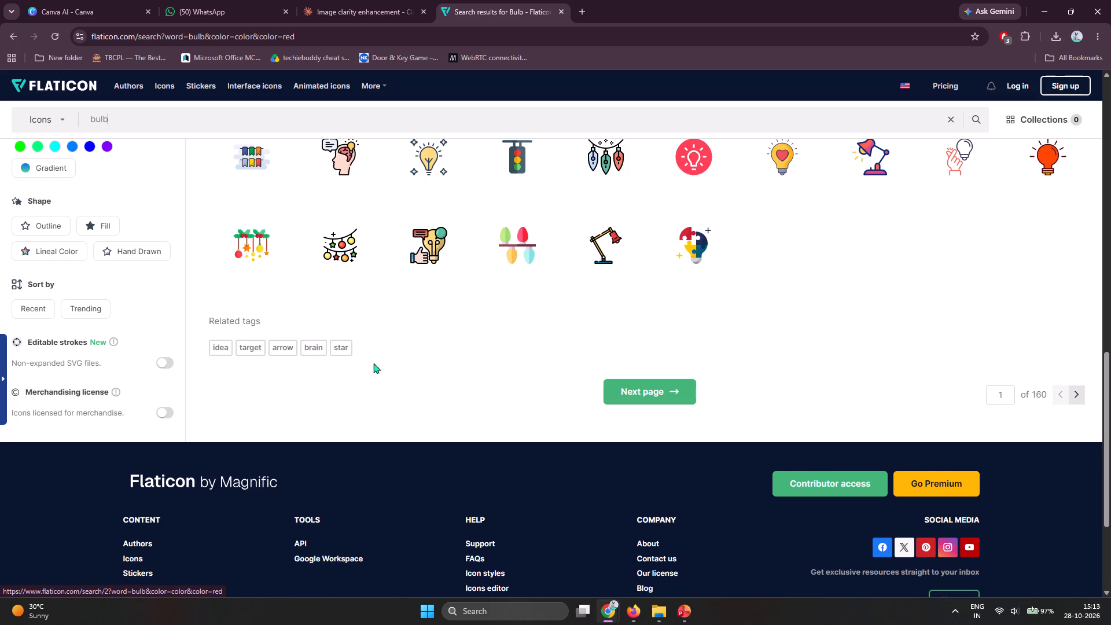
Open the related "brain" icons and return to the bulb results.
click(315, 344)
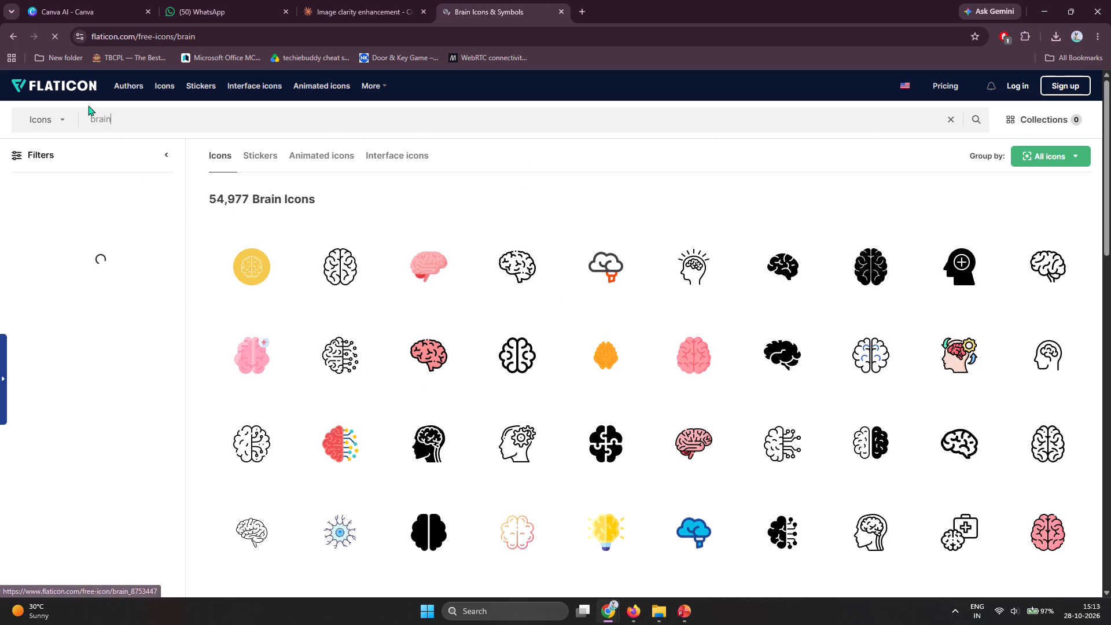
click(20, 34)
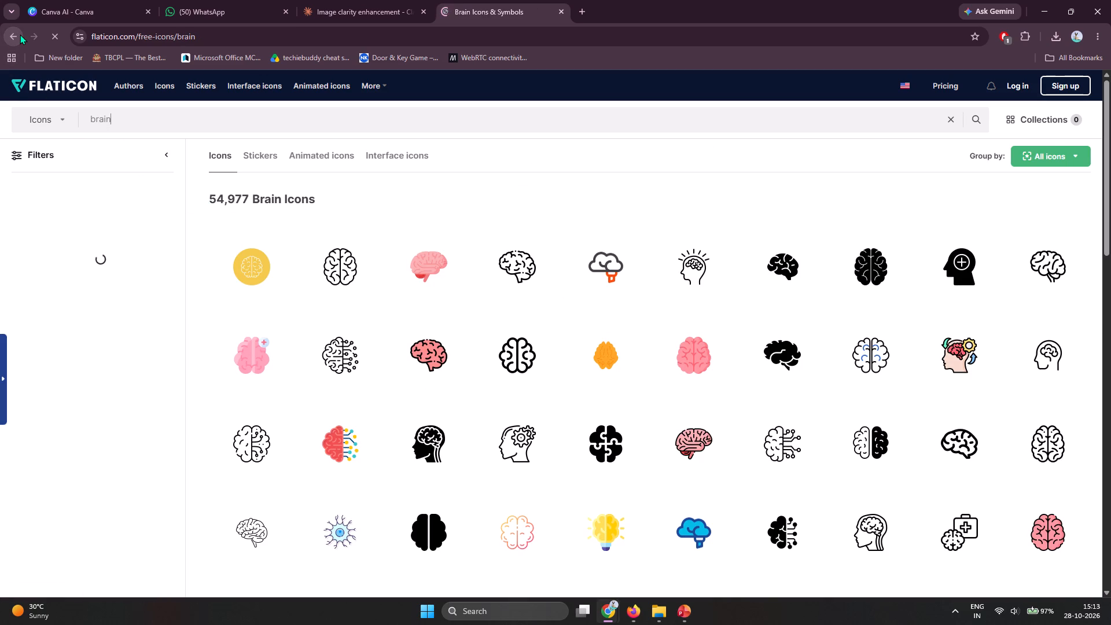
Open the related "idea" icons and copy the outlined yellow light bulb icon with rays to the clipboard.
click(216, 345)
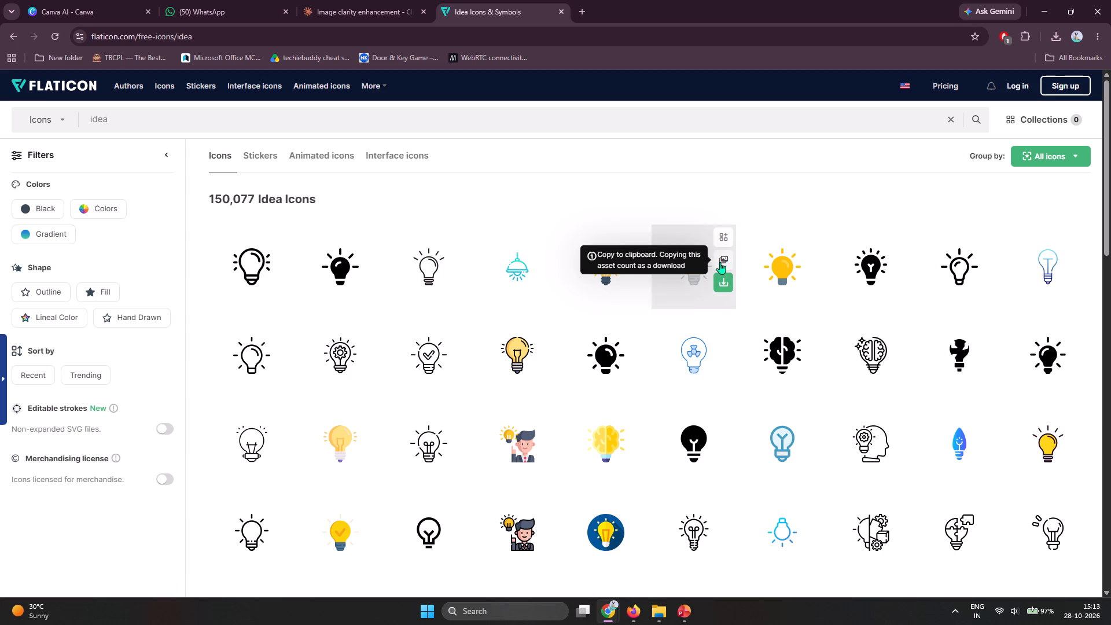
click(720, 262)
click(1079, 438)
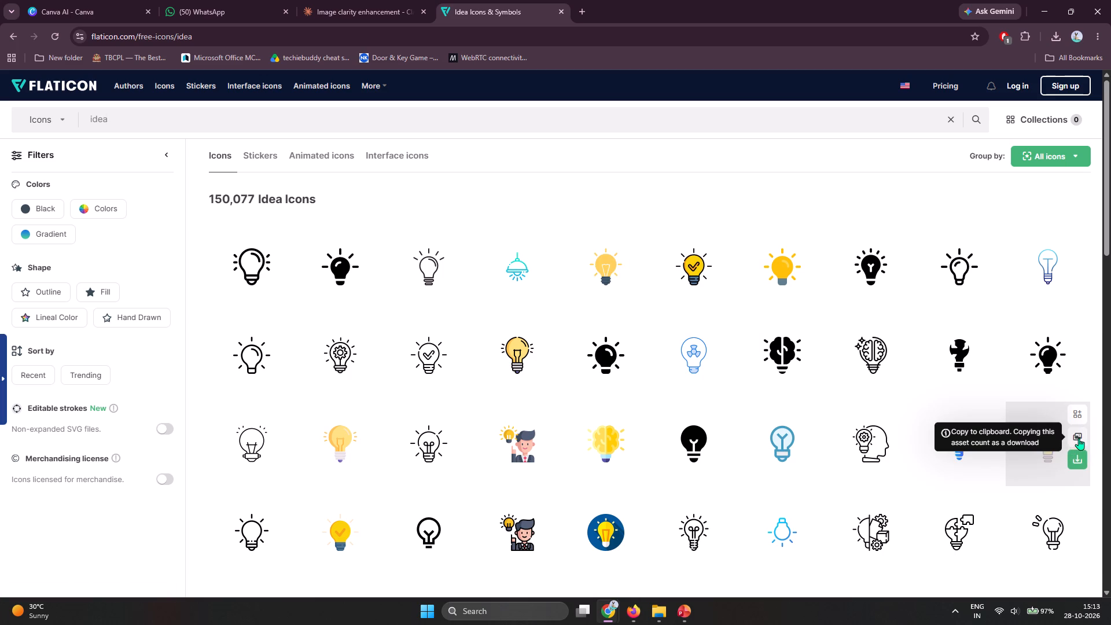
Switch to PowerPoint and delete the old bulb drawing, both its circle and its base, from the Key insight box.
click(685, 613)
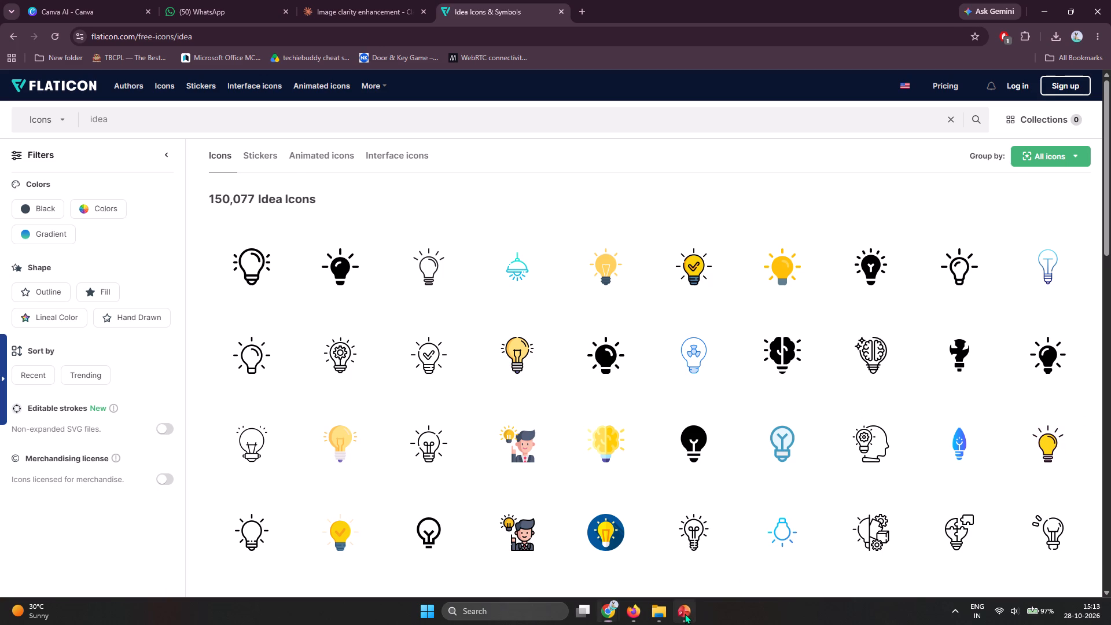
click(858, 500)
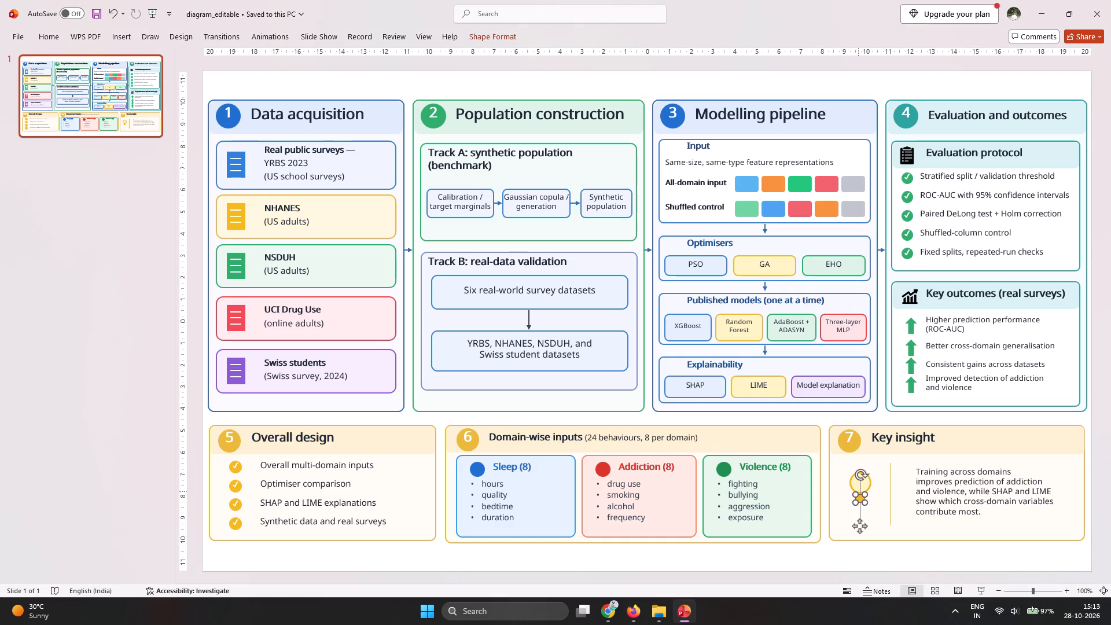
click(855, 484)
key(Delete)
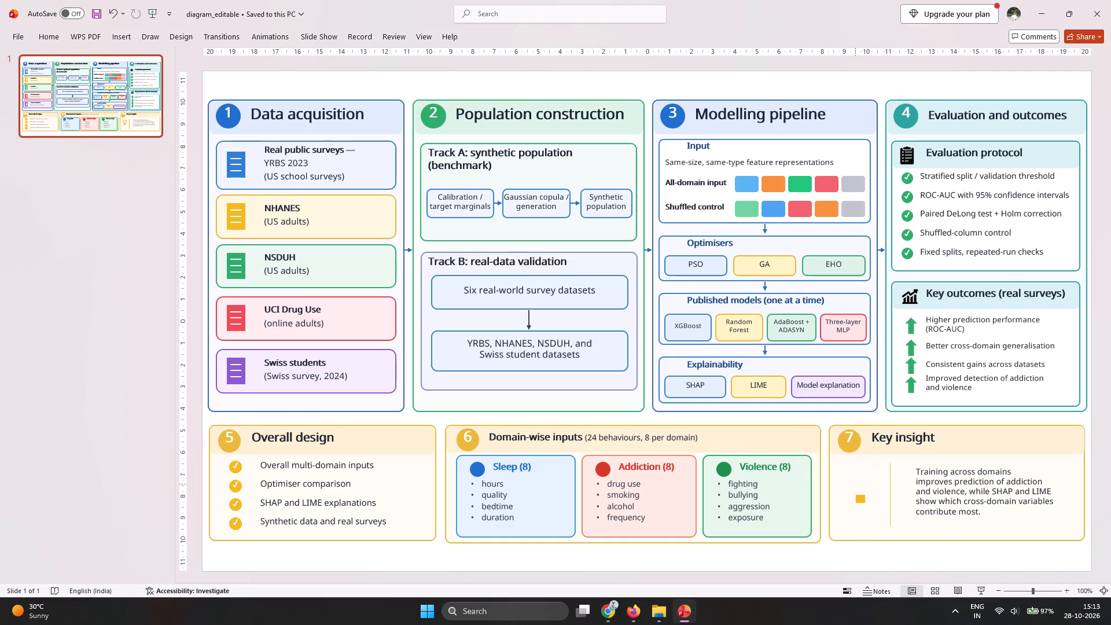
click(859, 501)
key(Delete)
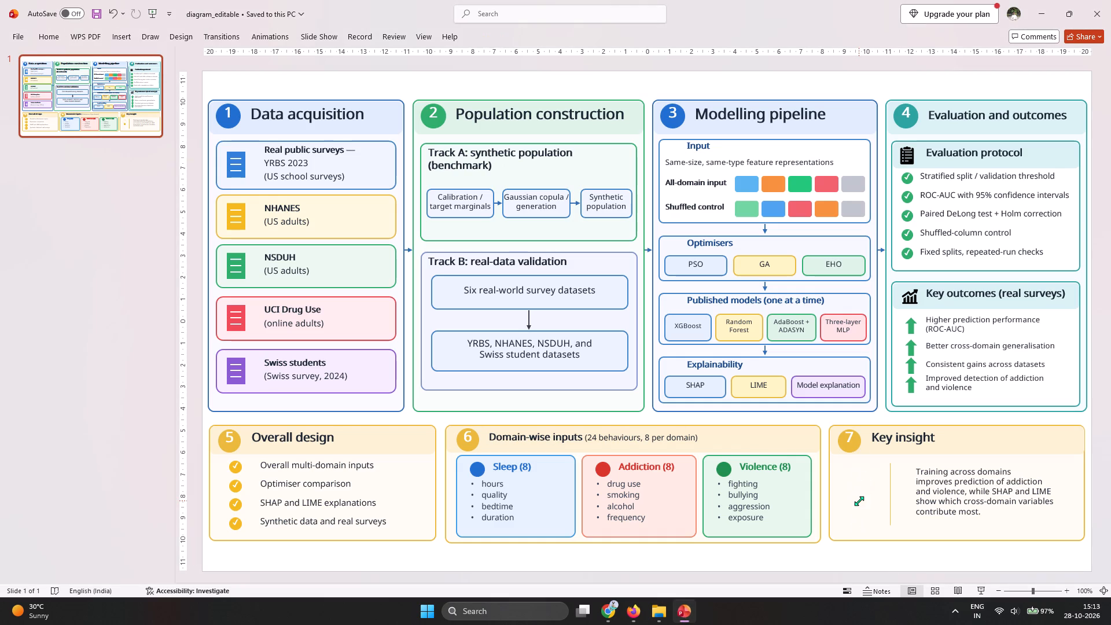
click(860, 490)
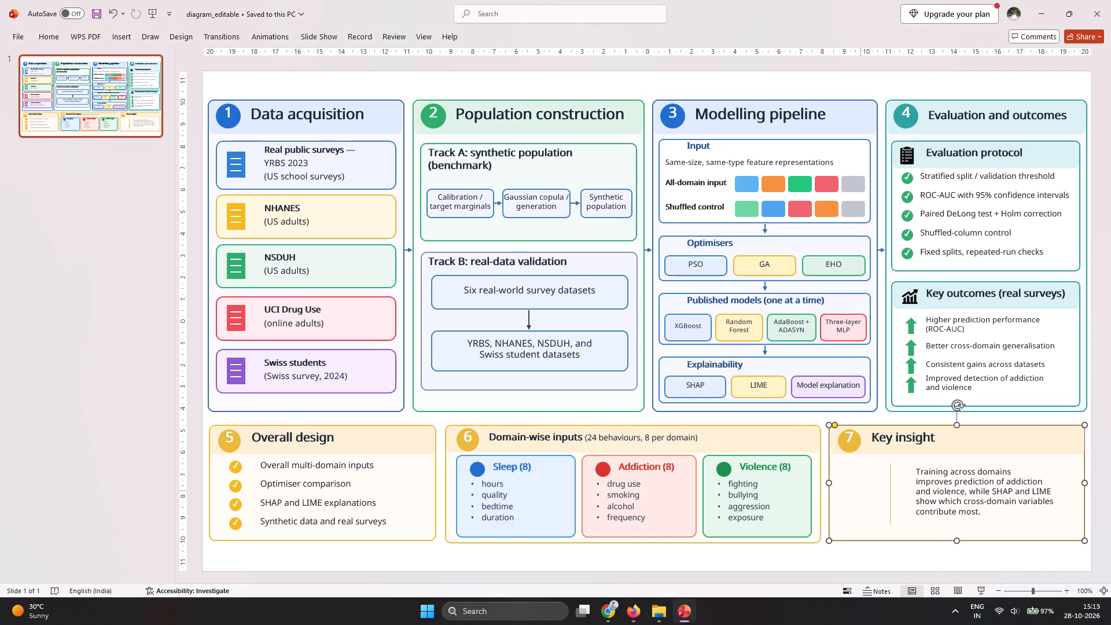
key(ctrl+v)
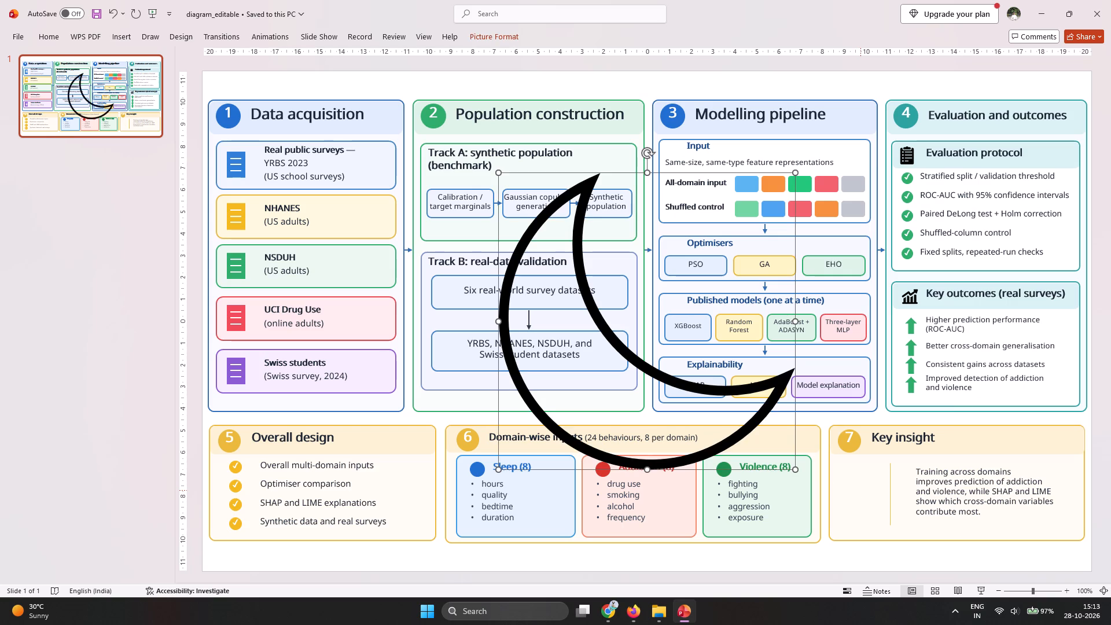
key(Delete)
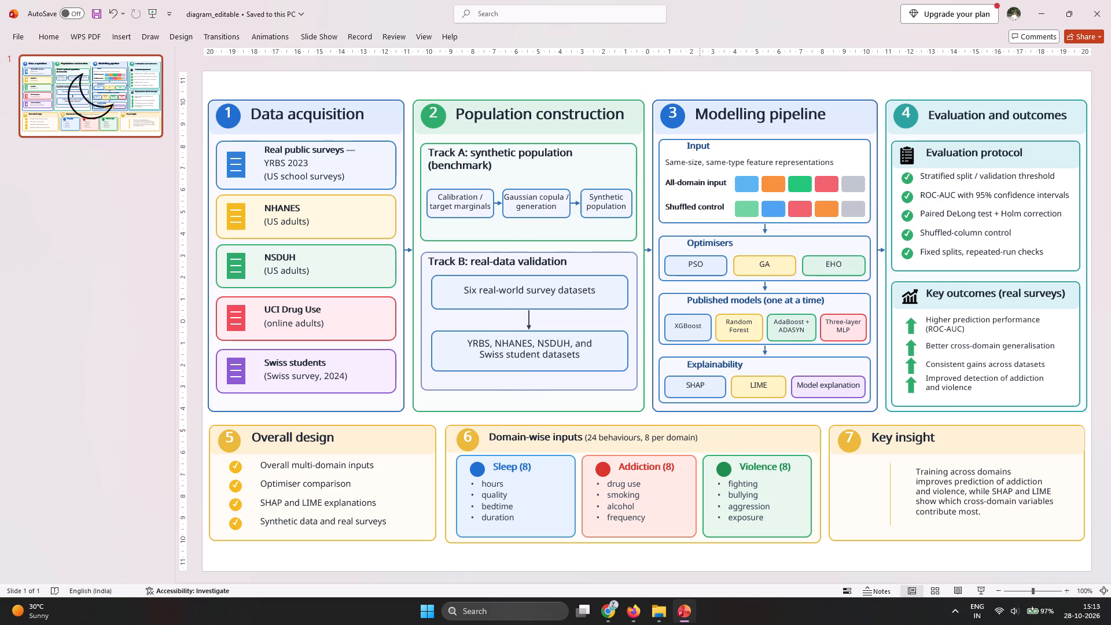
Switch back to Flaticon in Chrome and copy the yellow light bulb icon with a check mark as PNG.
key(alt+Tab)
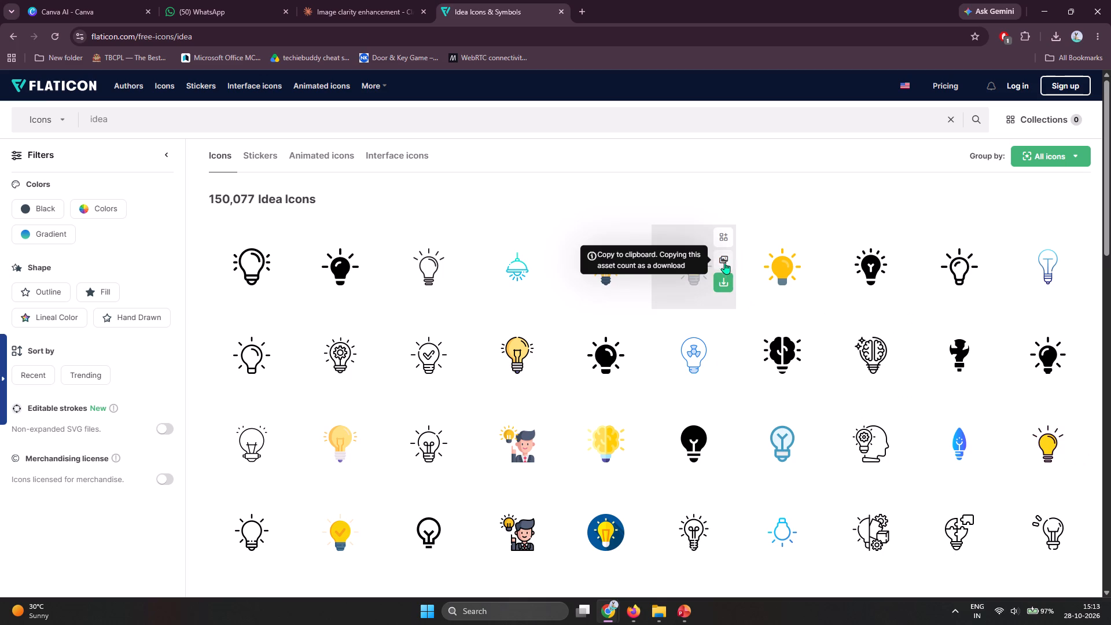
click(726, 259)
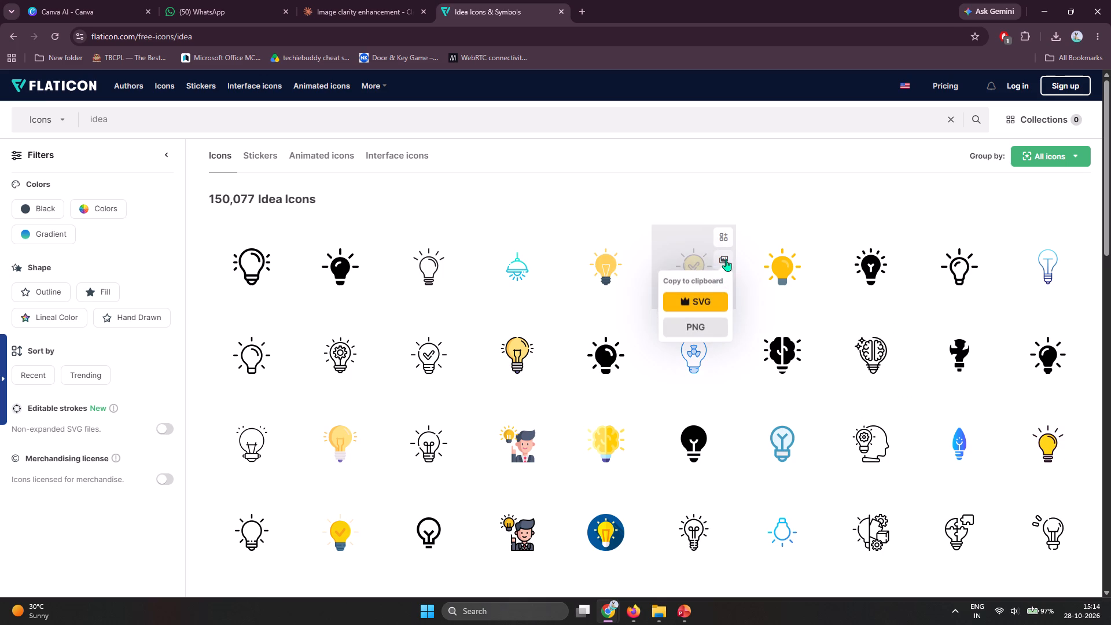
click(705, 318)
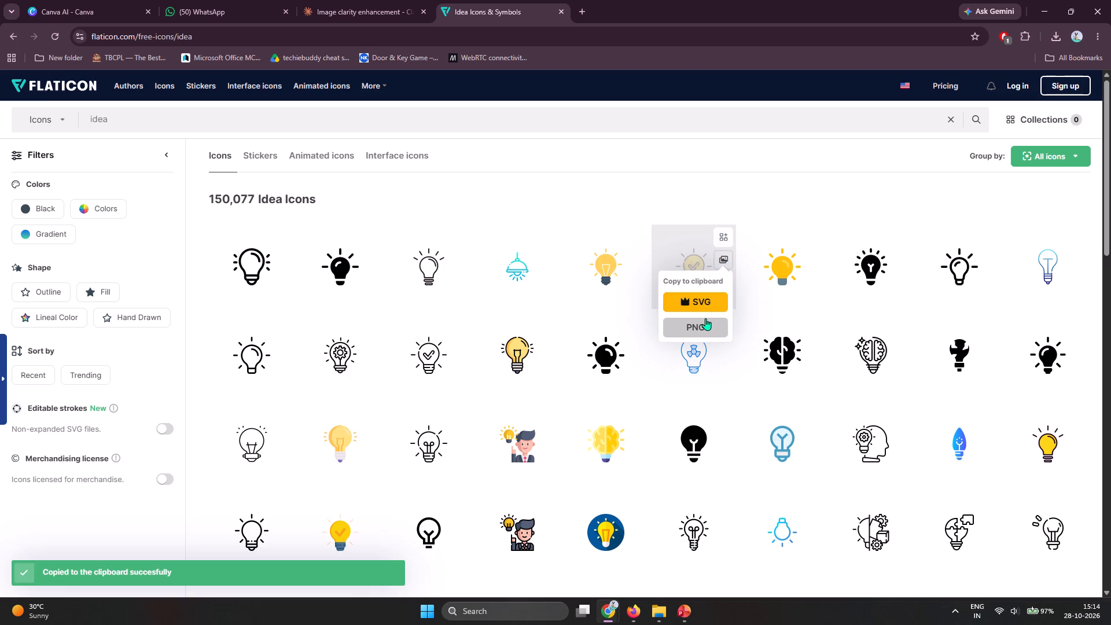
Switch to PowerPoint, paste the check-mark bulb icon and shrink it to about the size of a header number circle.
key(alt+Tab)
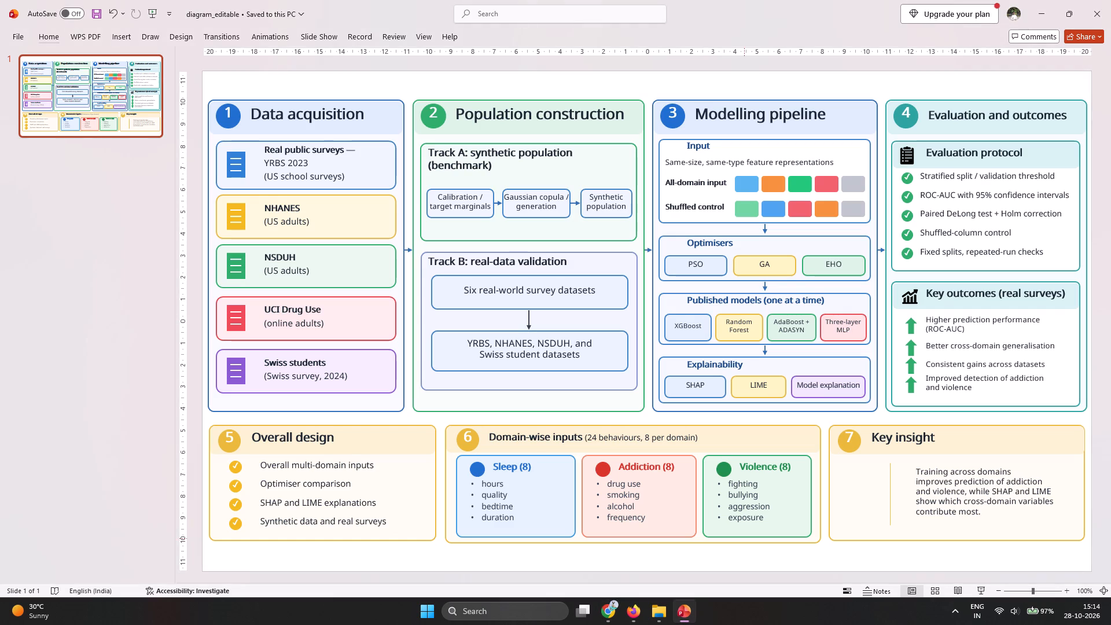
click(851, 488)
key(ctrl+v)
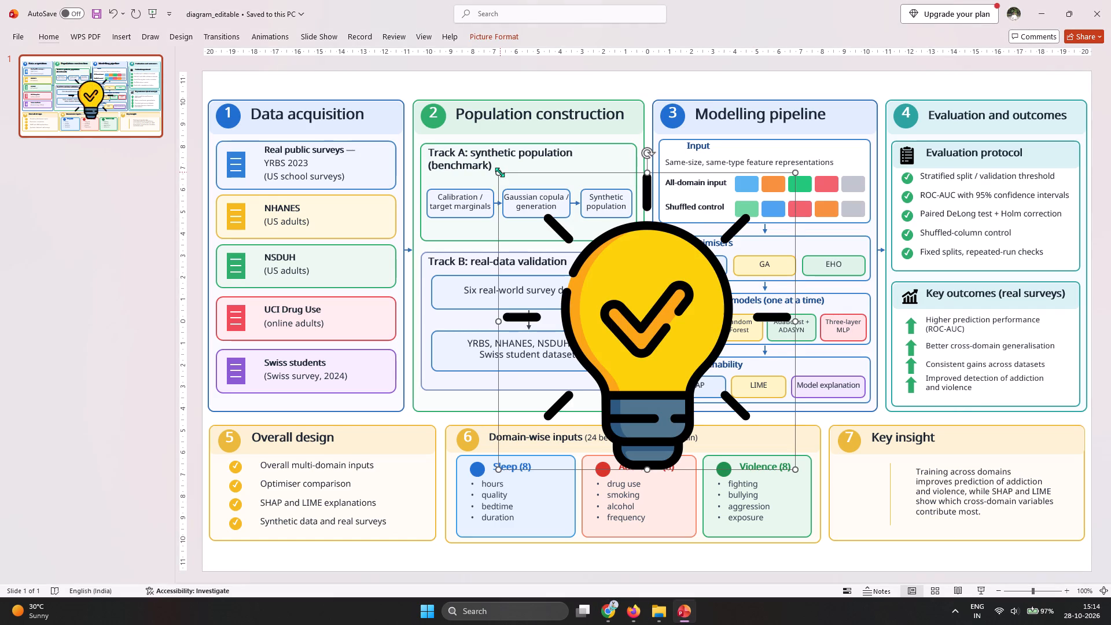
drag(499, 172, 697, 363)
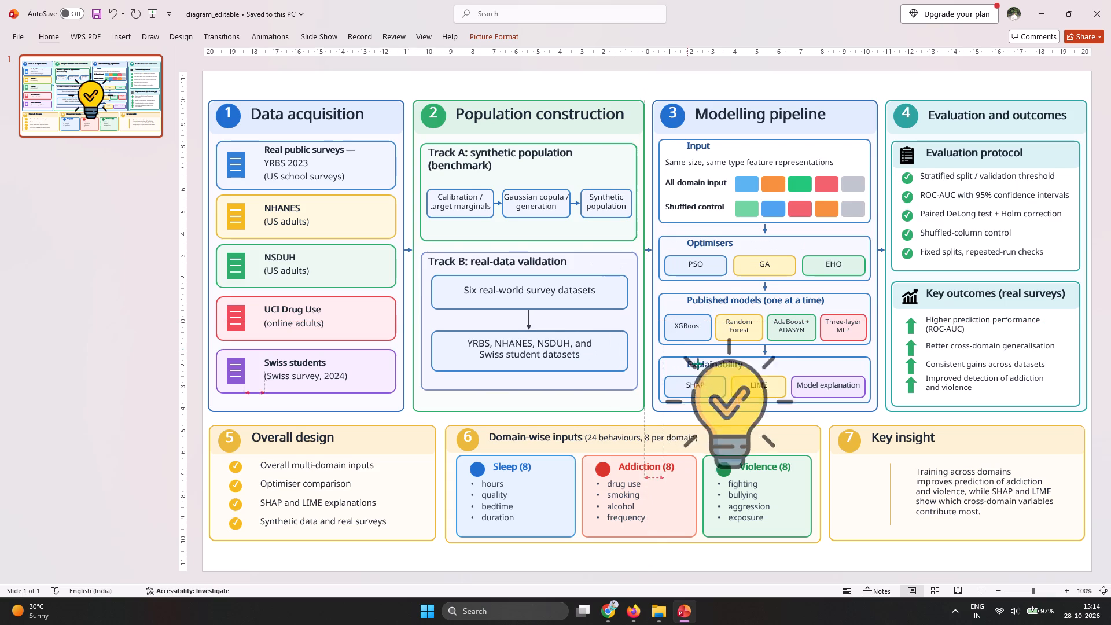
drag(697, 363, 722, 387)
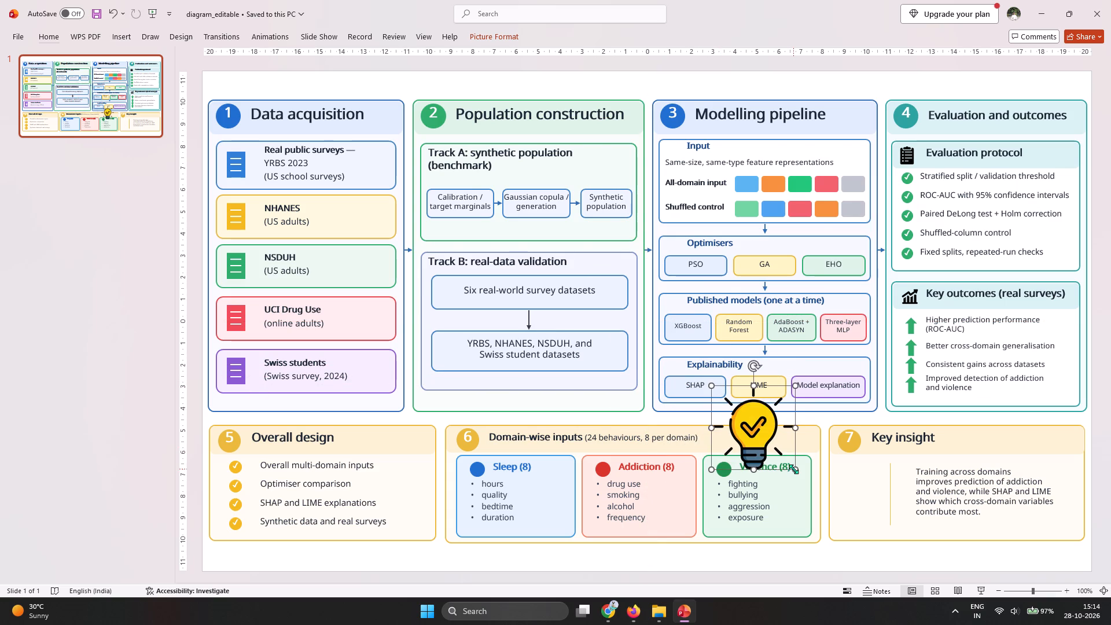
drag(793, 469, 735, 408)
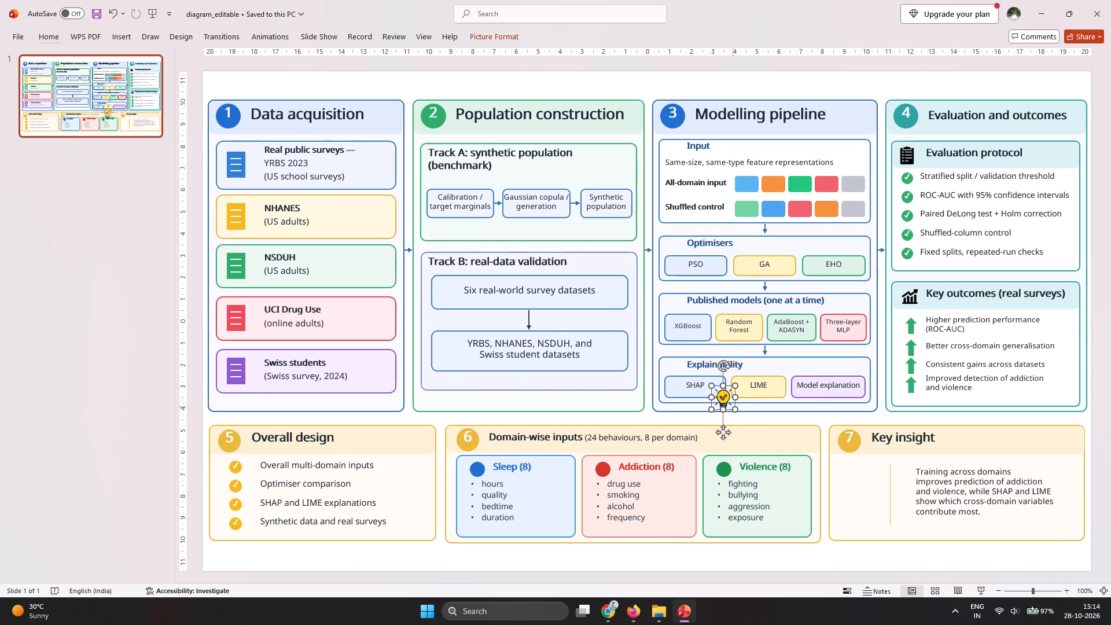
Move the small bulb icon into the Key insight box, centred in the empty space beside the vertical divider line.
click(724, 400)
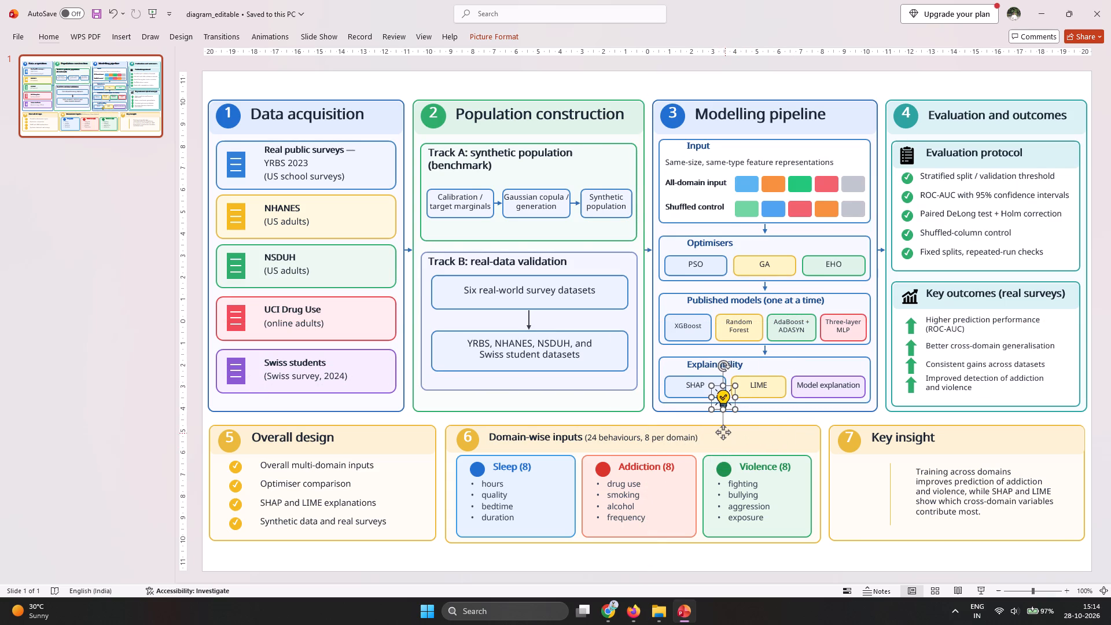
drag(725, 433, 859, 523)
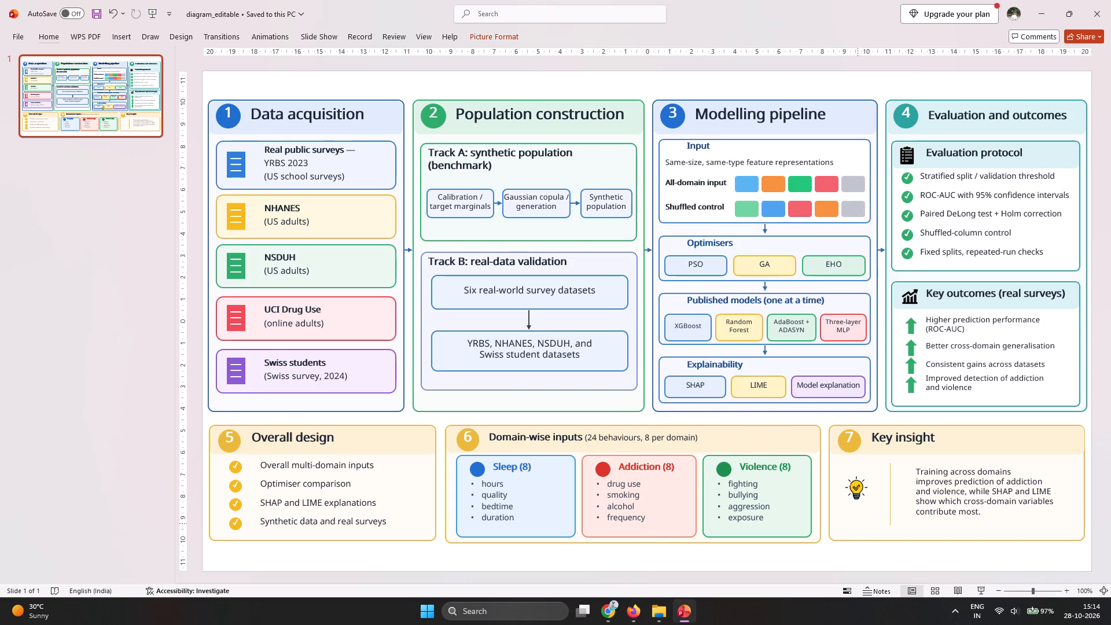
drag(859, 523, 860, 523)
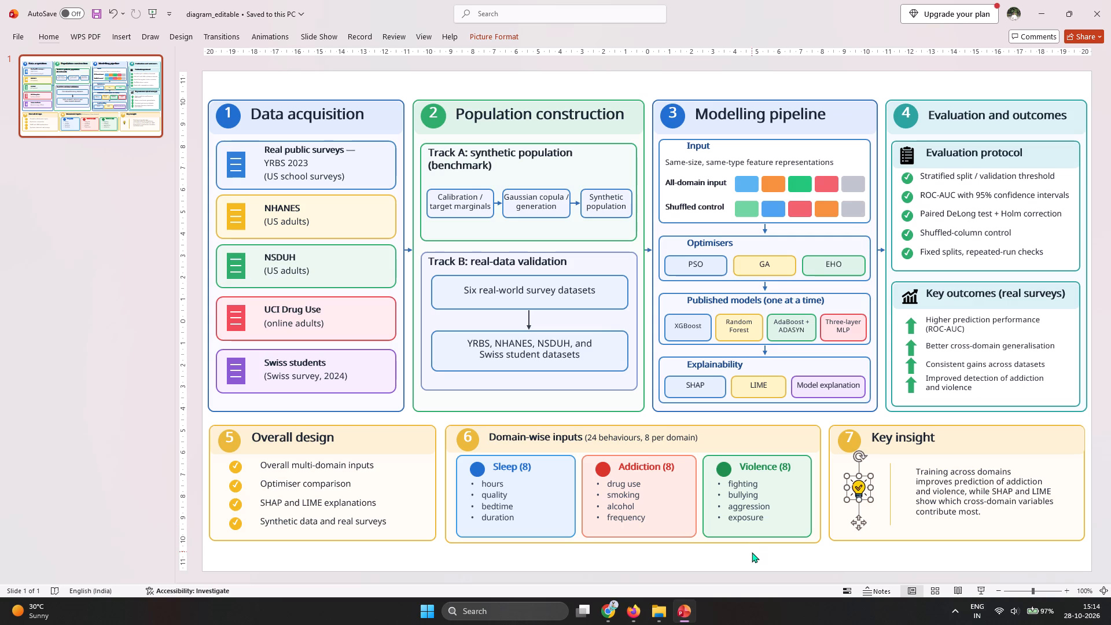
click(752, 552)
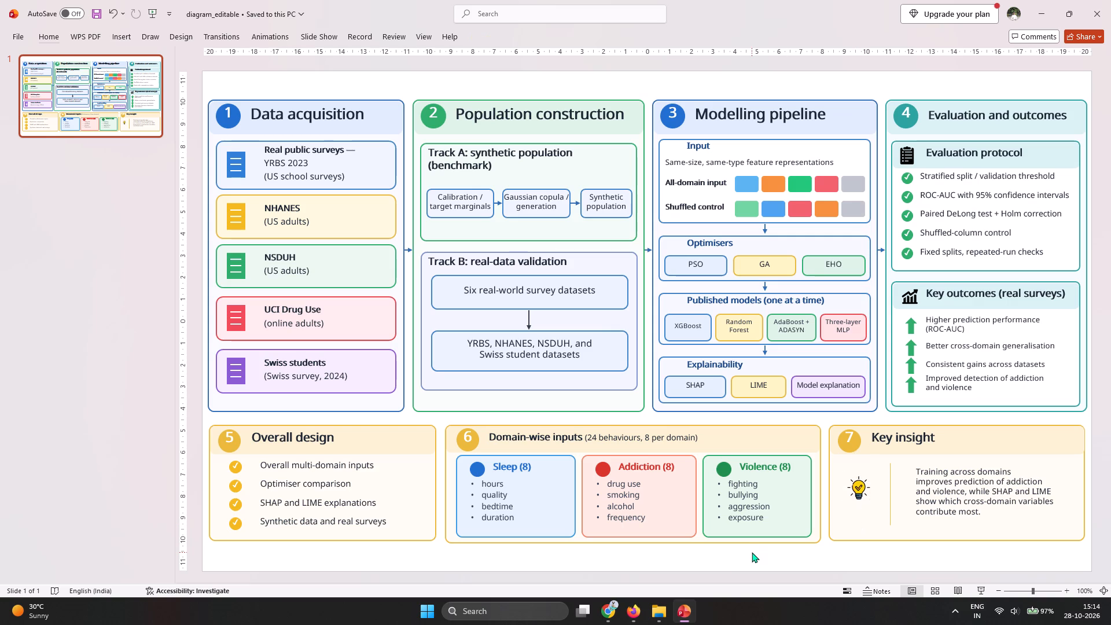
Retype the number 7 in the Key insight header circle.
click(610, 613)
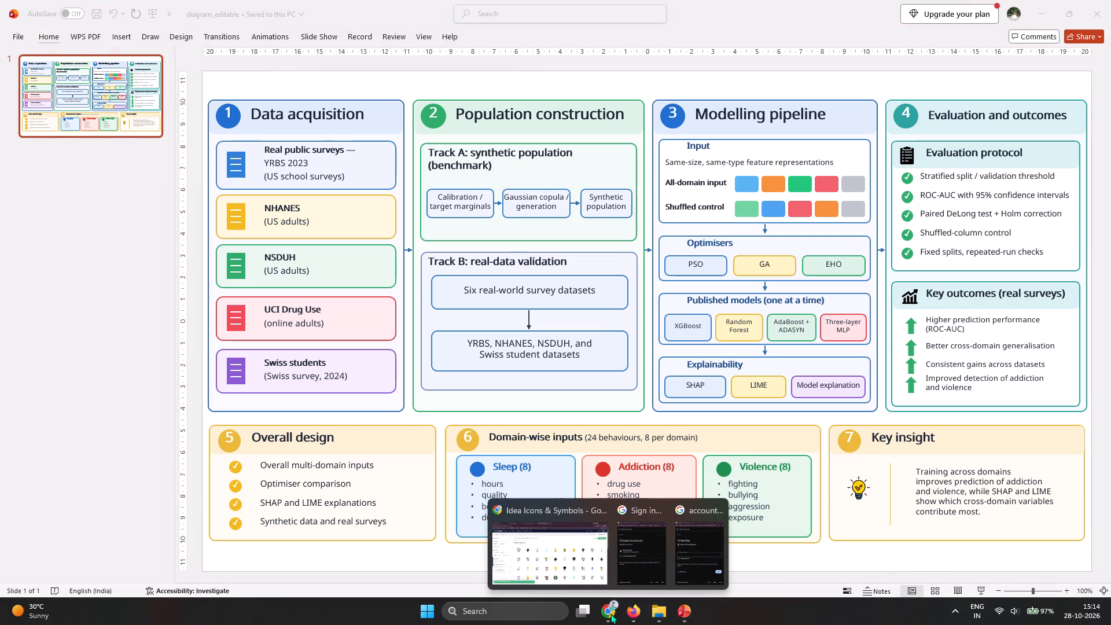
click(851, 444)
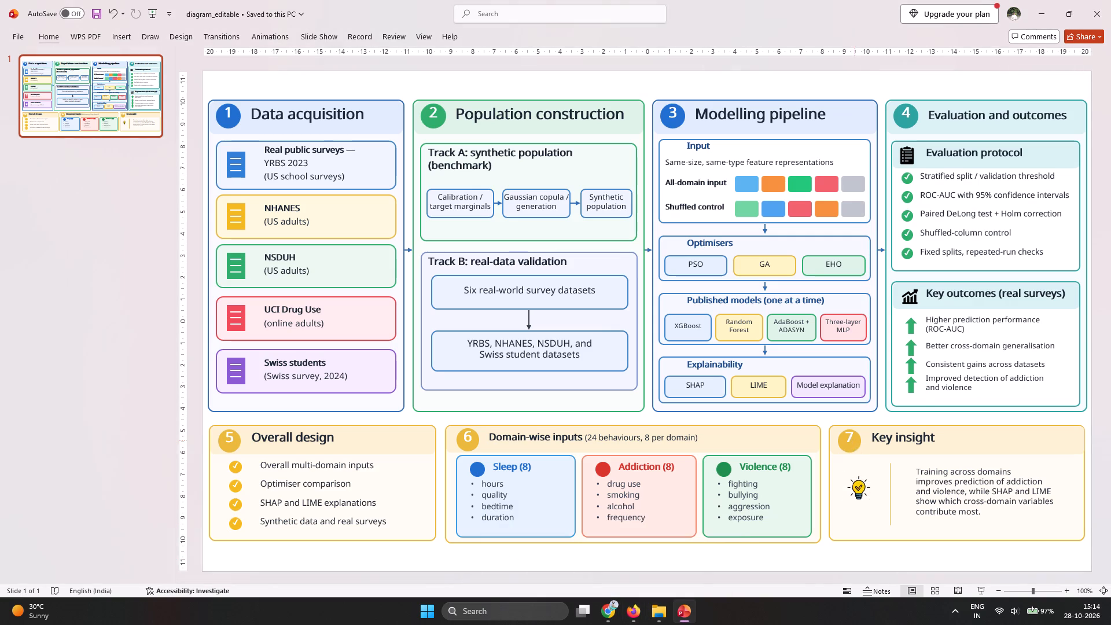
click(855, 444)
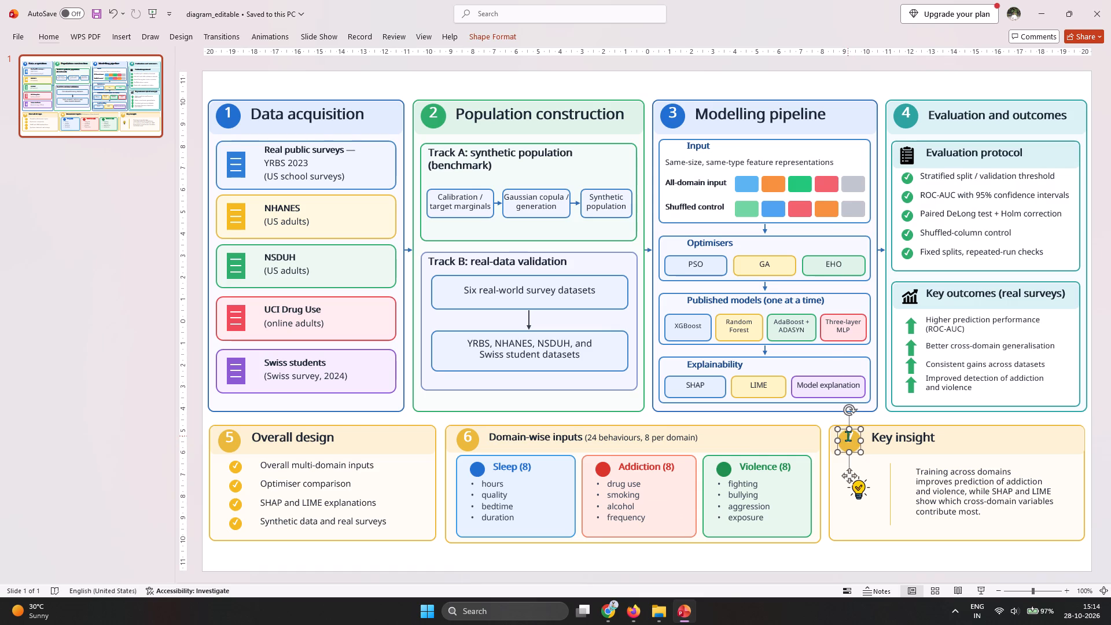
click(848, 436)
click(851, 436)
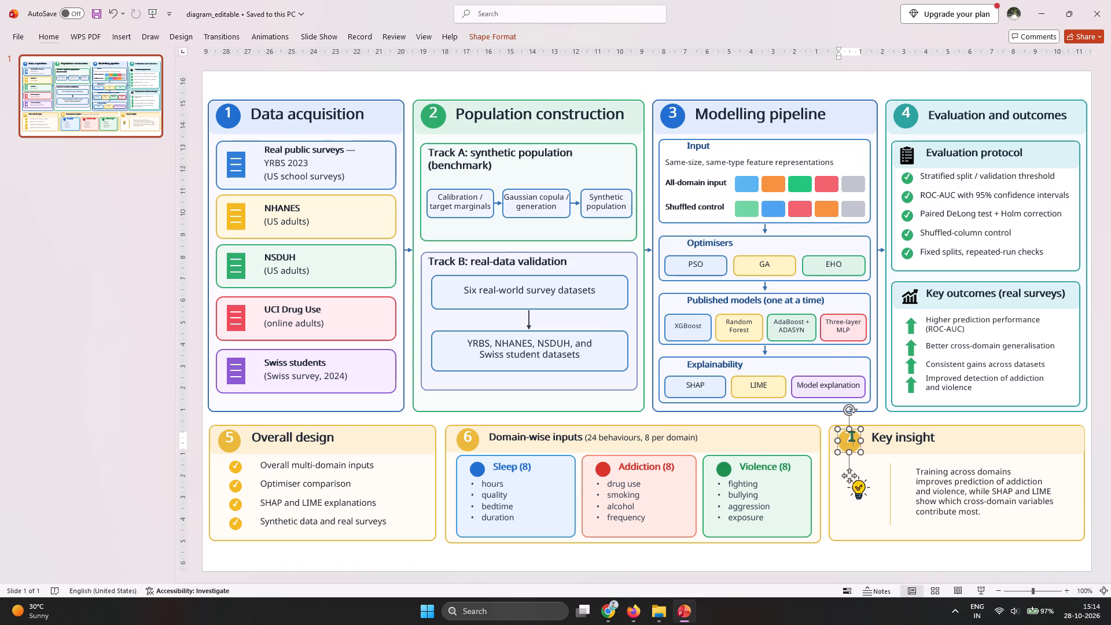
key(BackSpace)
key(7)
Nudge the header numbers 4 and 3 slightly down so each sits centred in its circle.
click(903, 121)
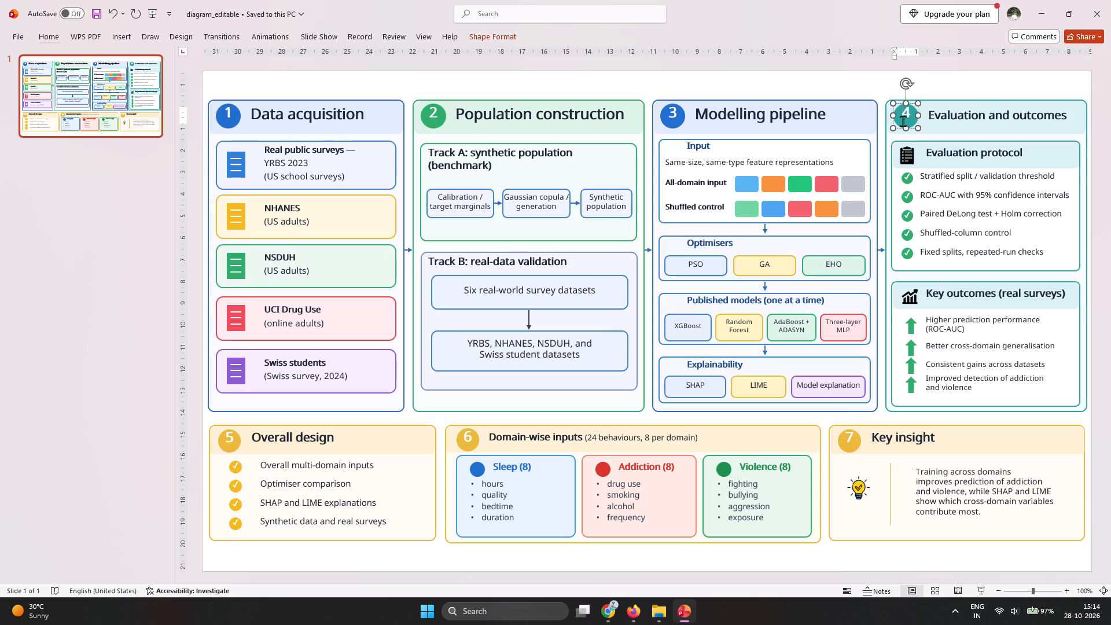
click(906, 126)
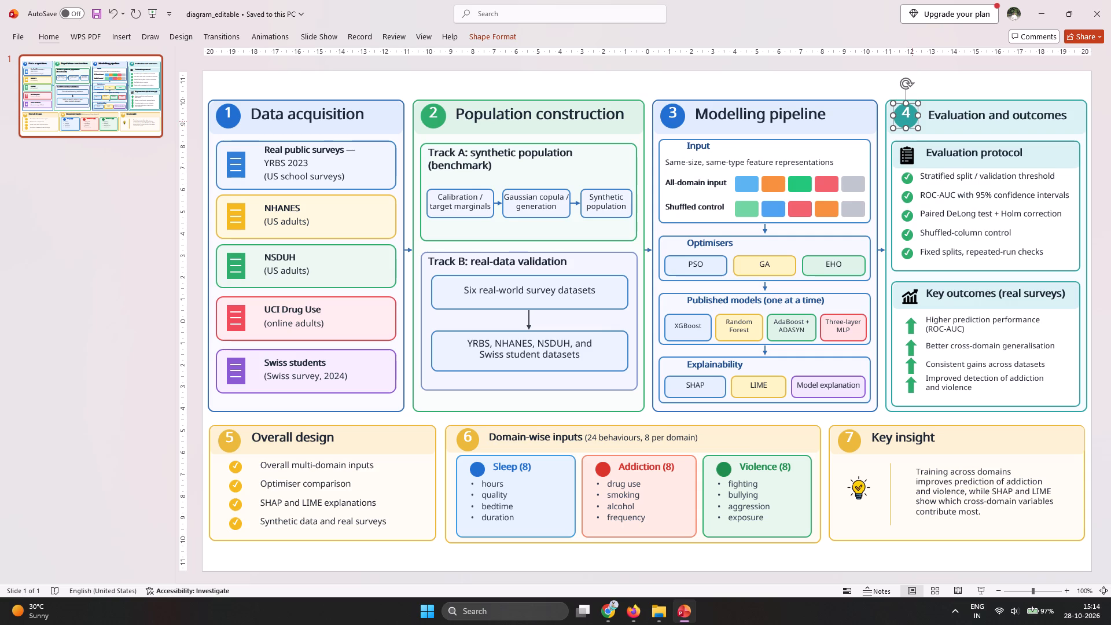
click(911, 121)
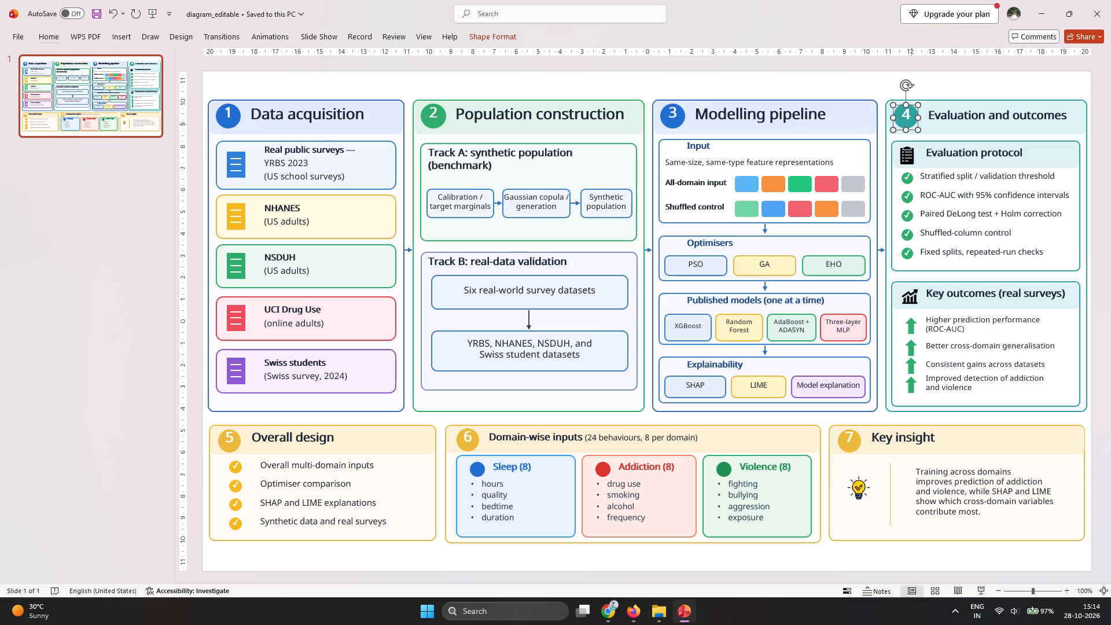
click(676, 112)
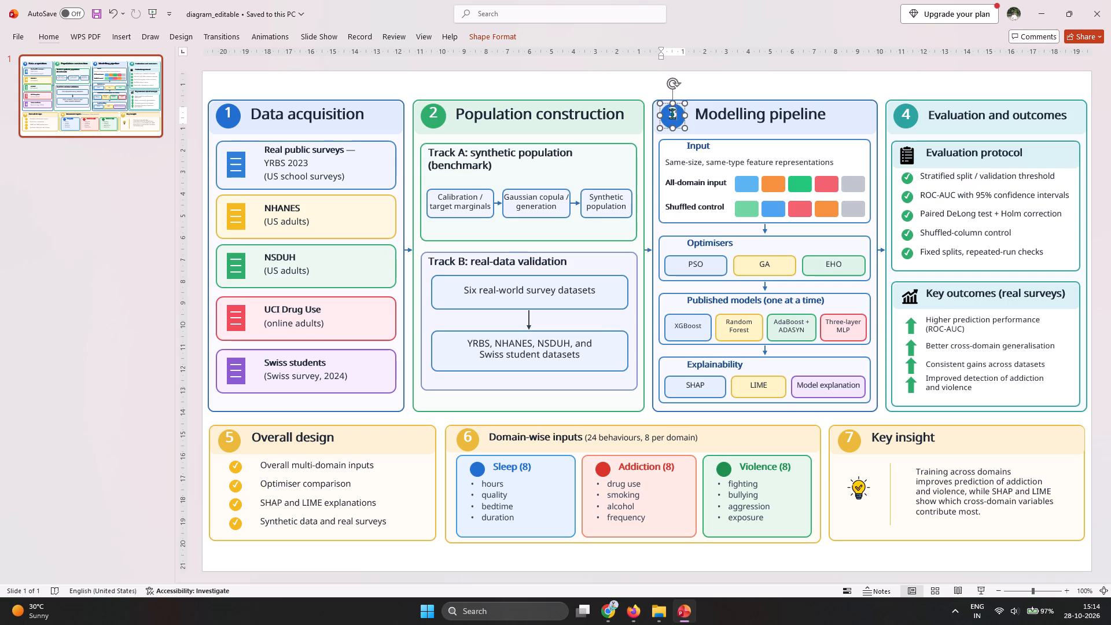
click(672, 113)
click(675, 111)
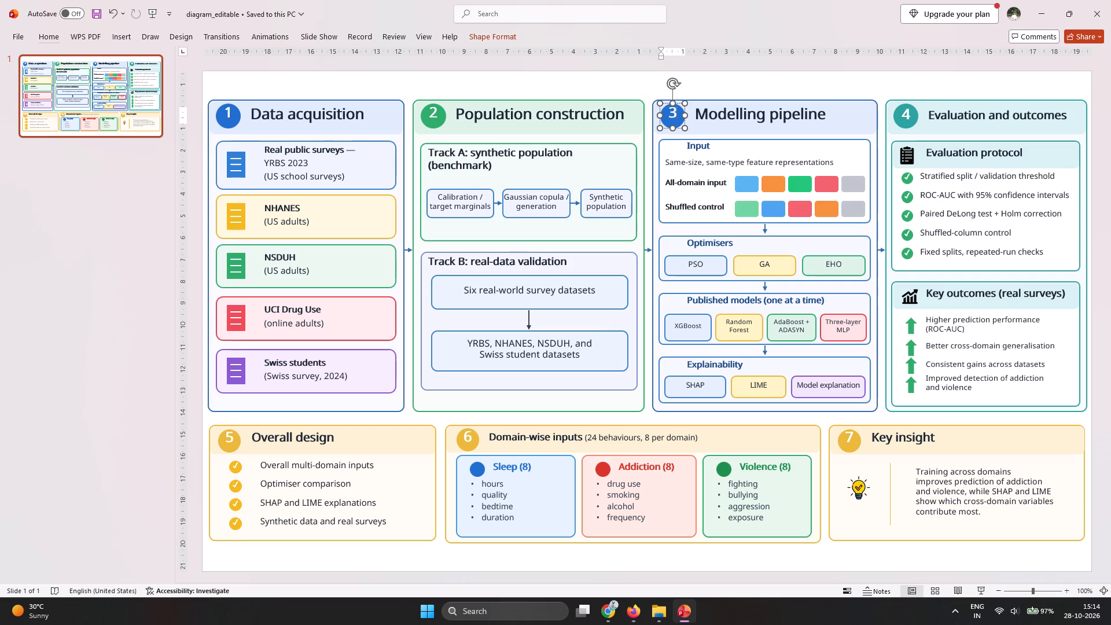
click(674, 113)
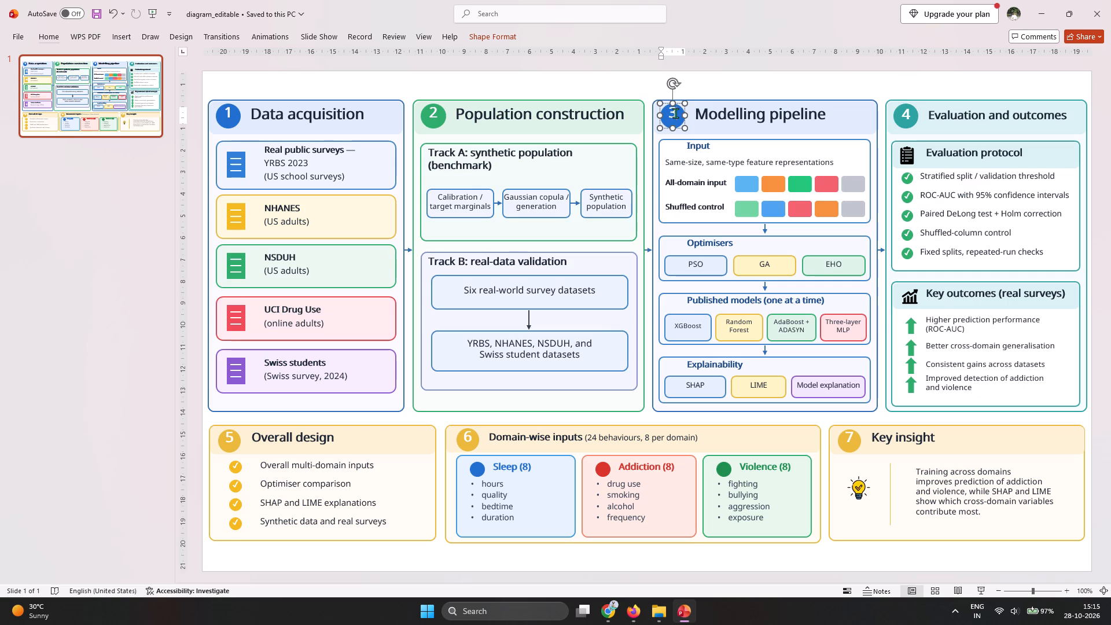
click(679, 111)
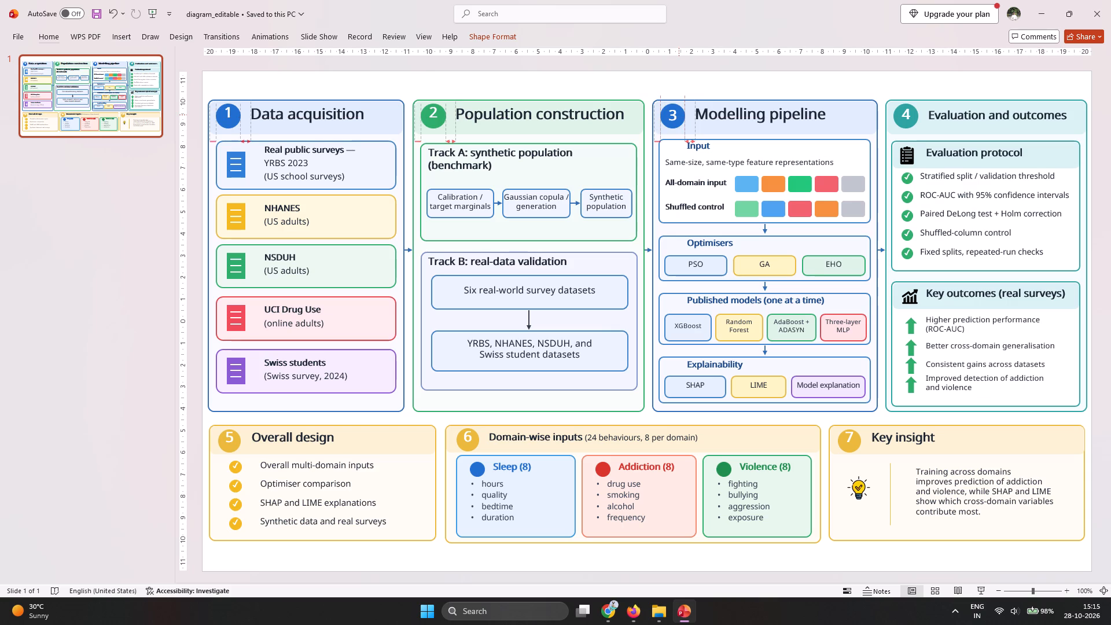
click(698, 84)
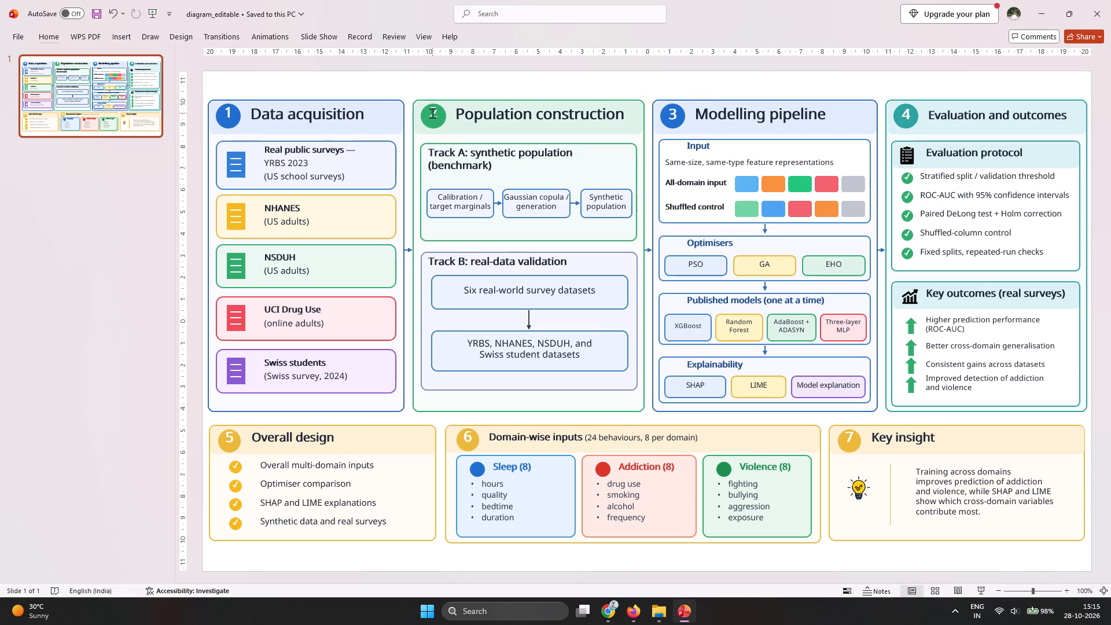
Nudge the header numbers 2 and 1 slightly down so each sits centred in its circle.
click(437, 113)
click(437, 113)
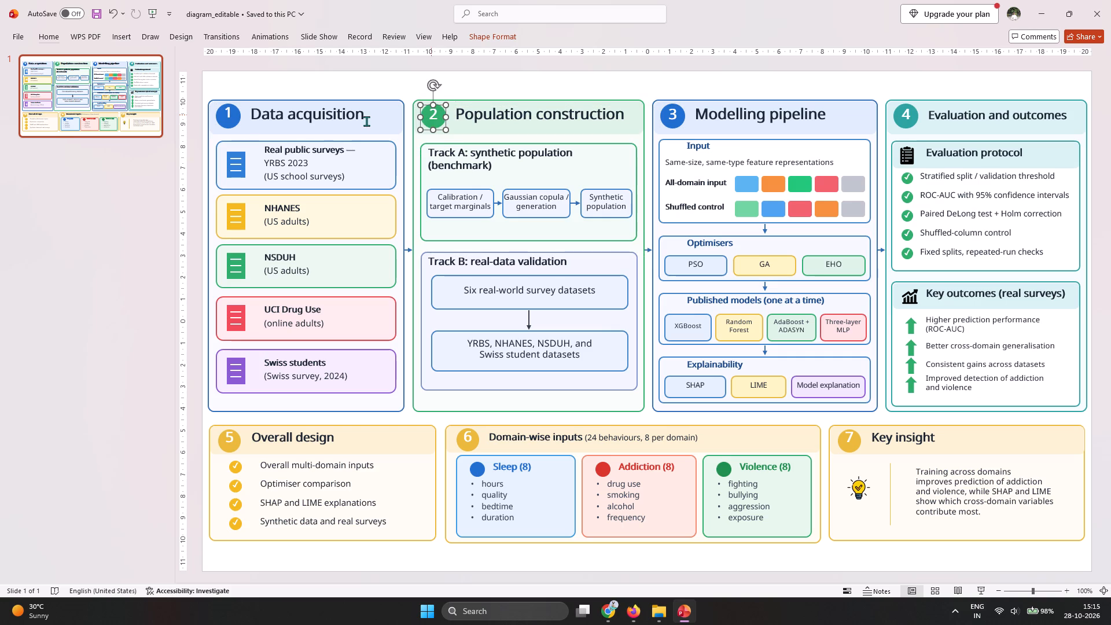
click(230, 113)
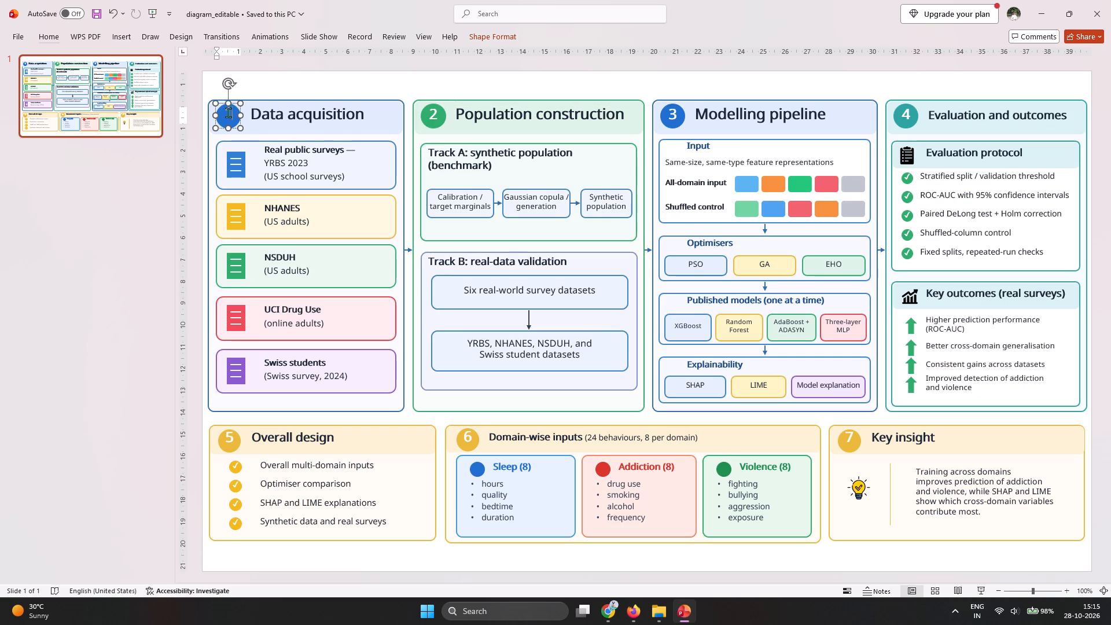
click(236, 112)
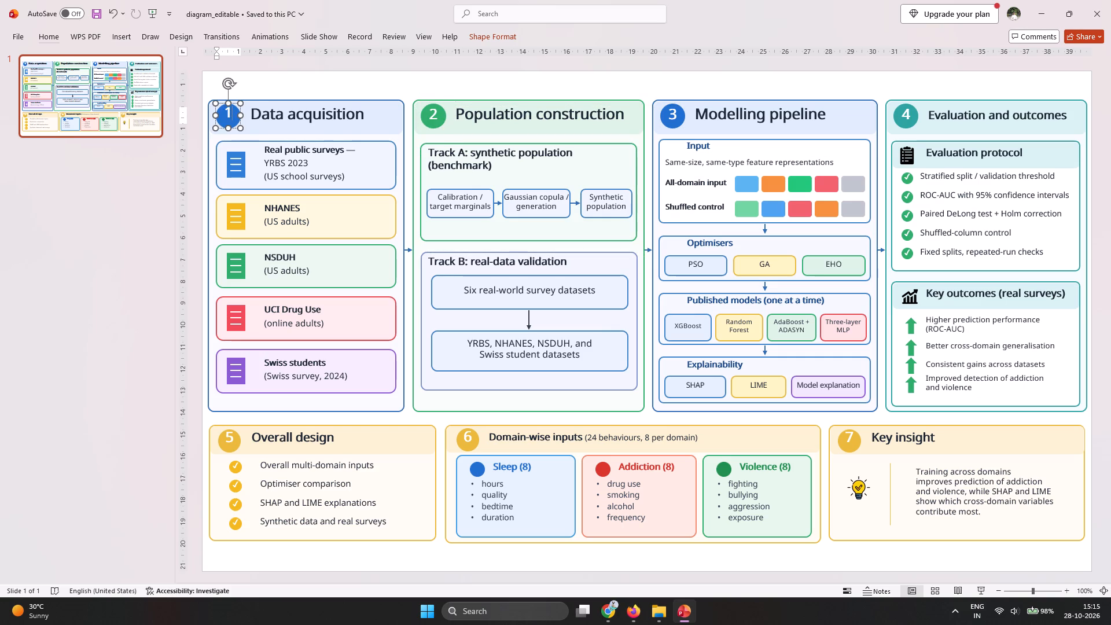
click(236, 112)
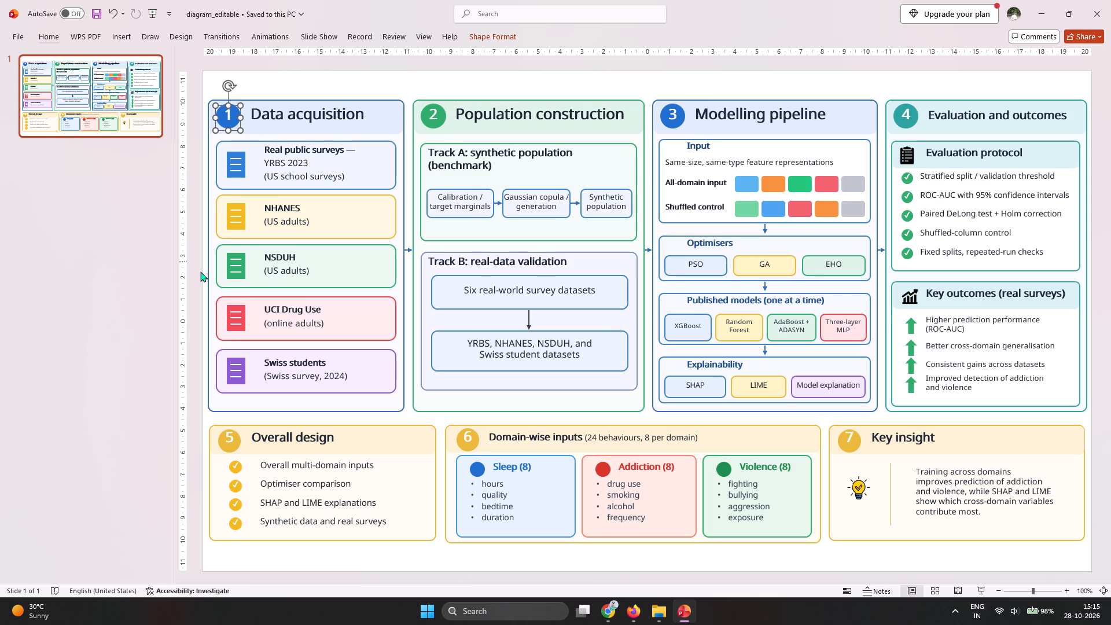
click(147, 262)
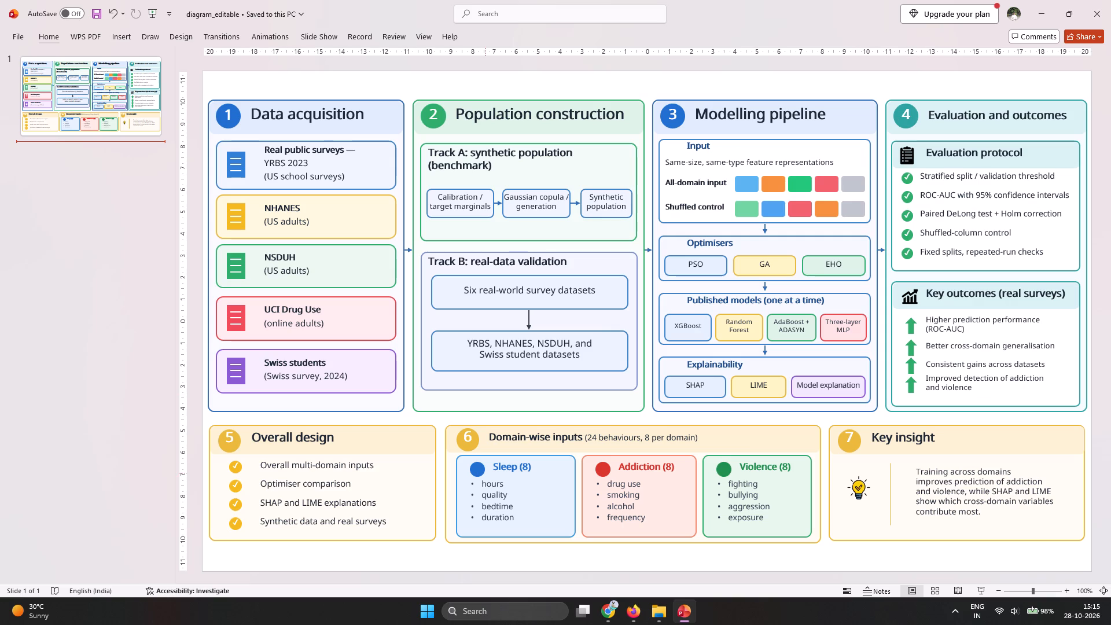
Nudge the numbers 5 and 6 of the Overall design and Domain-wise inputs headers slightly down, centring them in their circles.
click(231, 439)
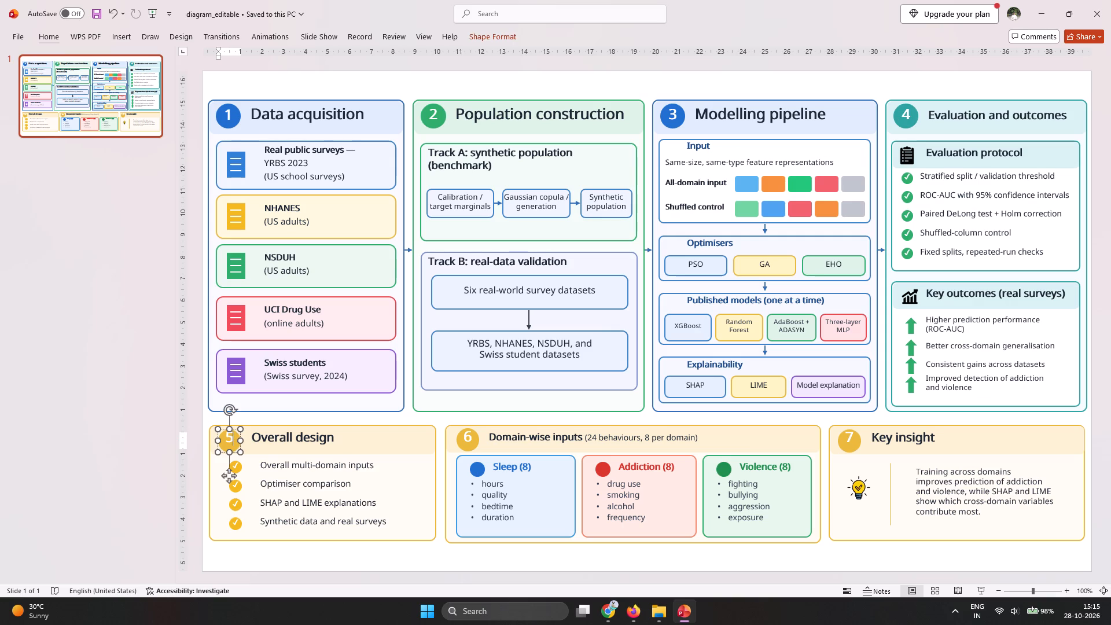
click(234, 439)
click(234, 439)
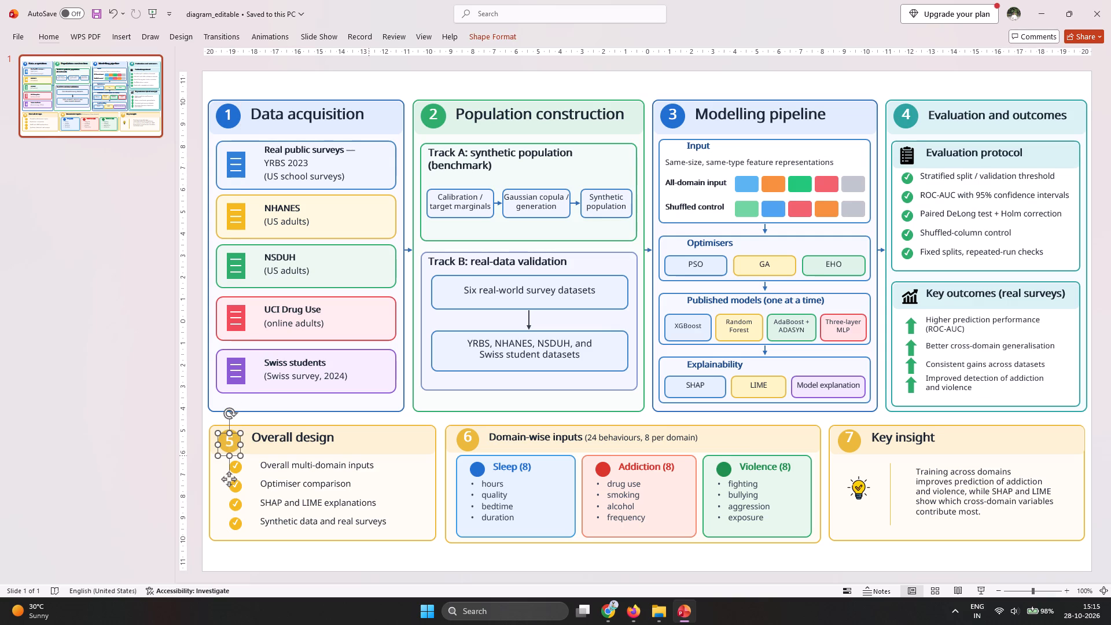
click(469, 440)
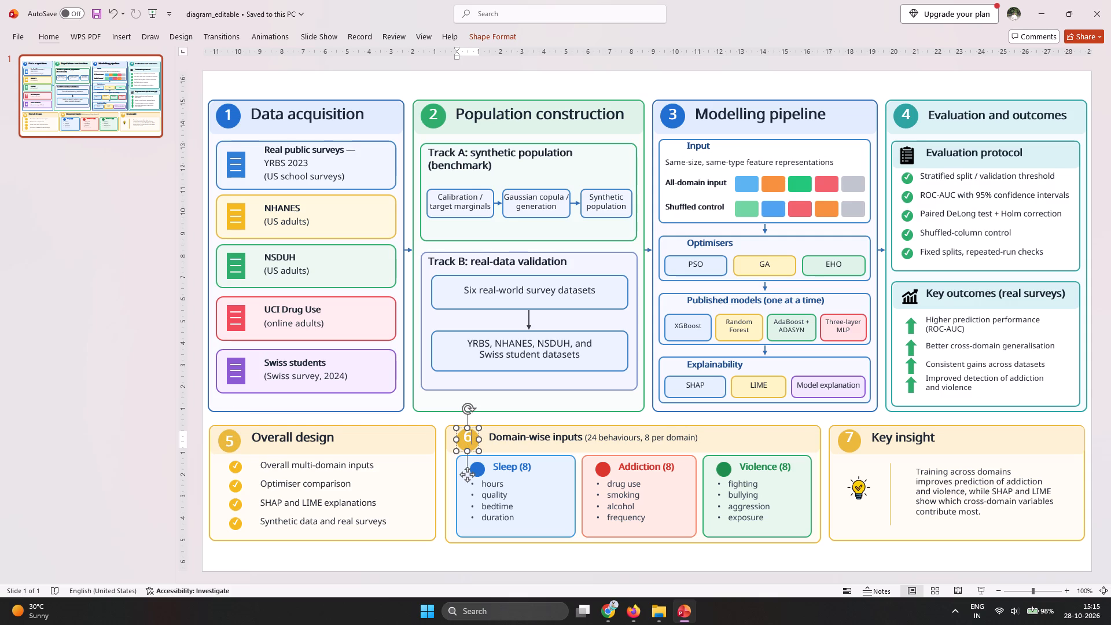
click(474, 437)
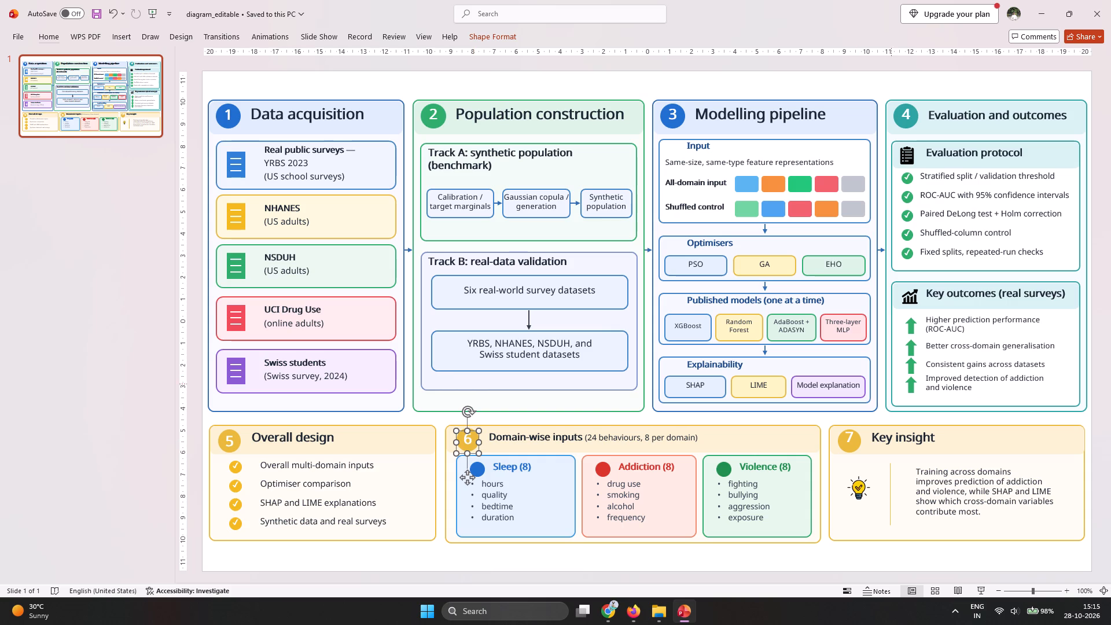
Nudge the number 7 in the Key insight header vertically until it sits centred in its circle.
click(851, 433)
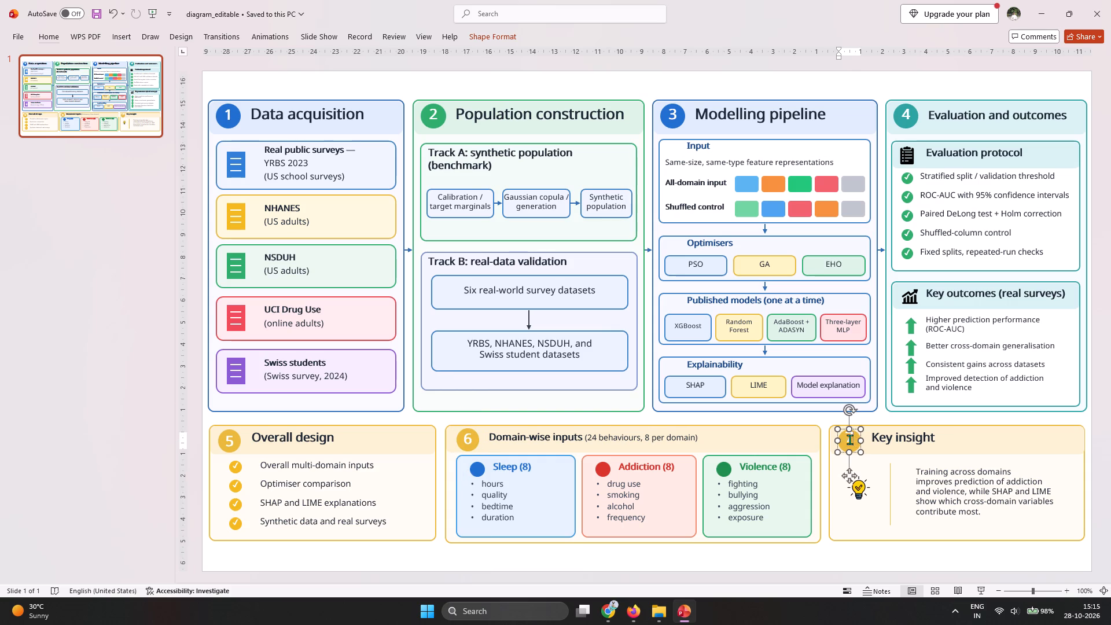
click(854, 437)
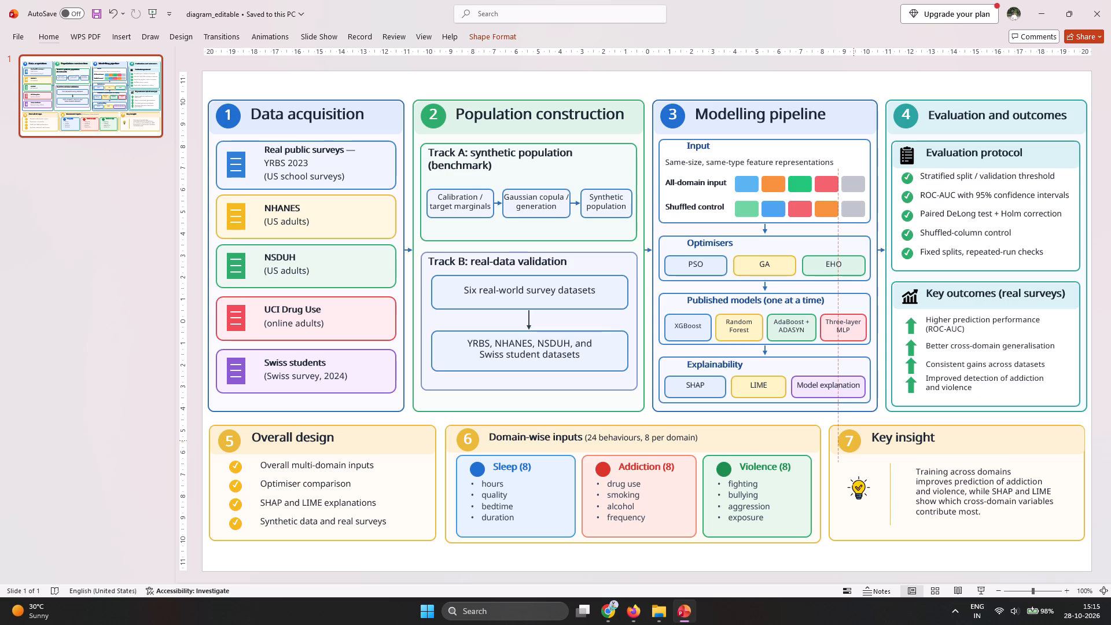
click(818, 421)
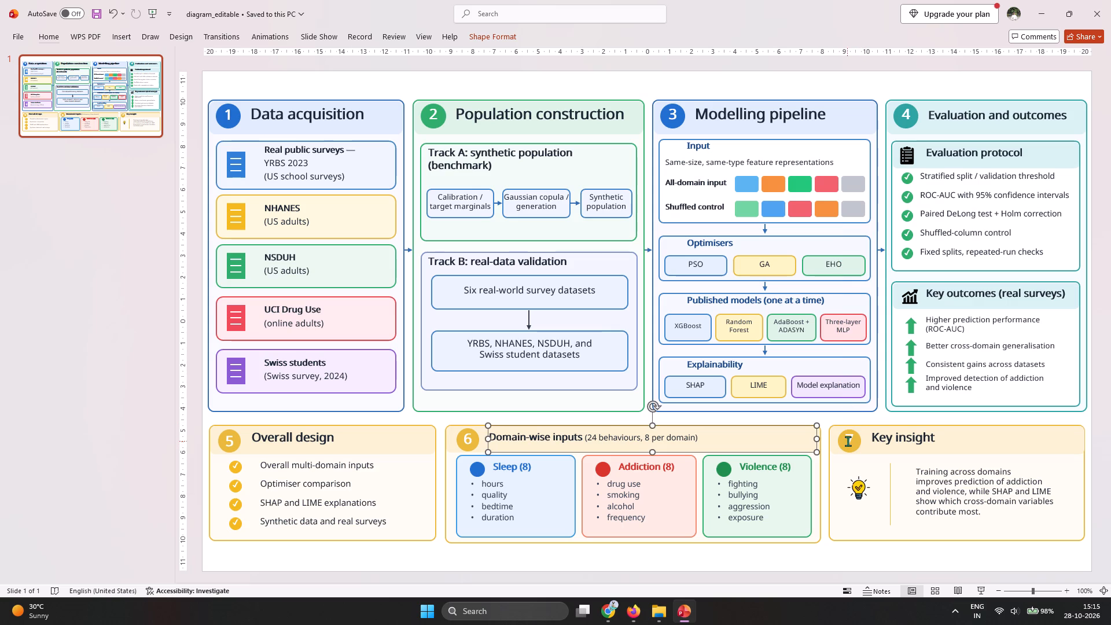
click(850, 440)
click(851, 442)
click(851, 442)
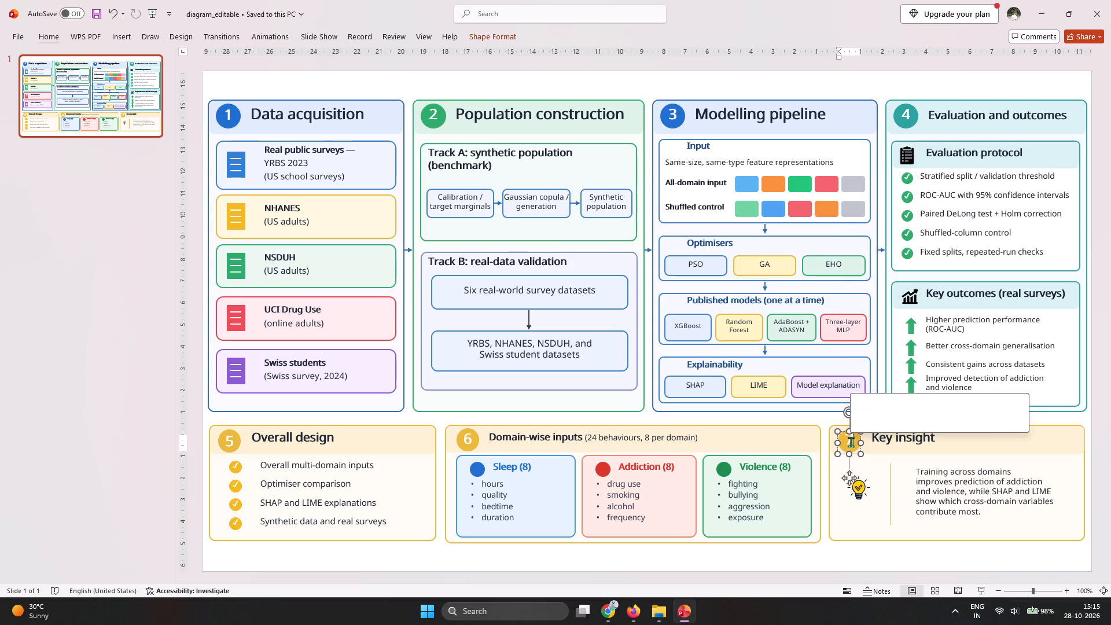
click(855, 441)
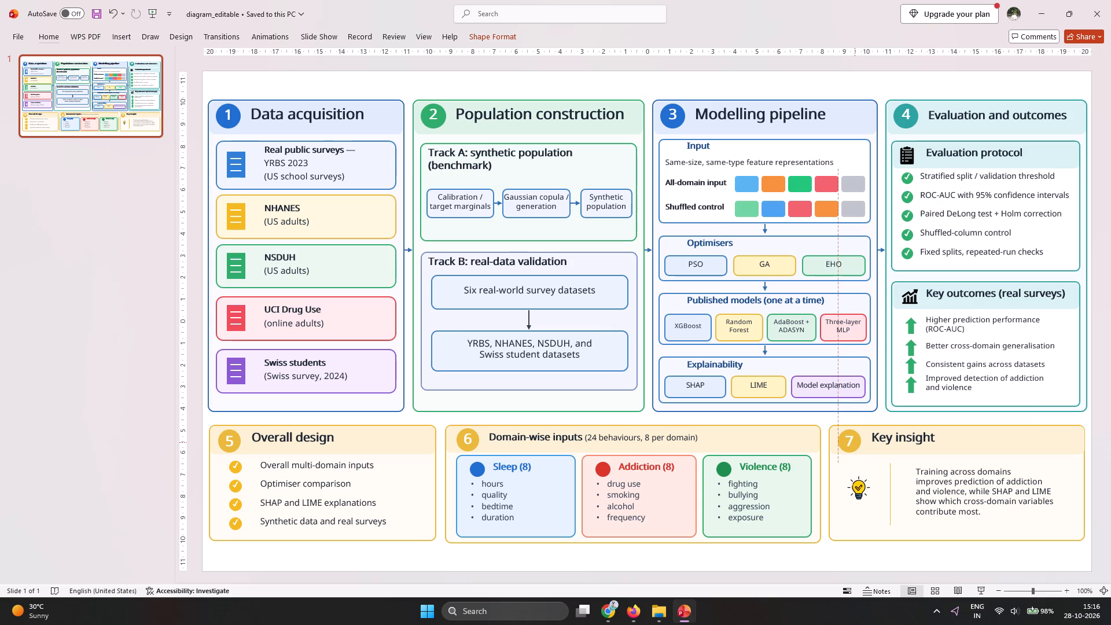
click(812, 418)
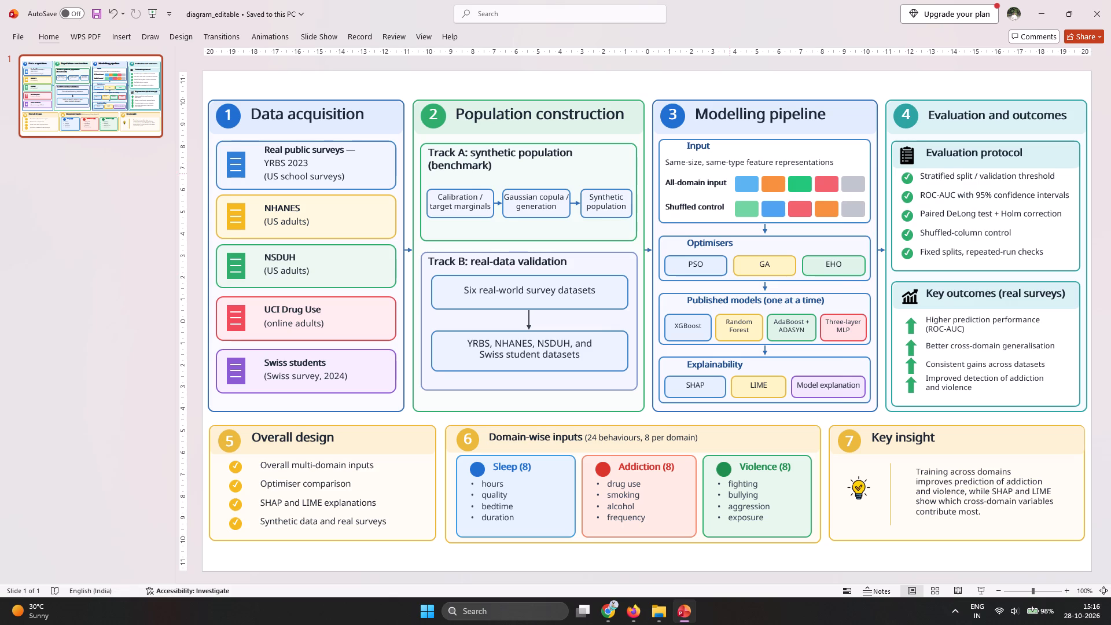
Move the Input heading in the Modelling pipeline so it lines up with the left edge of the text below it.
click(687, 144)
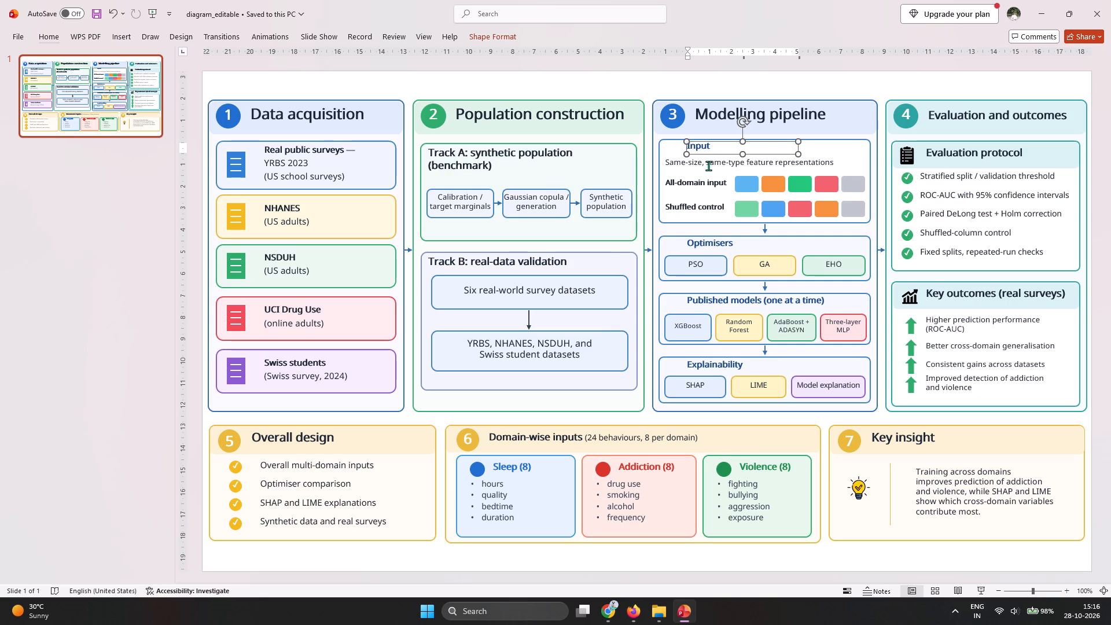
drag(724, 154, 706, 156)
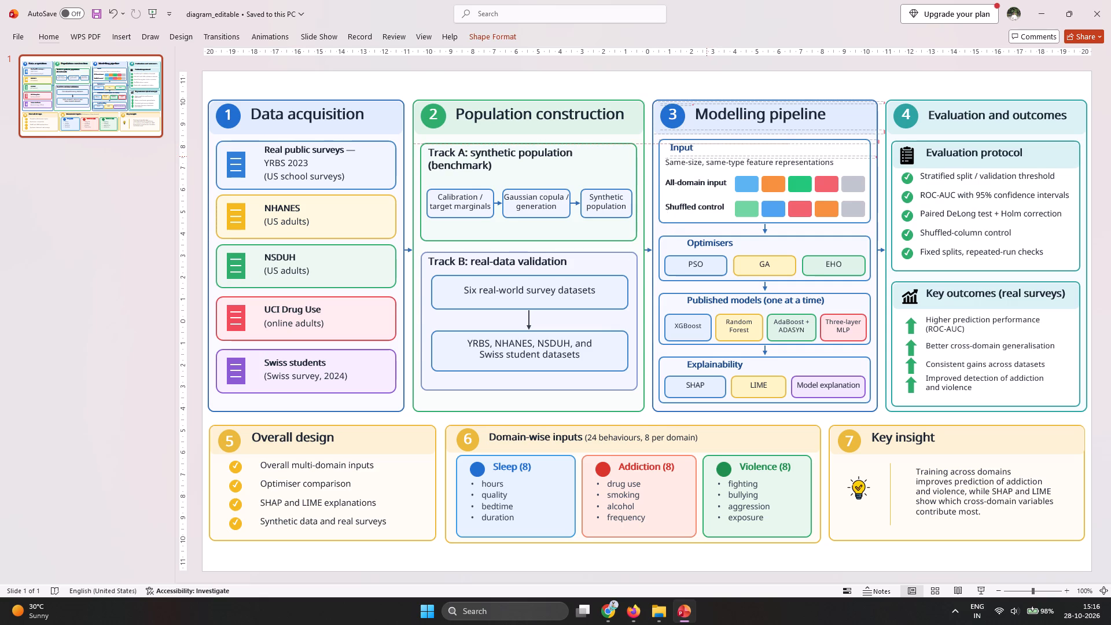
drag(706, 156, 703, 157)
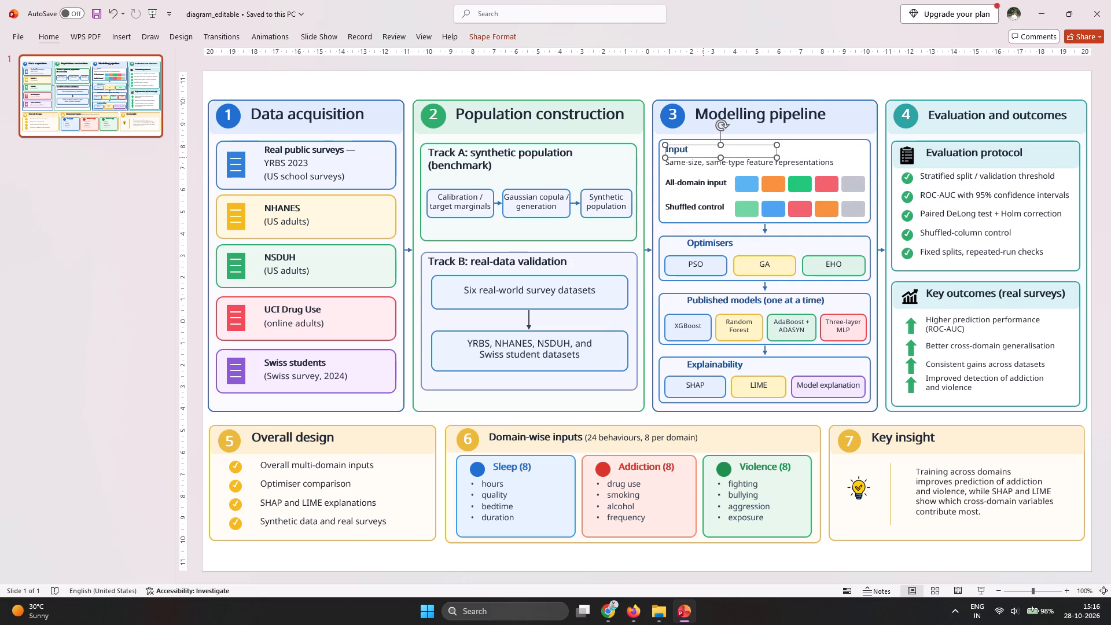
click(838, 87)
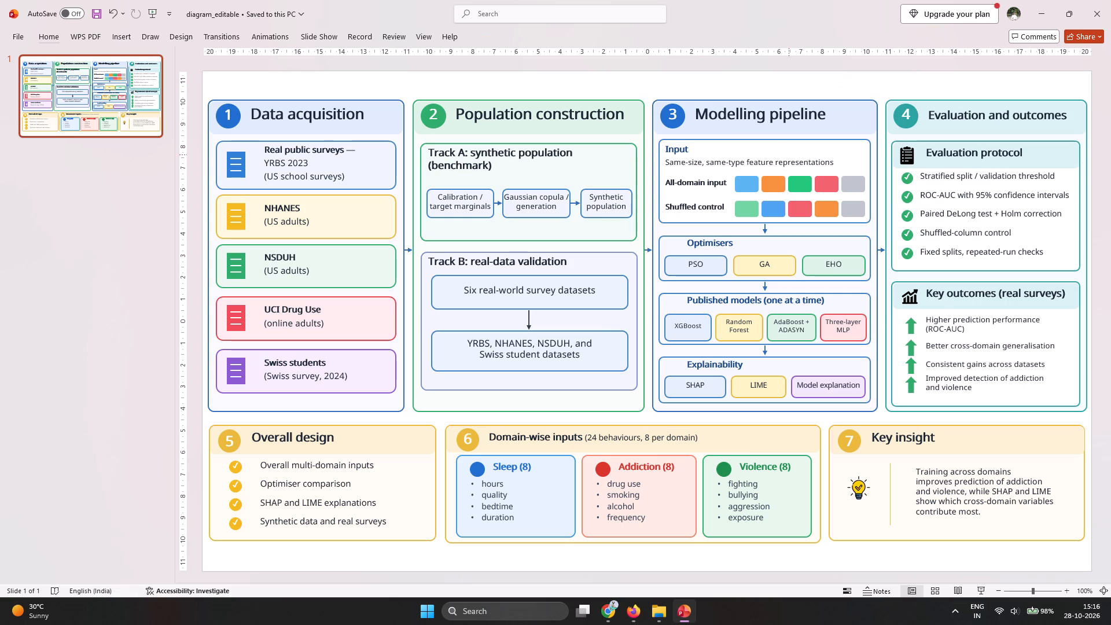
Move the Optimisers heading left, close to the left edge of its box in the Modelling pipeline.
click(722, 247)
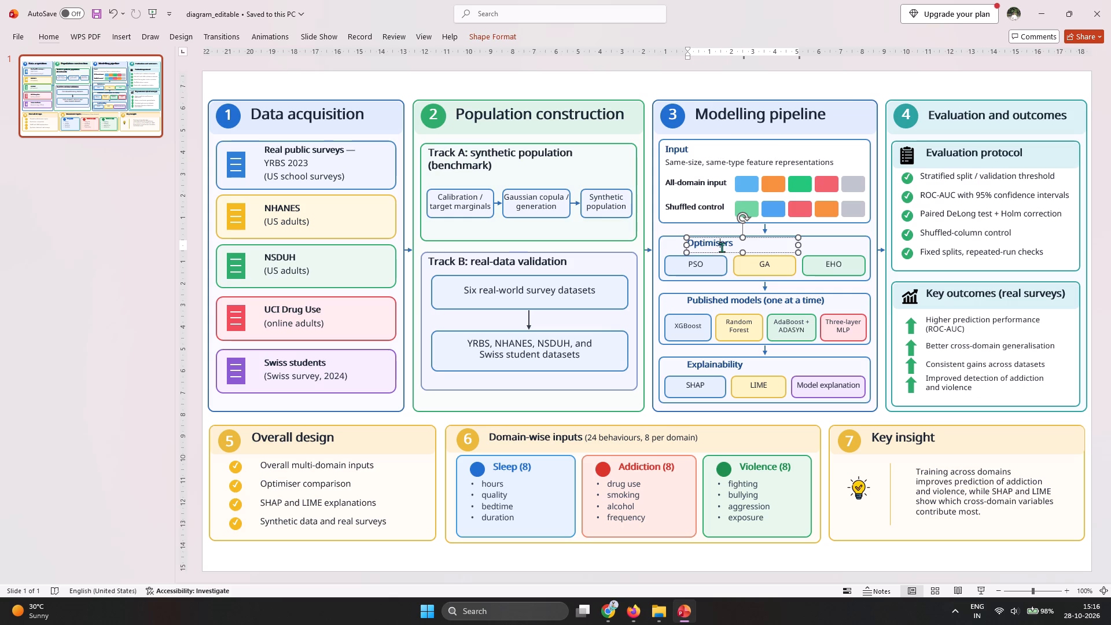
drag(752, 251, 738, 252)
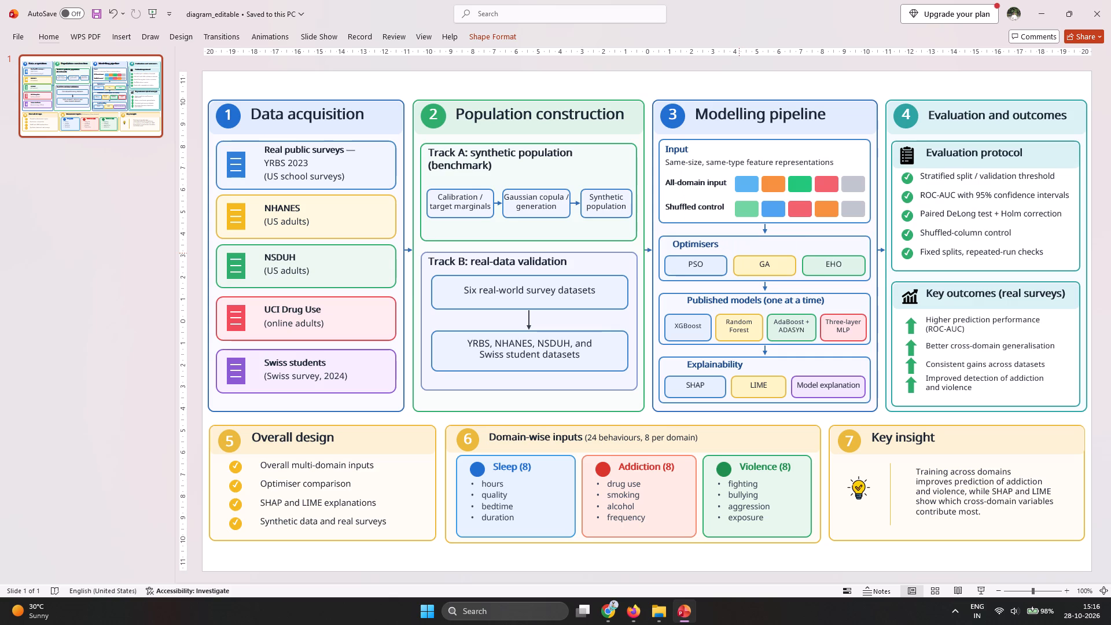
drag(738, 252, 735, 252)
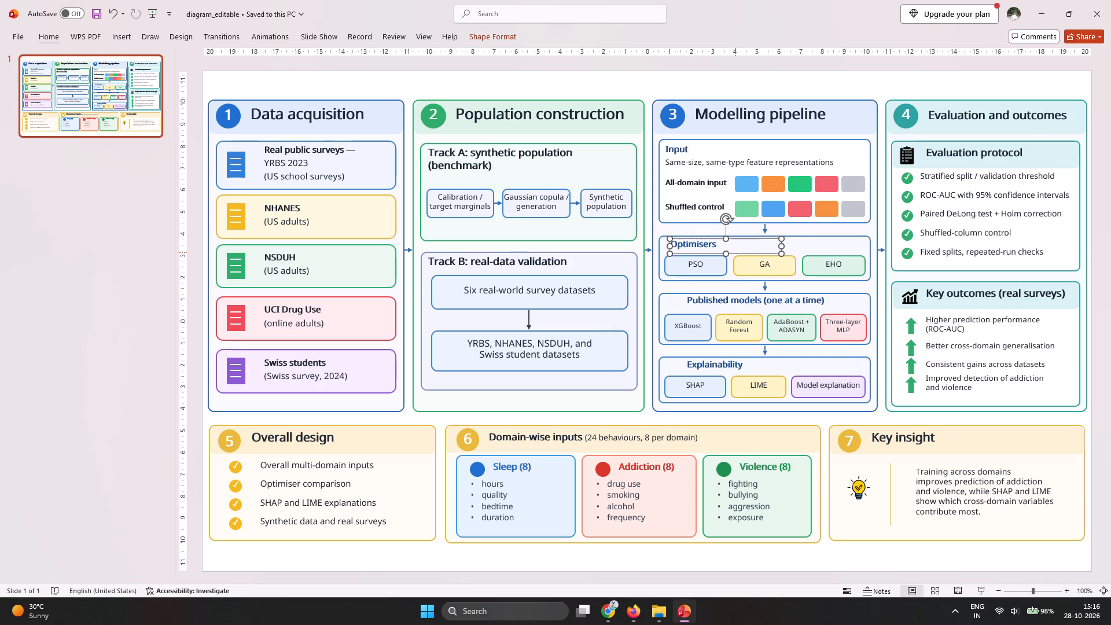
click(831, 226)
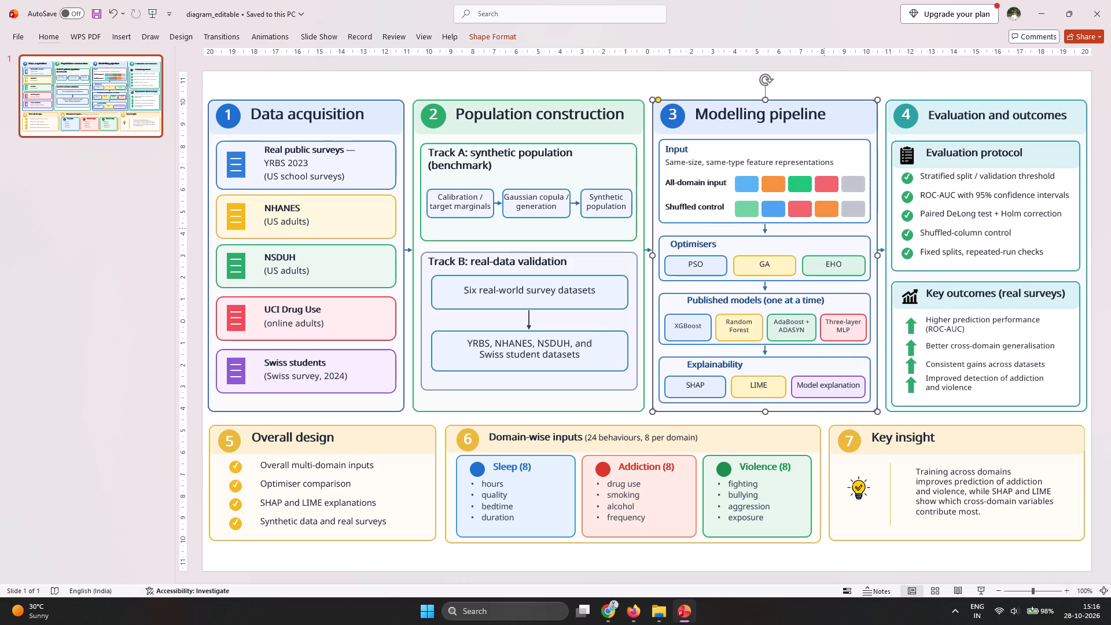
Move the Optimisers heading to the middle of its box, centred above the GA block.
click(716, 244)
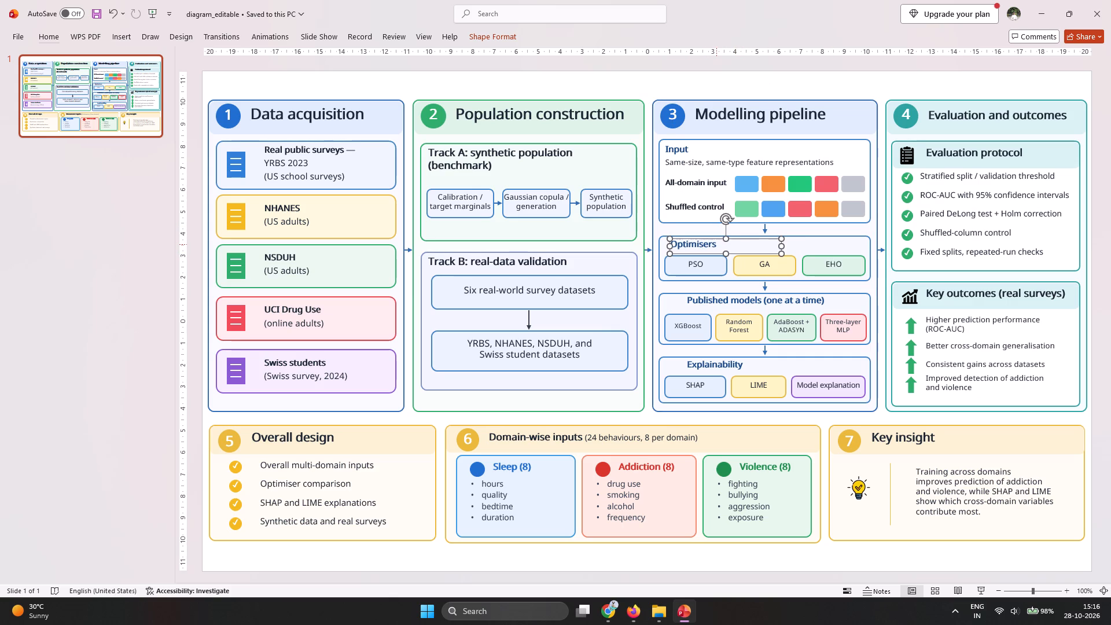
drag(738, 251, 795, 251)
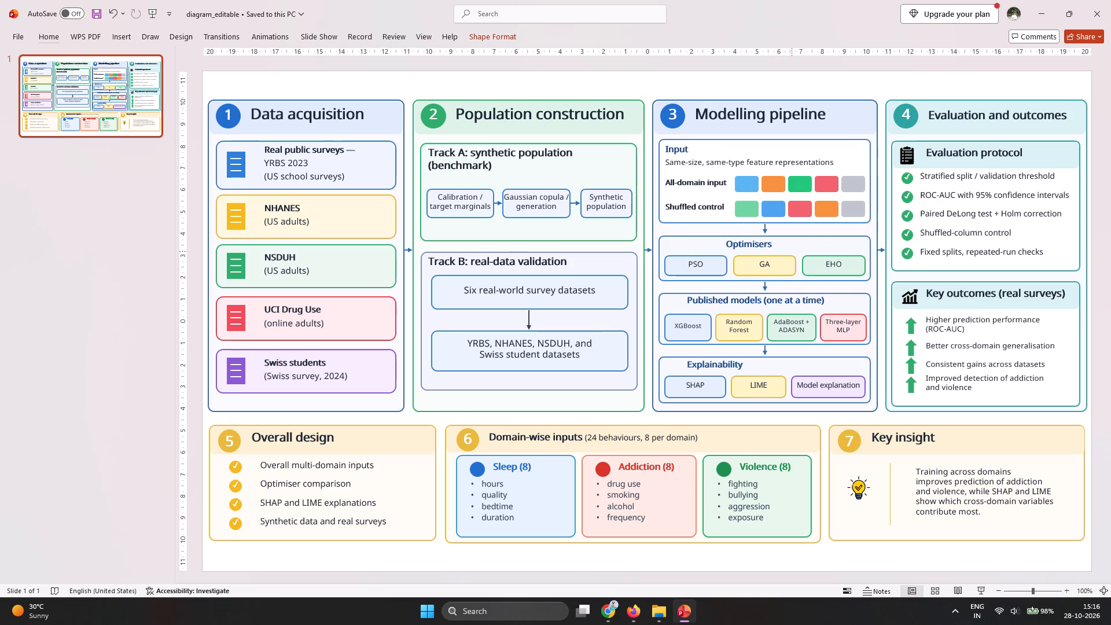
drag(795, 251, 808, 251)
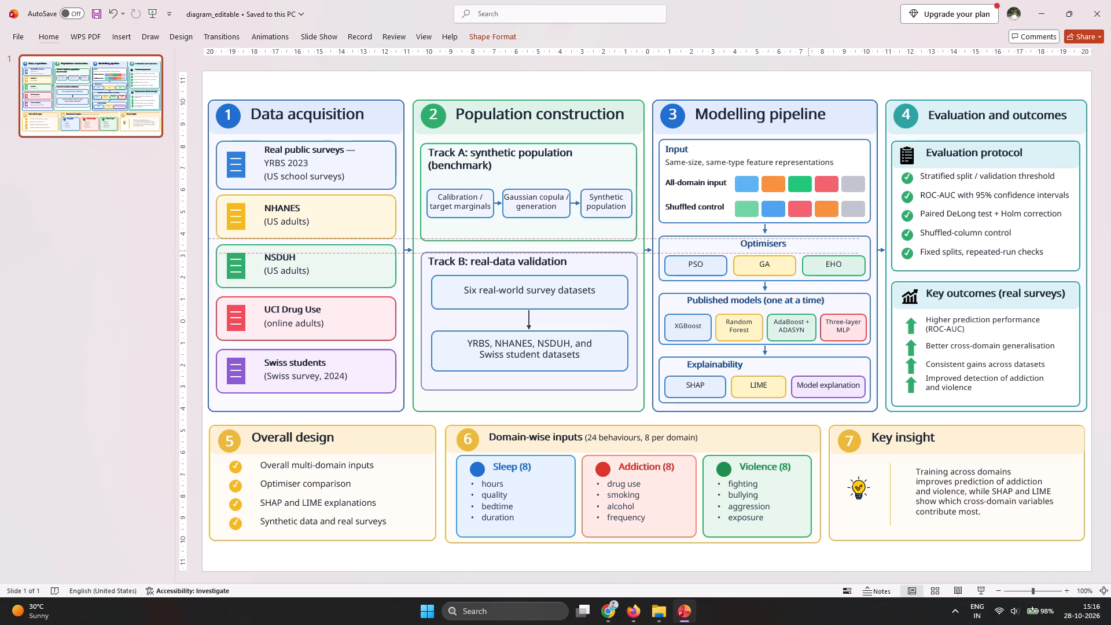
drag(808, 251, 810, 251)
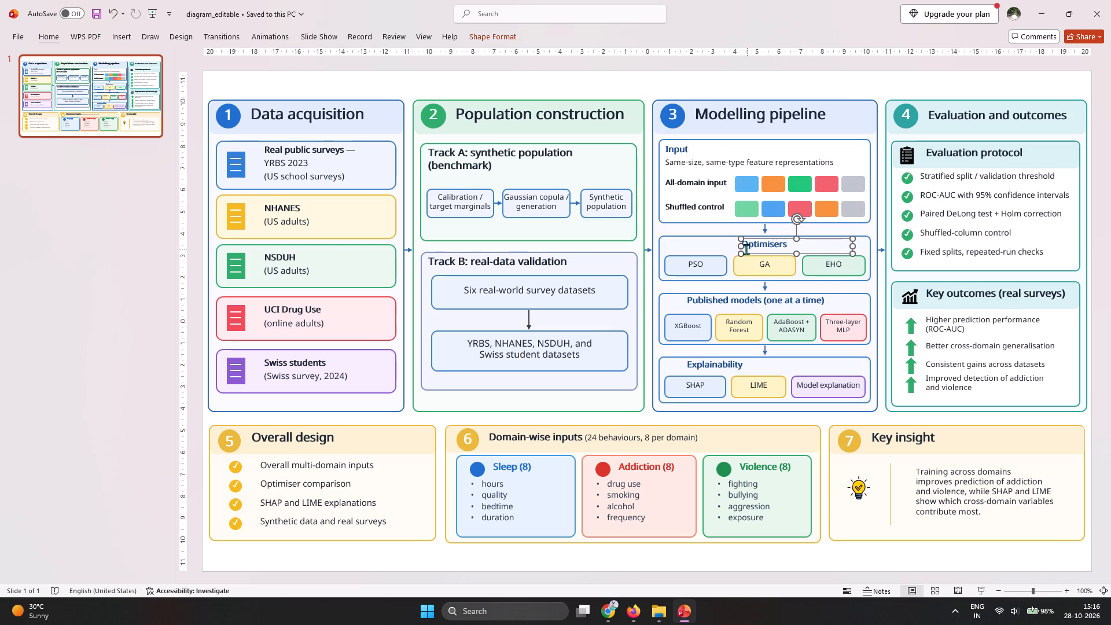
Shift the Optimisers heading slightly left so its text starts in line with the left edge of the GA block.
drag(742, 247, 734, 247)
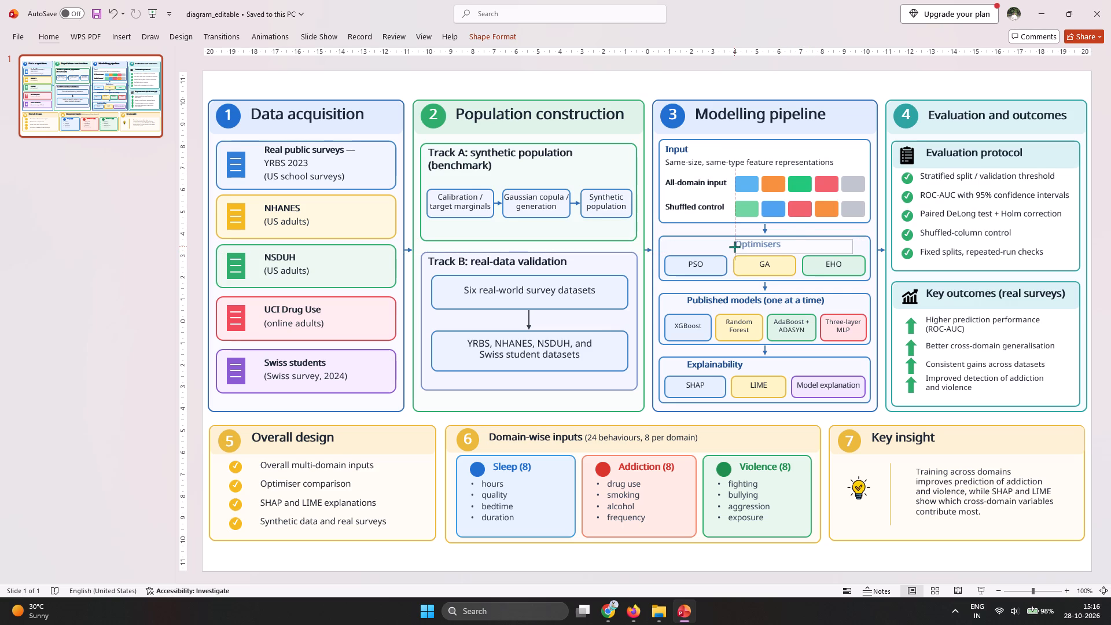
drag(734, 247, 734, 247)
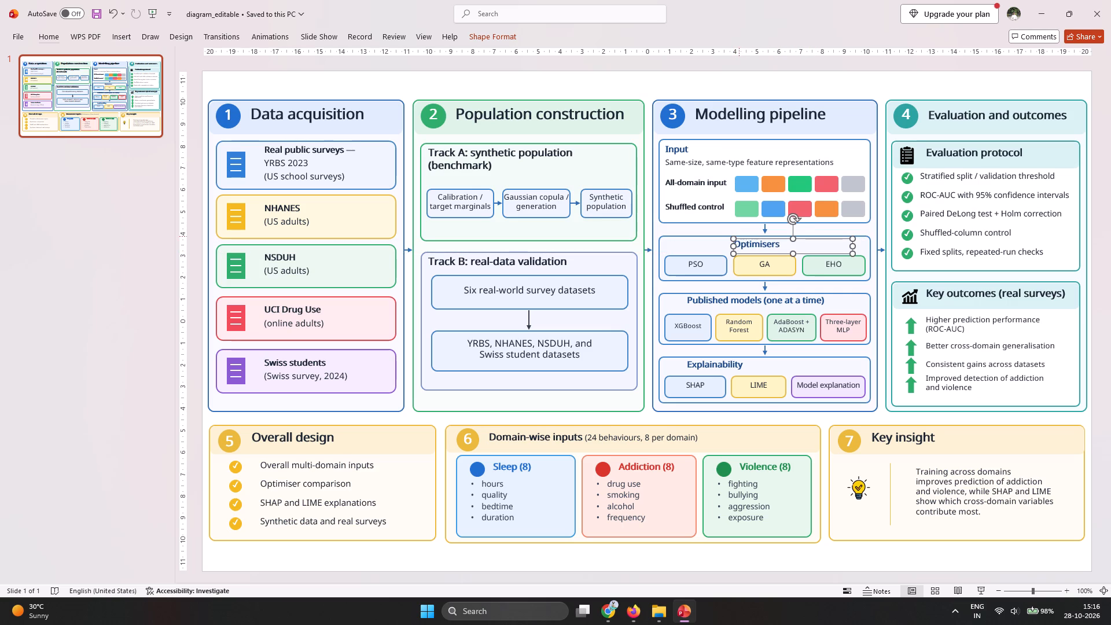
click(733, 230)
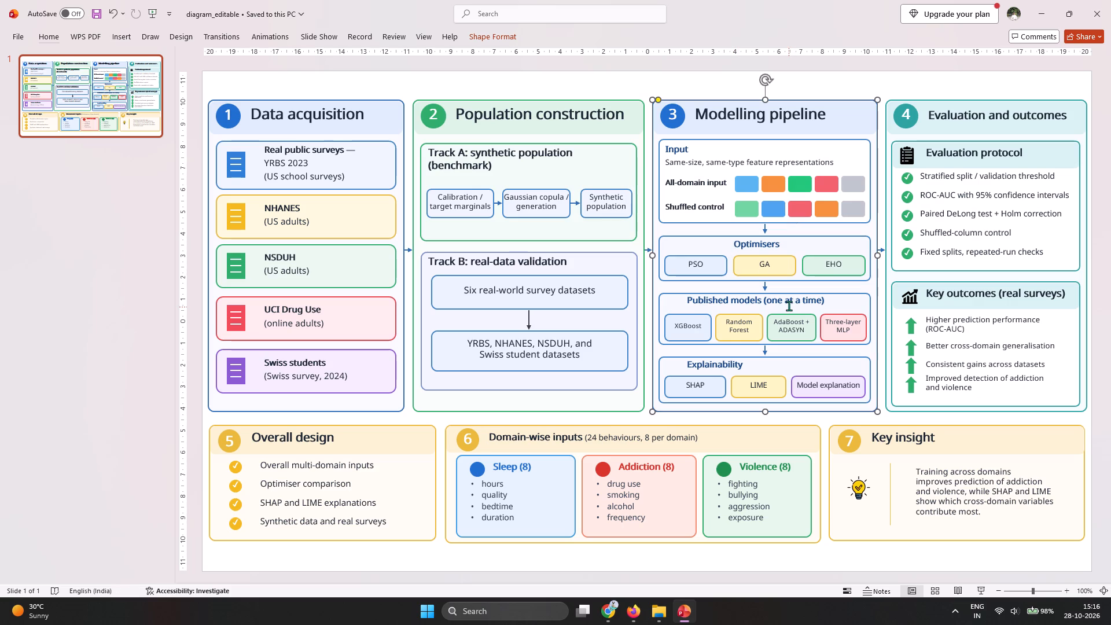
Move the Input heading in the Modelling pipeline to the middle of its box, roughly in line with the Optimisers heading.
click(682, 150)
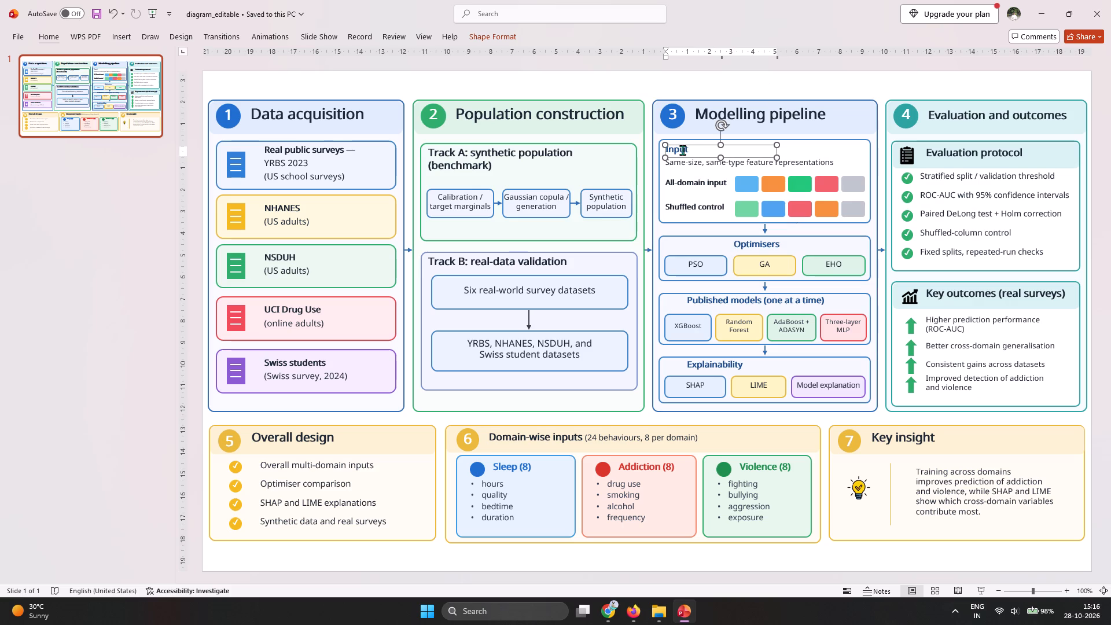
drag(728, 158, 786, 157)
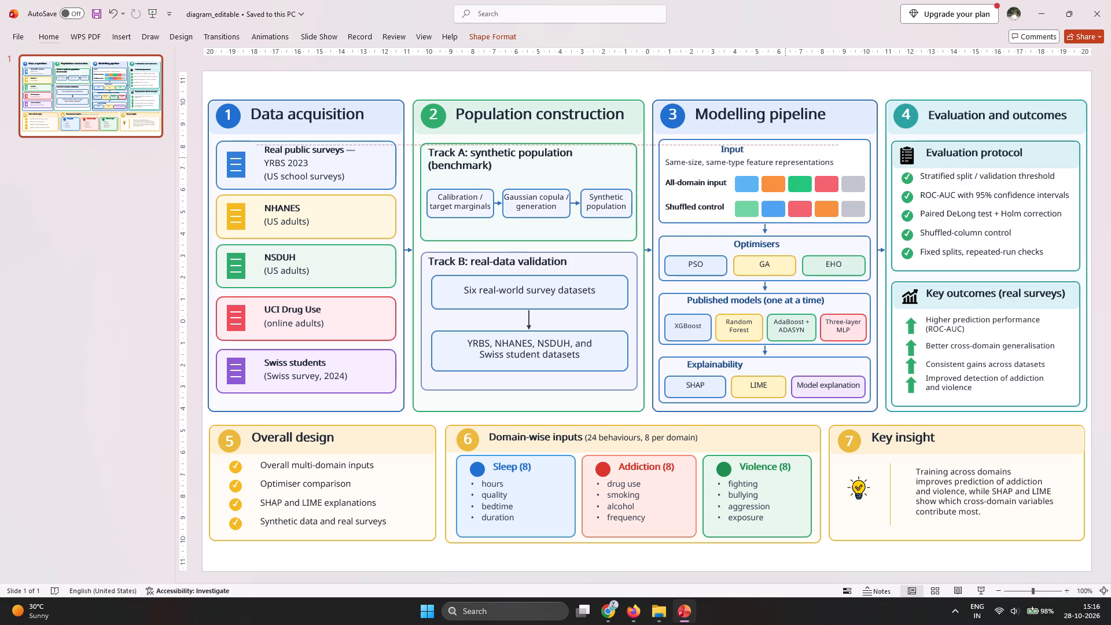
drag(786, 157, 797, 157)
drag(797, 157, 800, 158)
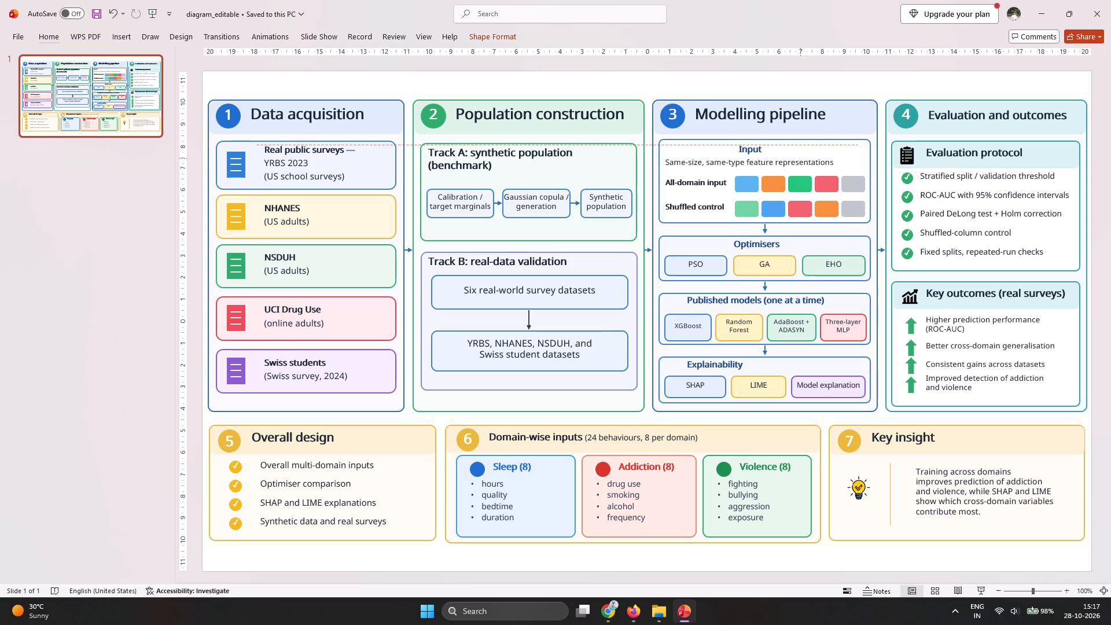
drag(800, 158, 801, 158)
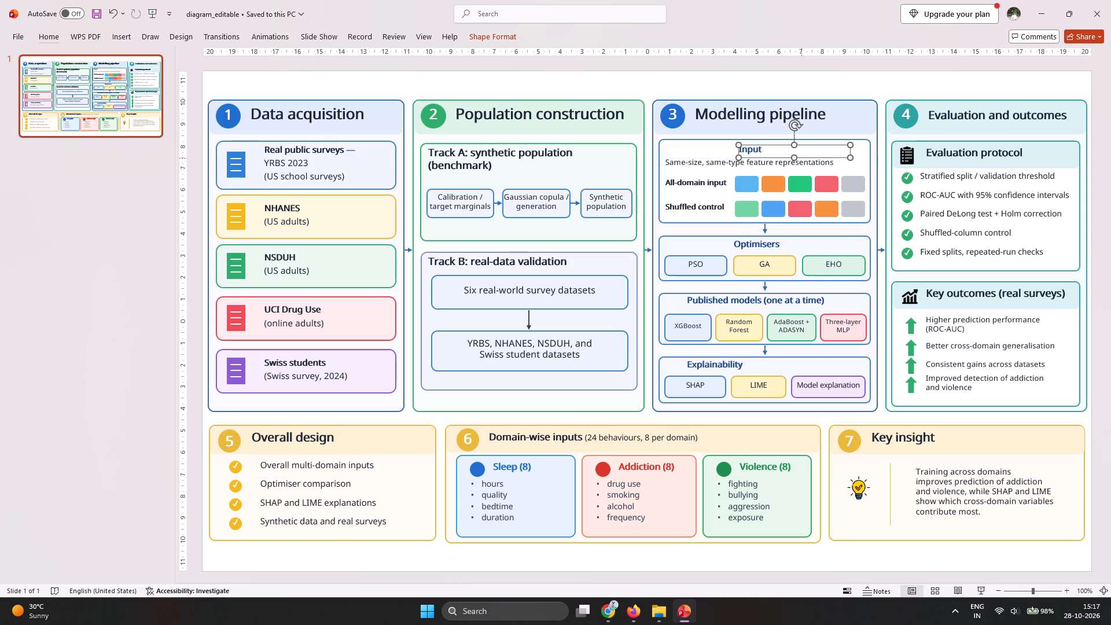
Move the Explainability heading to the middle of its box, above the LIME block in the Modelling pipeline.
click(732, 365)
drag(771, 372, 806, 371)
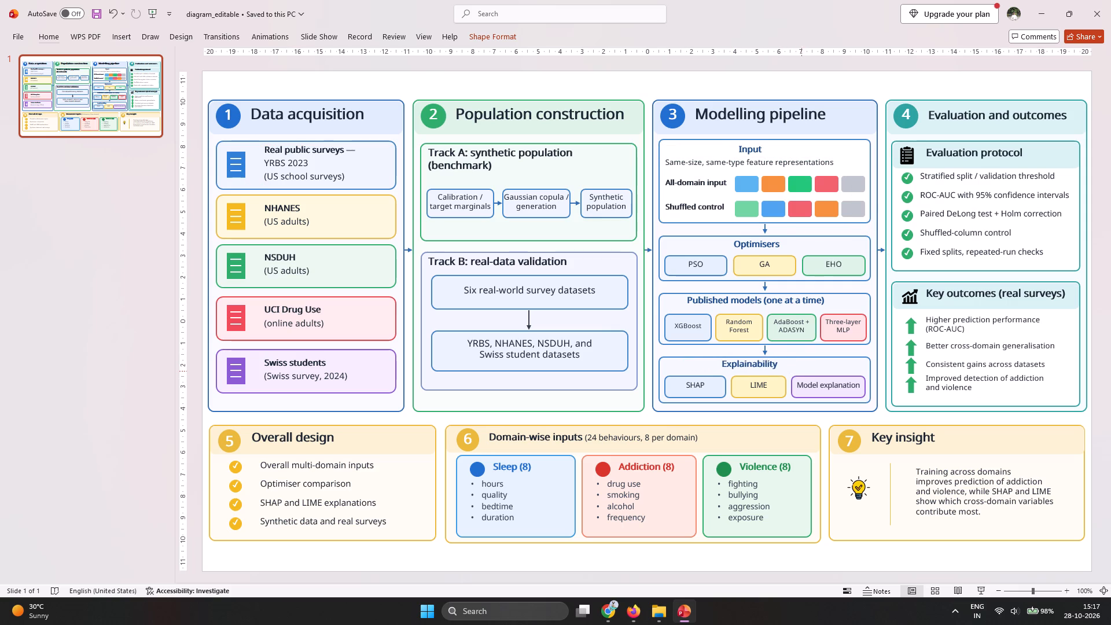
drag(806, 371, 821, 372)
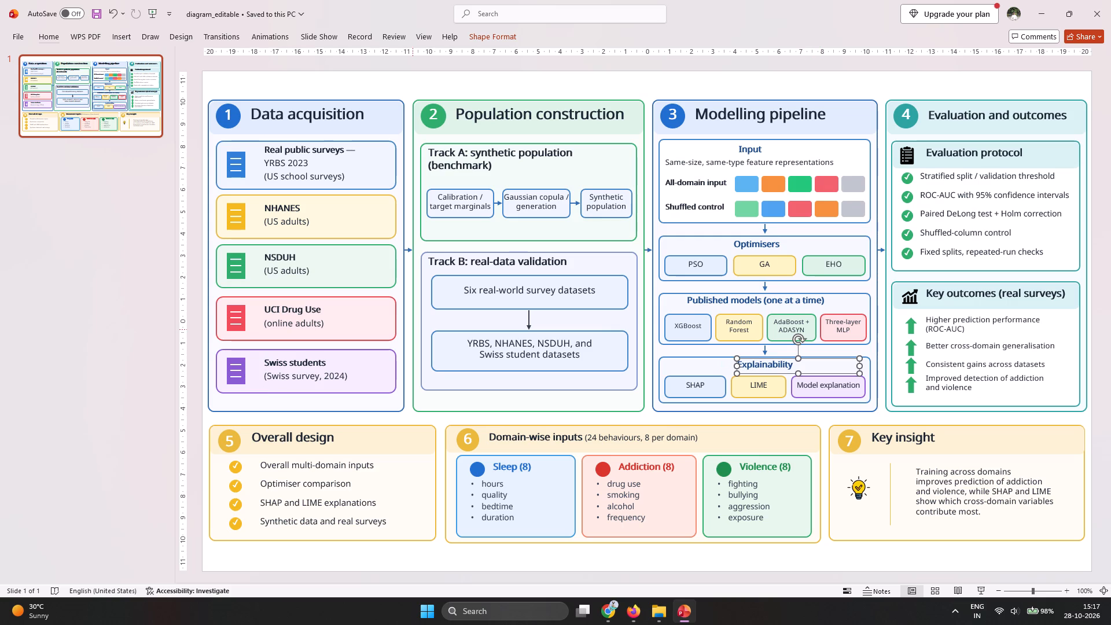
click(153, 311)
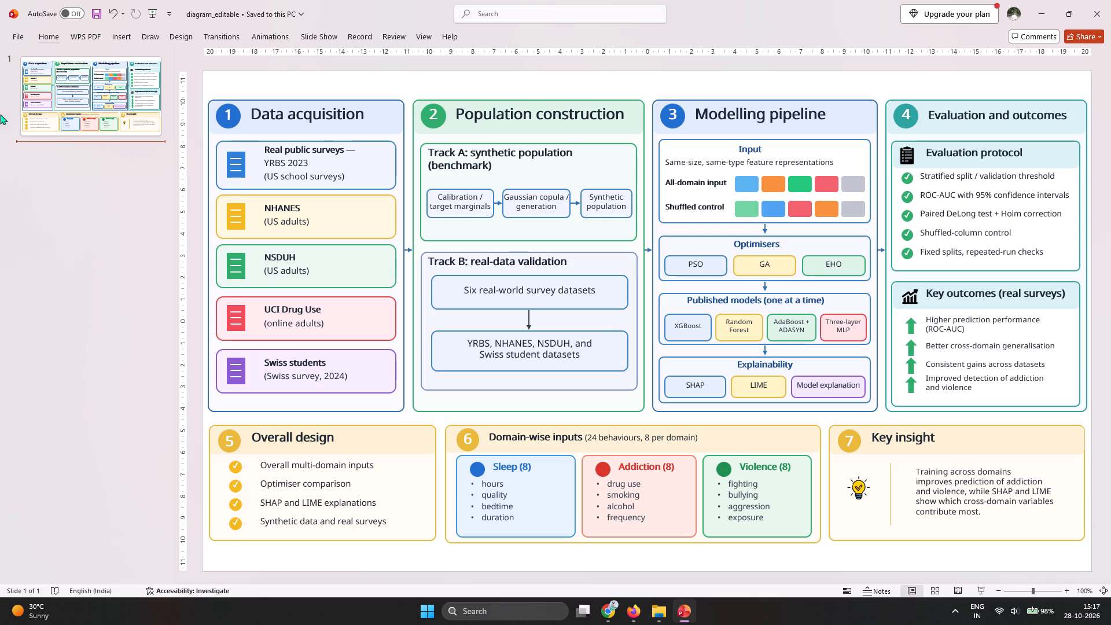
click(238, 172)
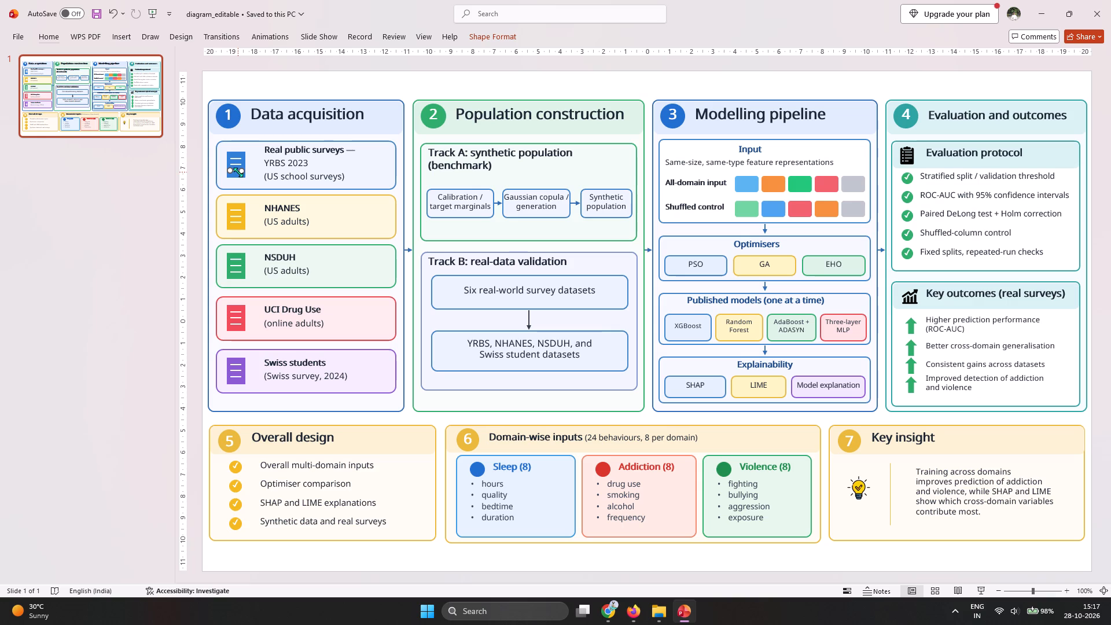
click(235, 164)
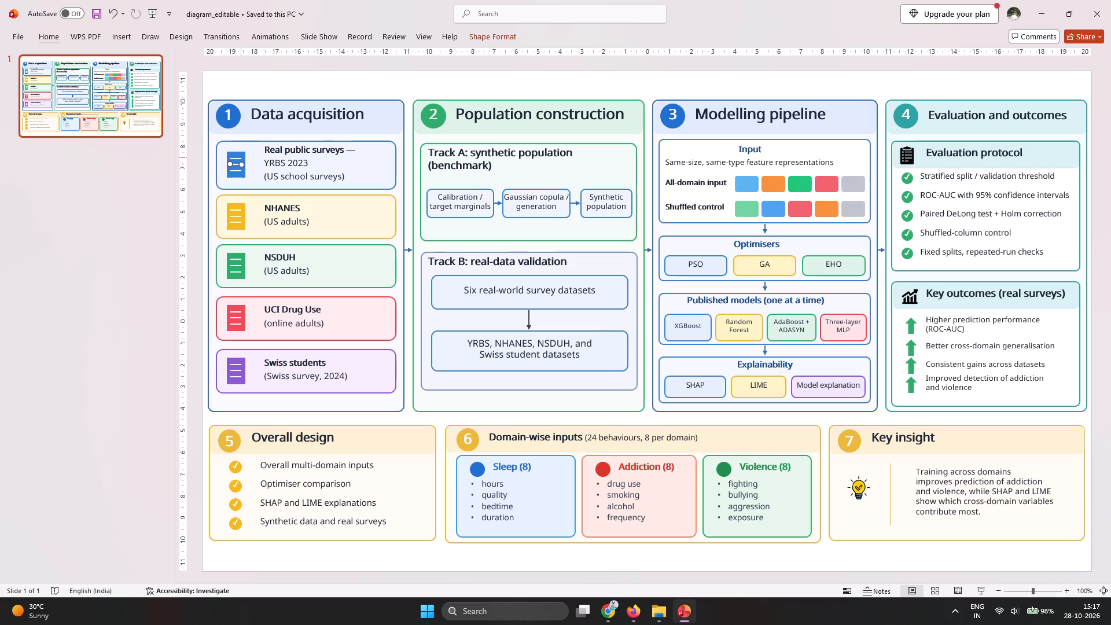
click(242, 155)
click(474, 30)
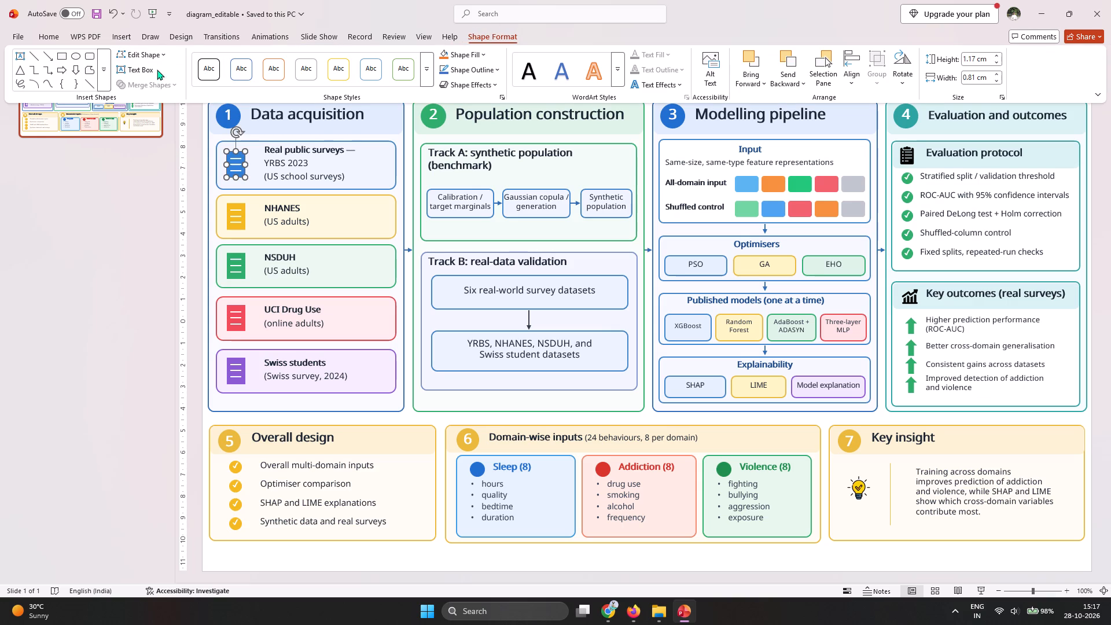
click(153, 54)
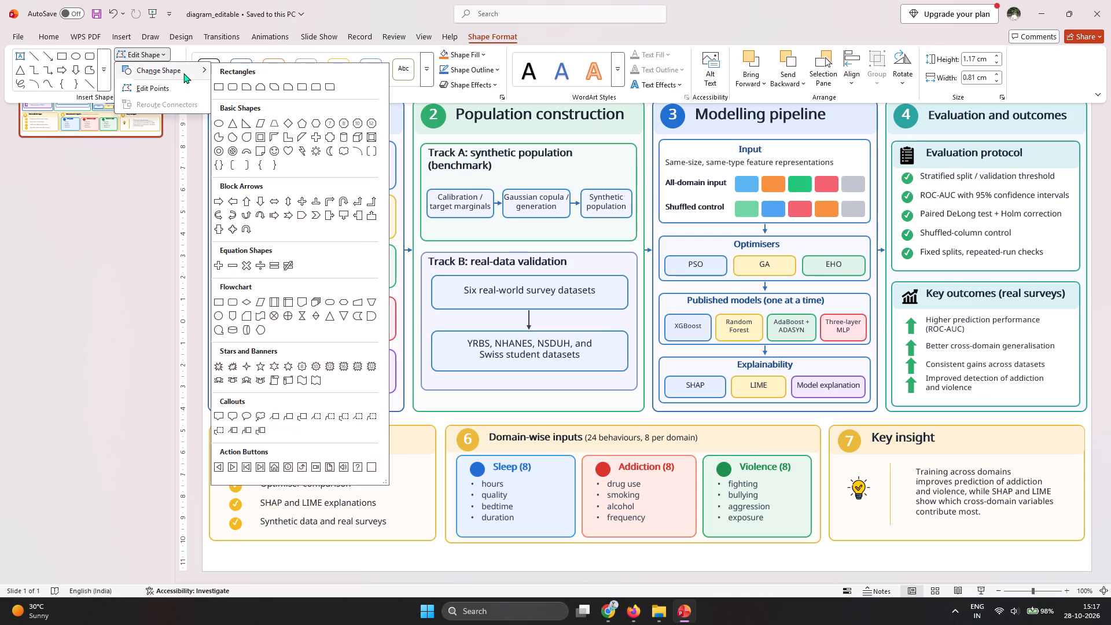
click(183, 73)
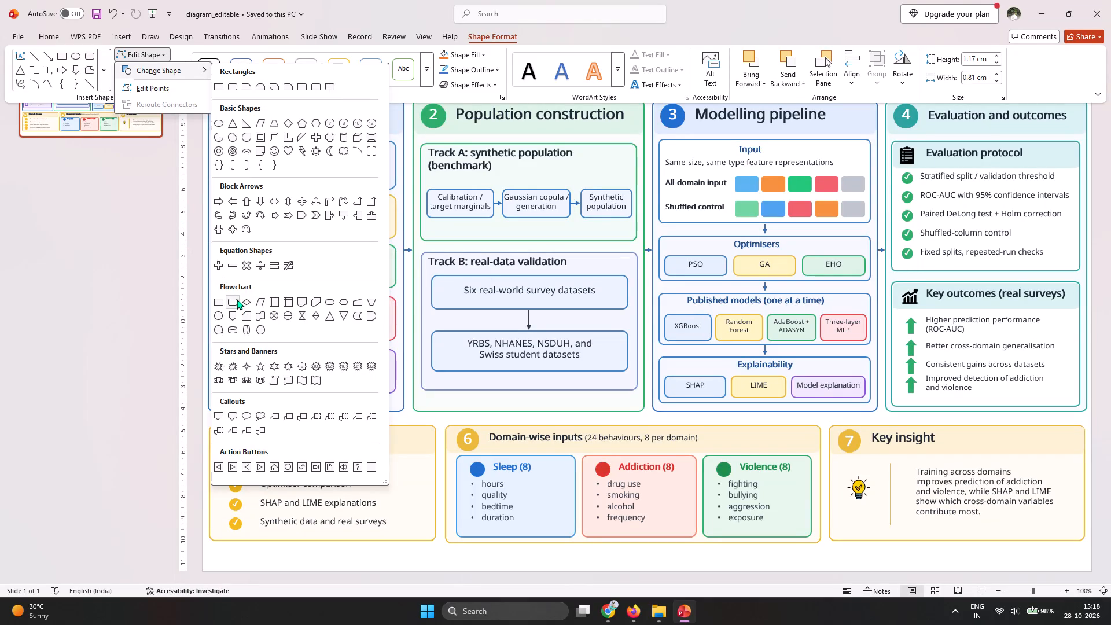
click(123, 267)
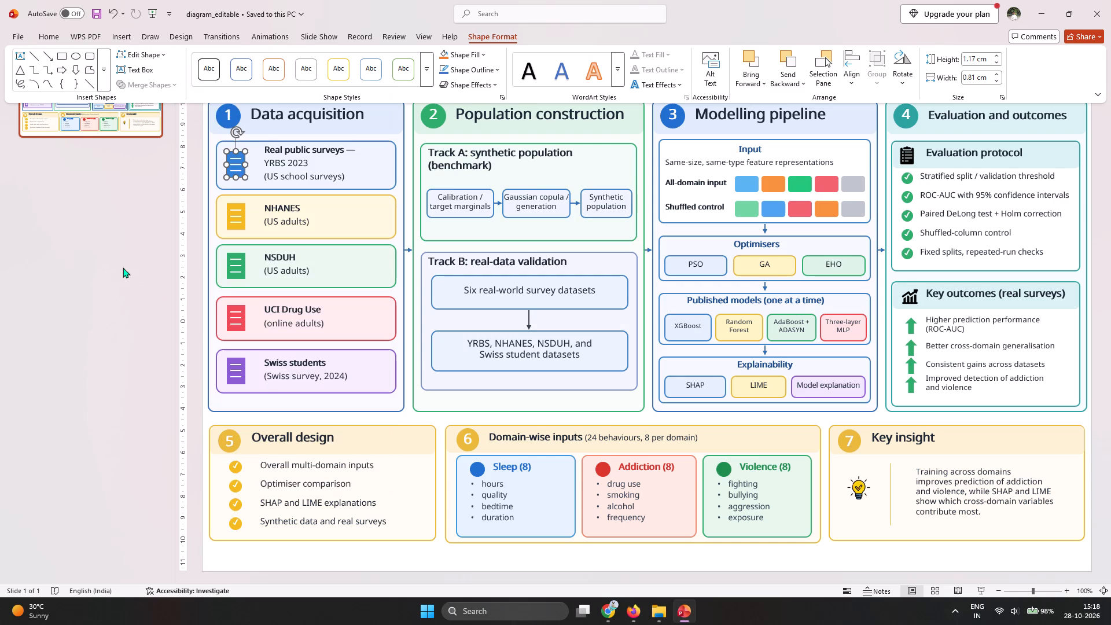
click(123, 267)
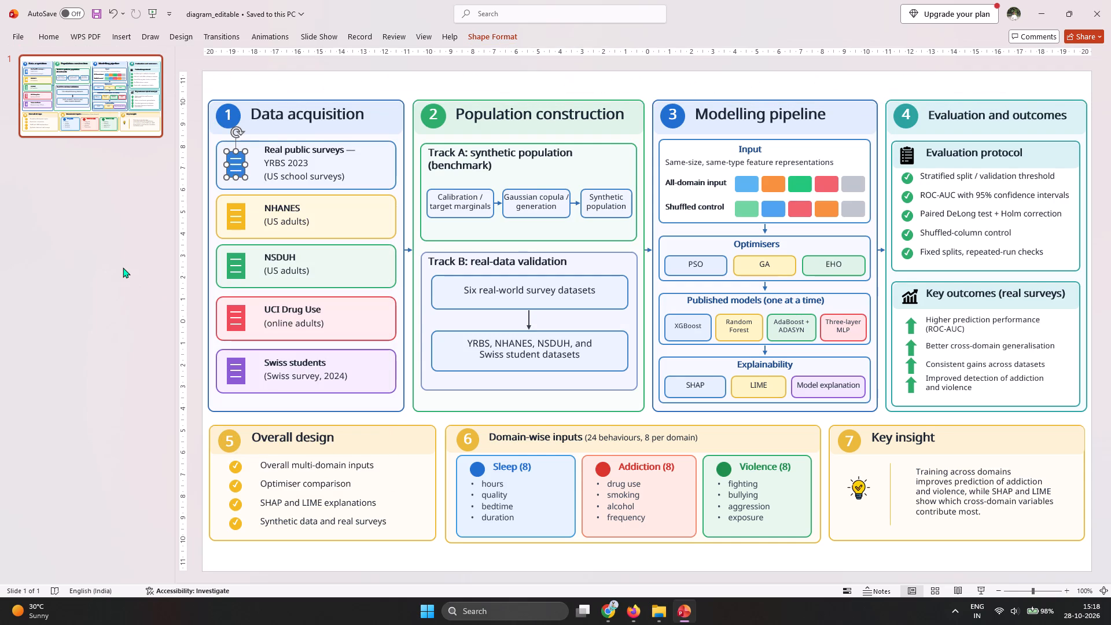
Switch to Flaticon in Chrome and search its icons for "document symbol".
click(611, 602)
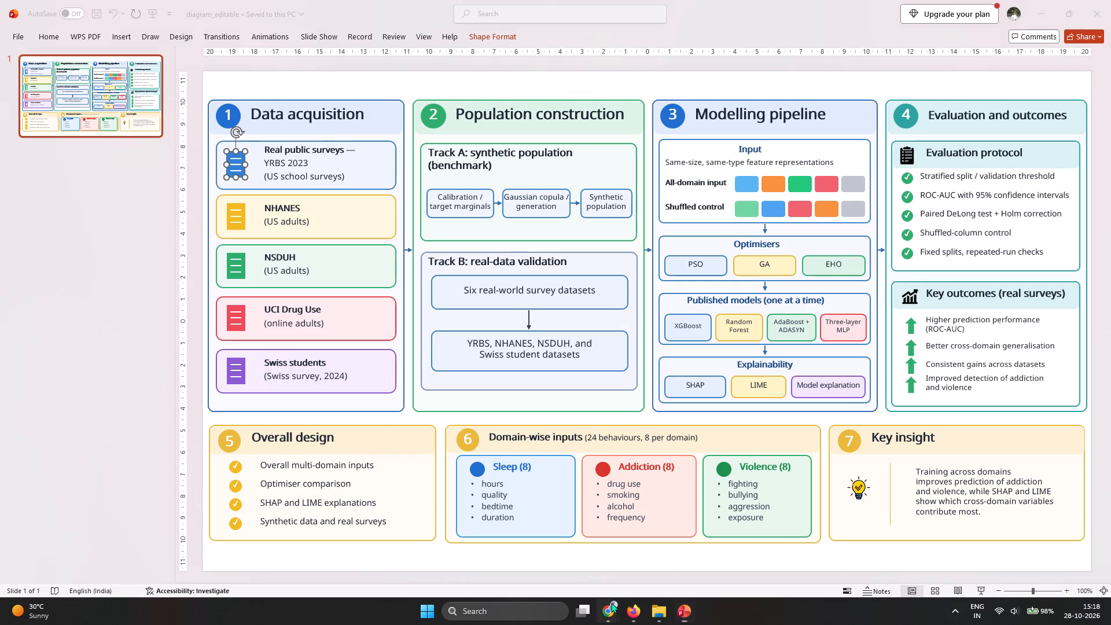
click(576, 549)
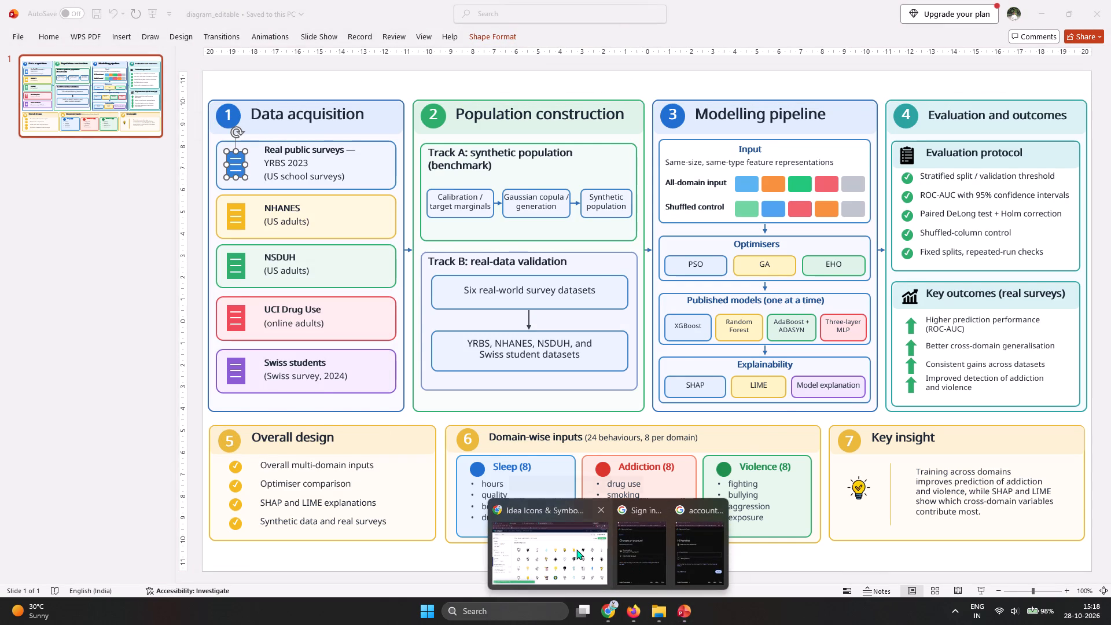
click(226, 127)
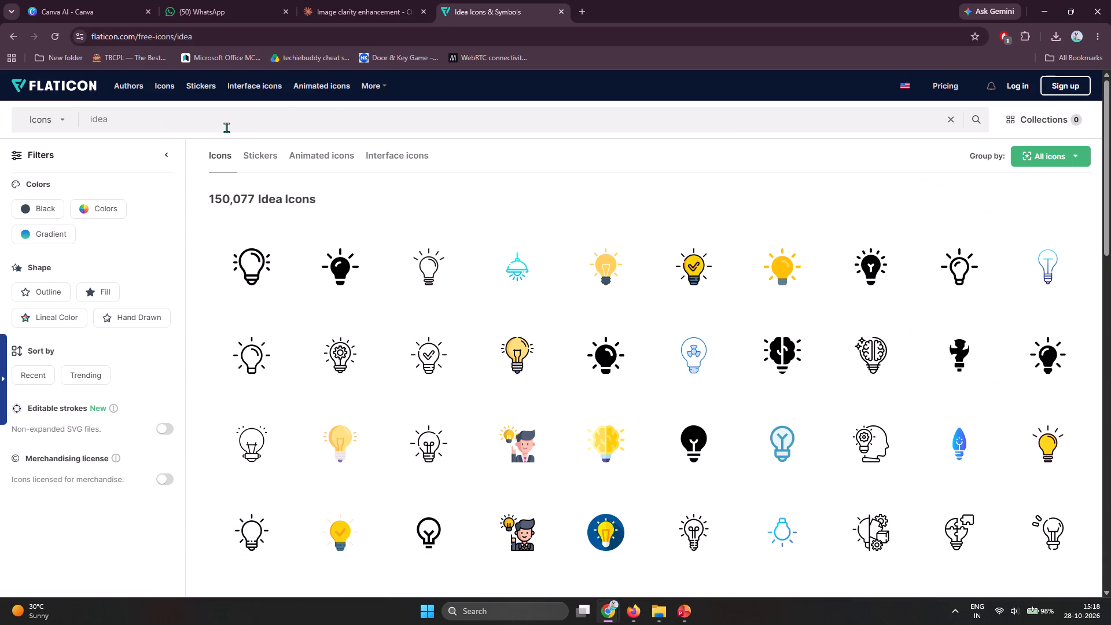
key(BackSpace)
key(BackSpace)
key(BackSpace)
key(BackSpace)
key(BackSpace)
key(BackSpace)
key(BackSpace)
key(BackSpace)
text(document symboal)
key(BackSpace)
key(BackSpace)
key(l)
key(Return)
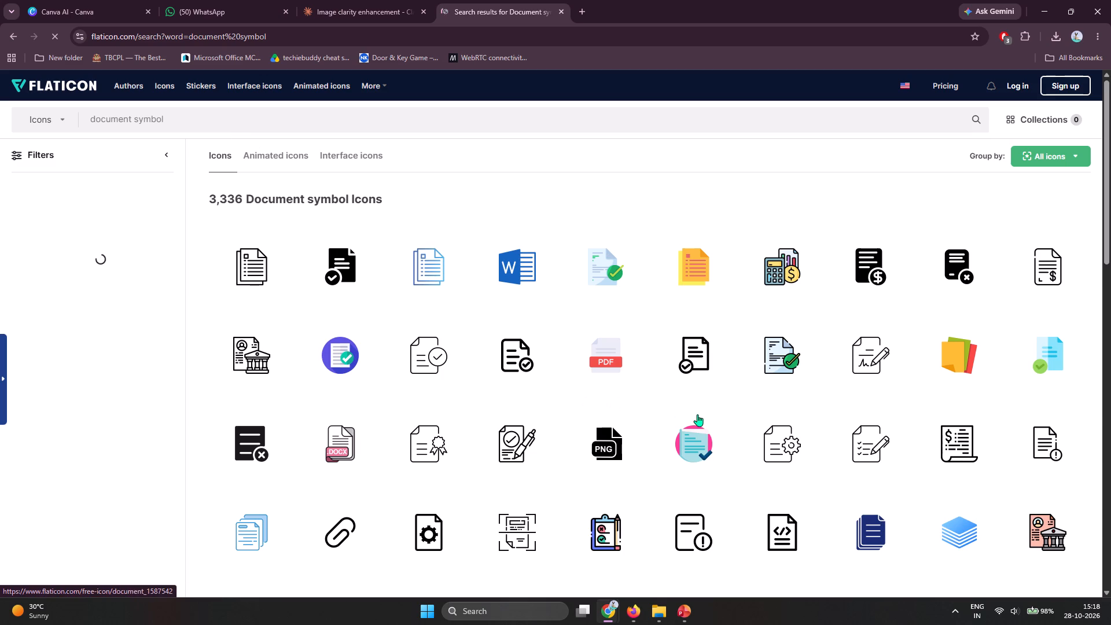
scroll(697, 414, down, 4)
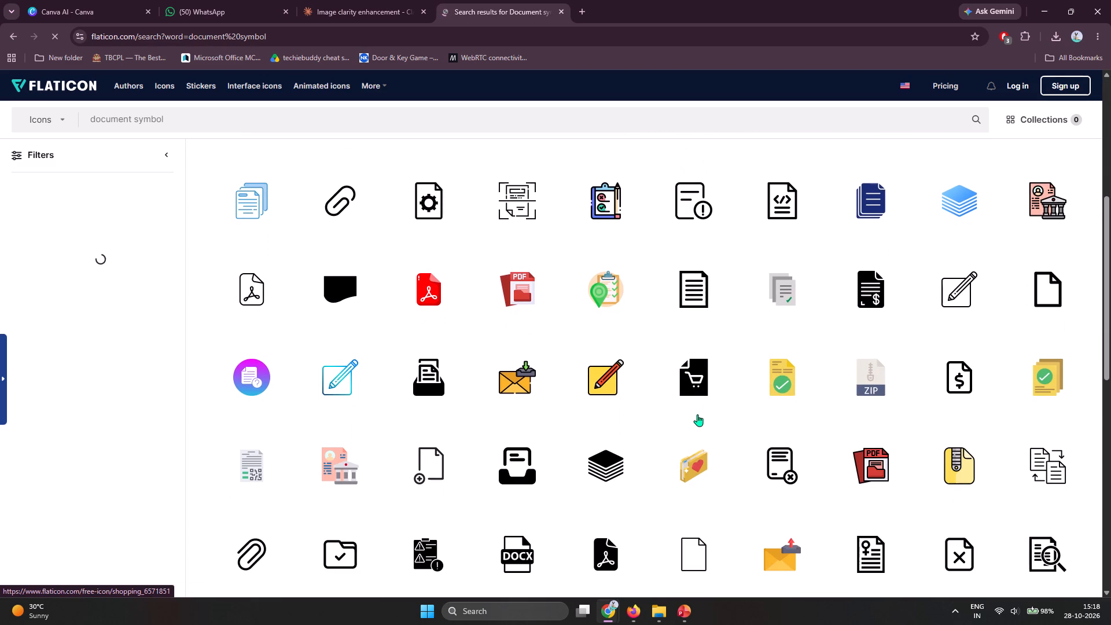
scroll(697, 414, down, 3)
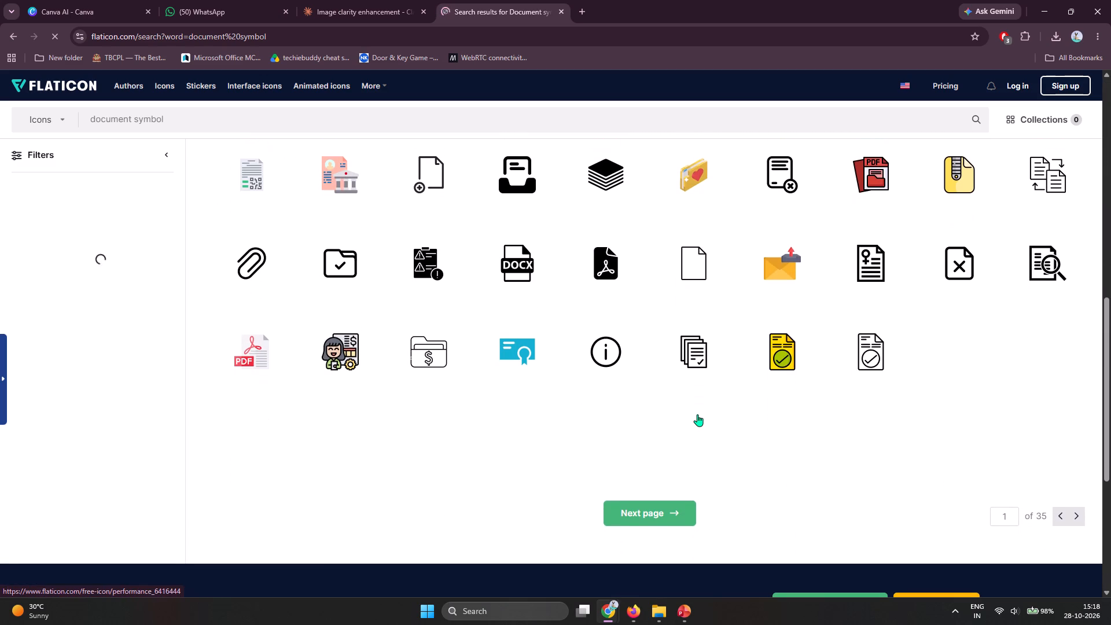
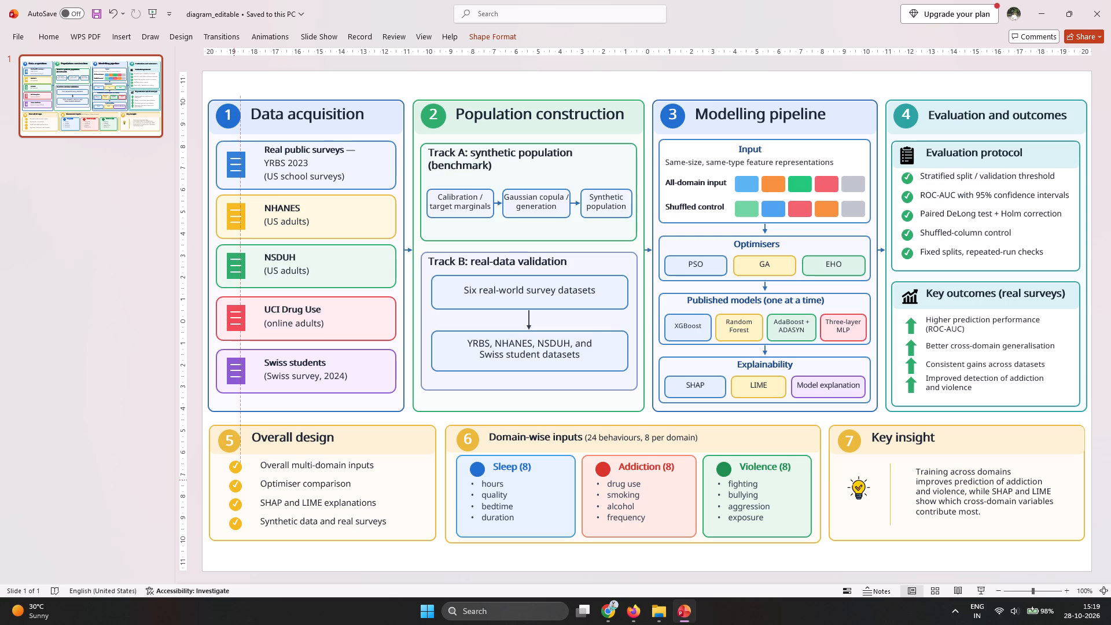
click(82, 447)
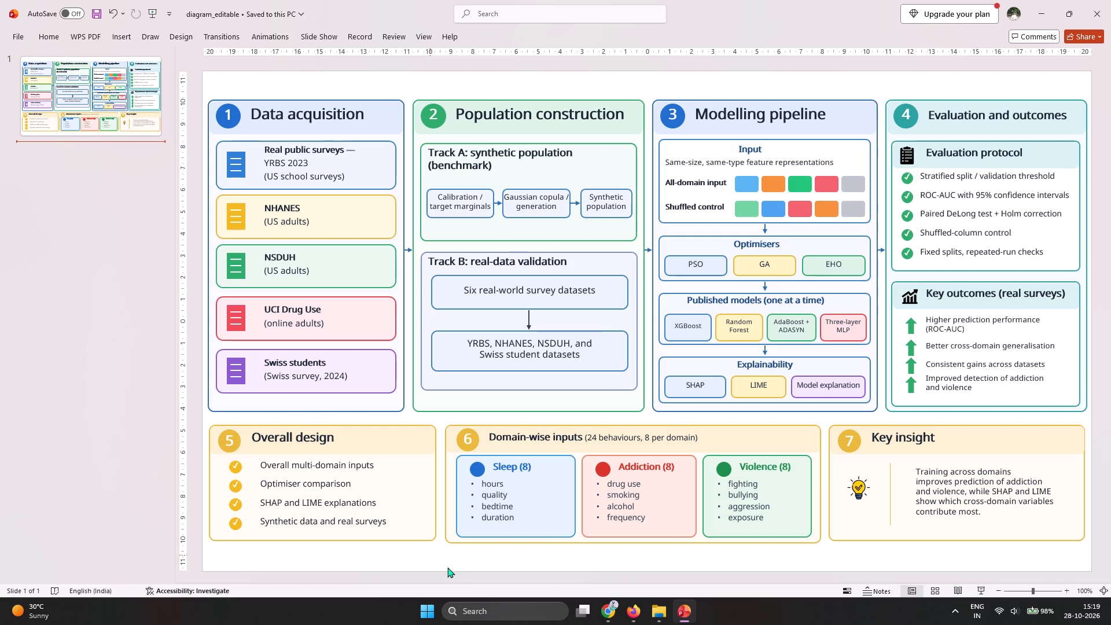
Switching between the two headings, compare the font and size of the Overall design text with the Domain-wise inputs text.
click(332, 438)
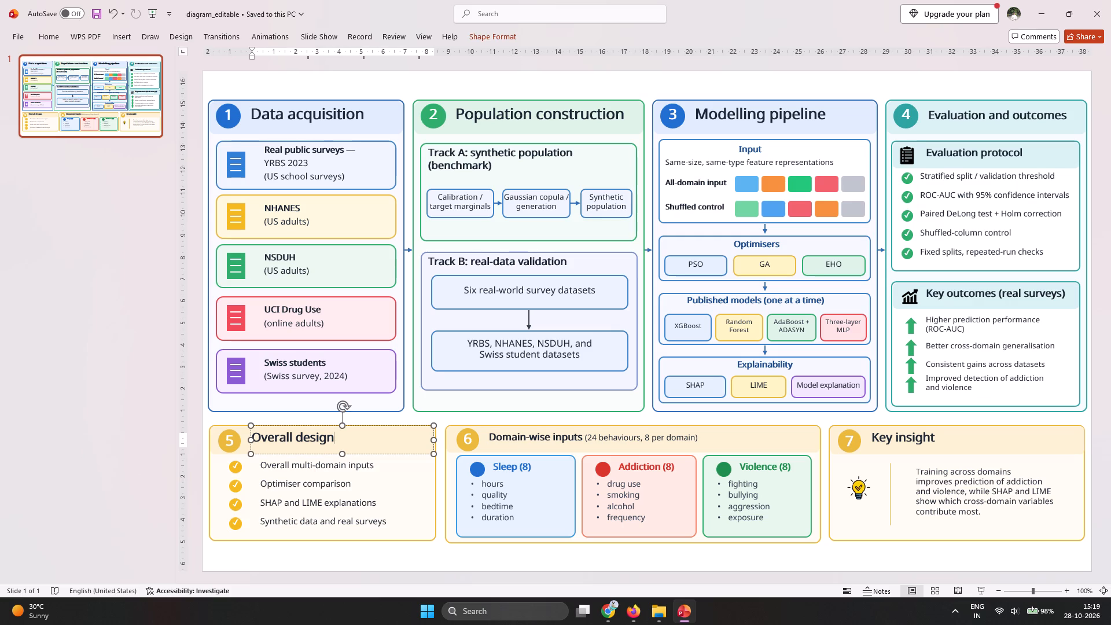
key(ctrl+a)
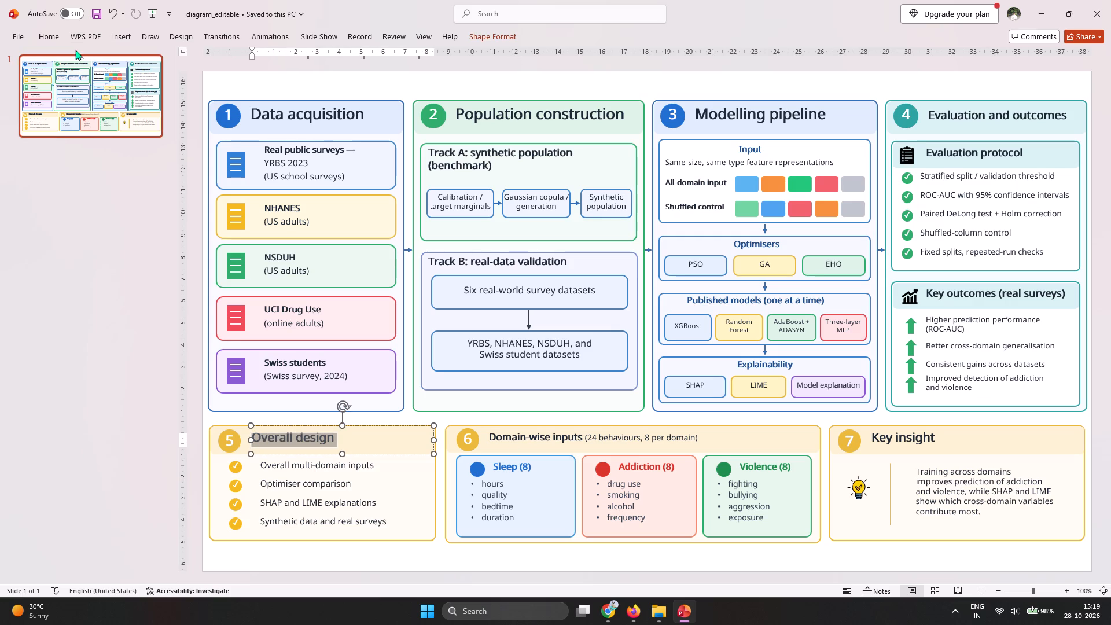
click(66, 35)
click(56, 35)
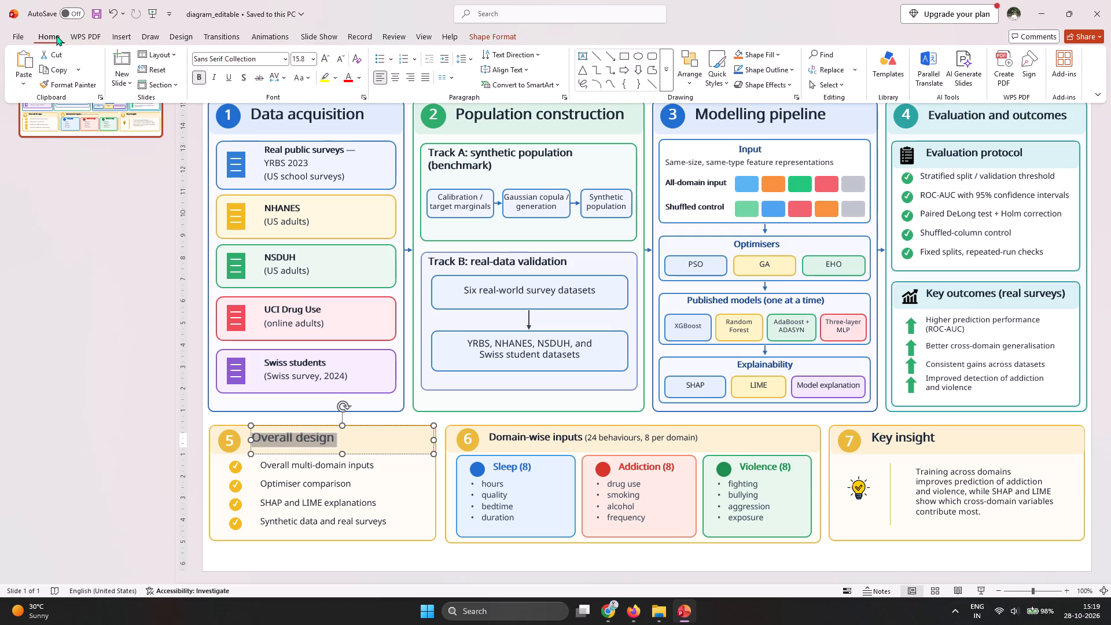
click(559, 440)
click(551, 439)
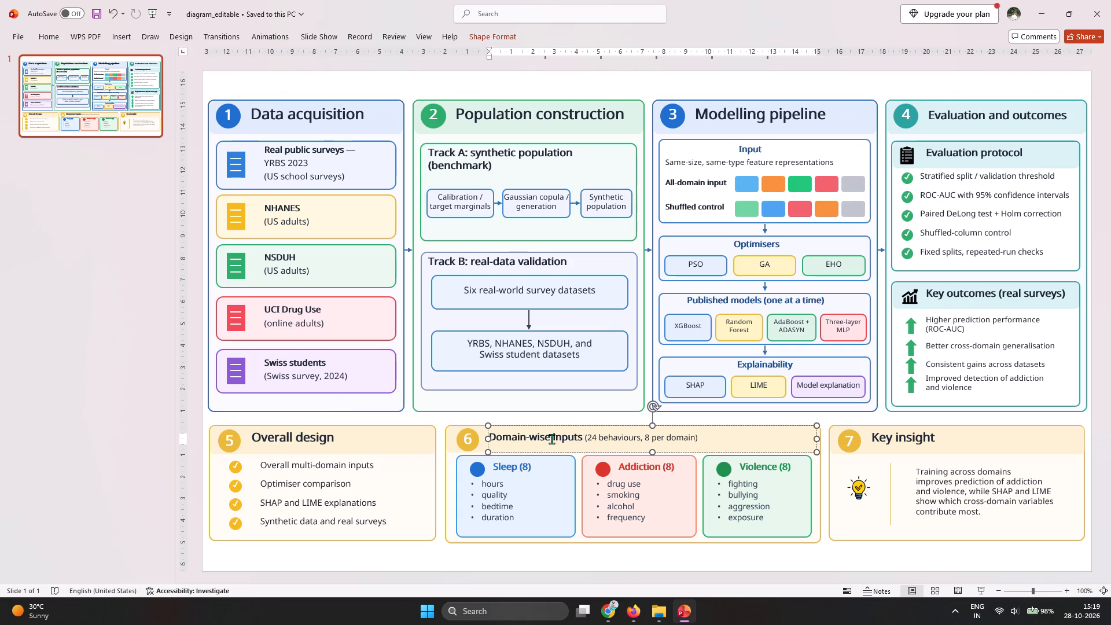
key(ctrl+a)
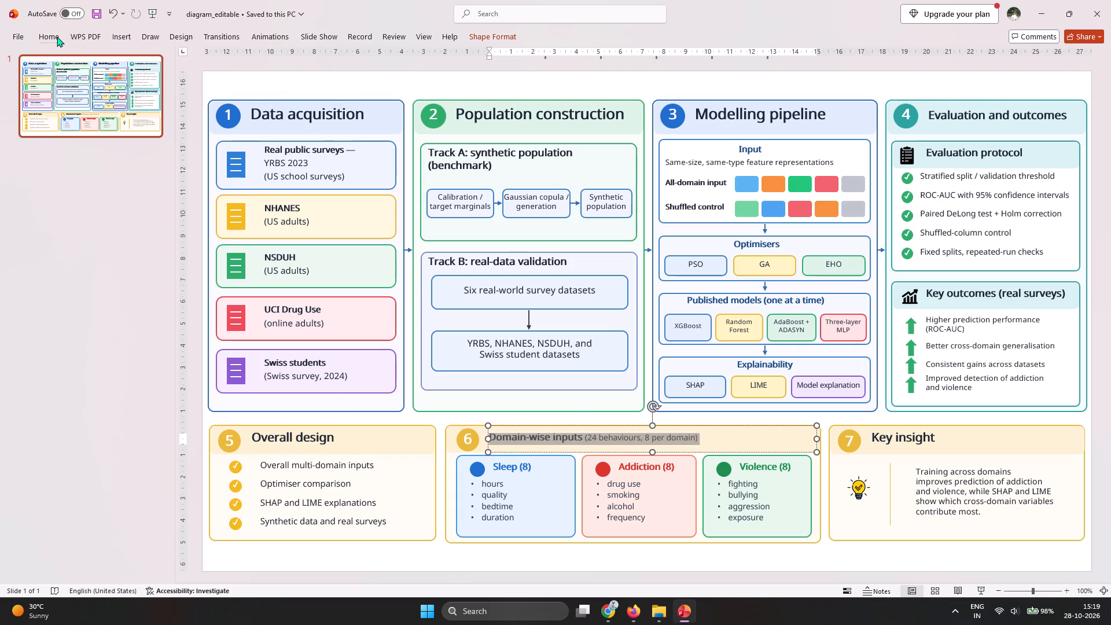
click(57, 36)
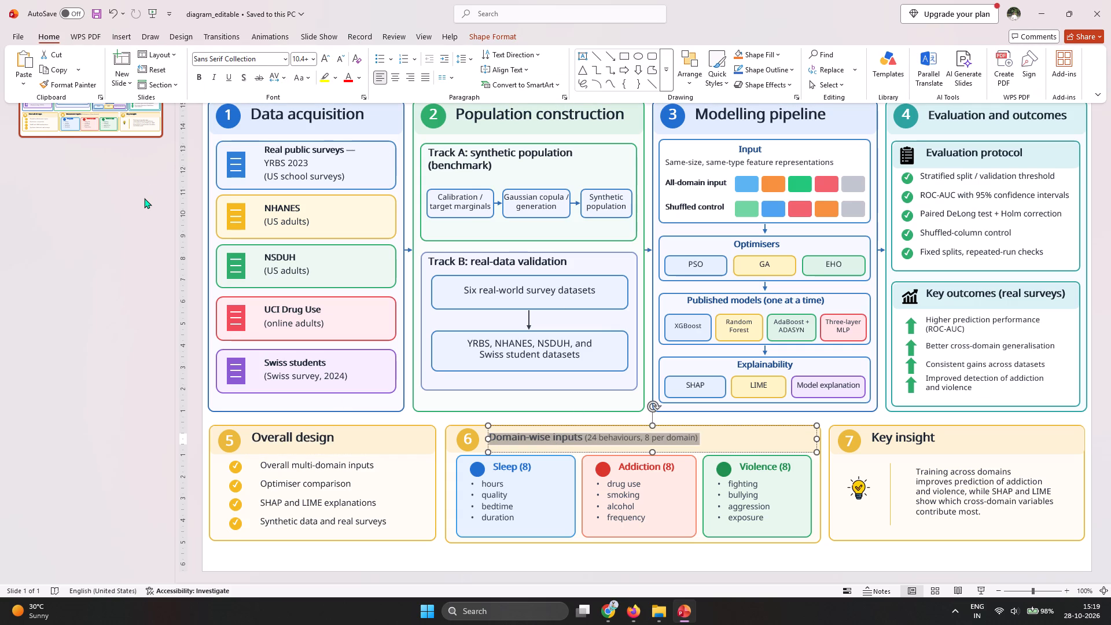
click(144, 198)
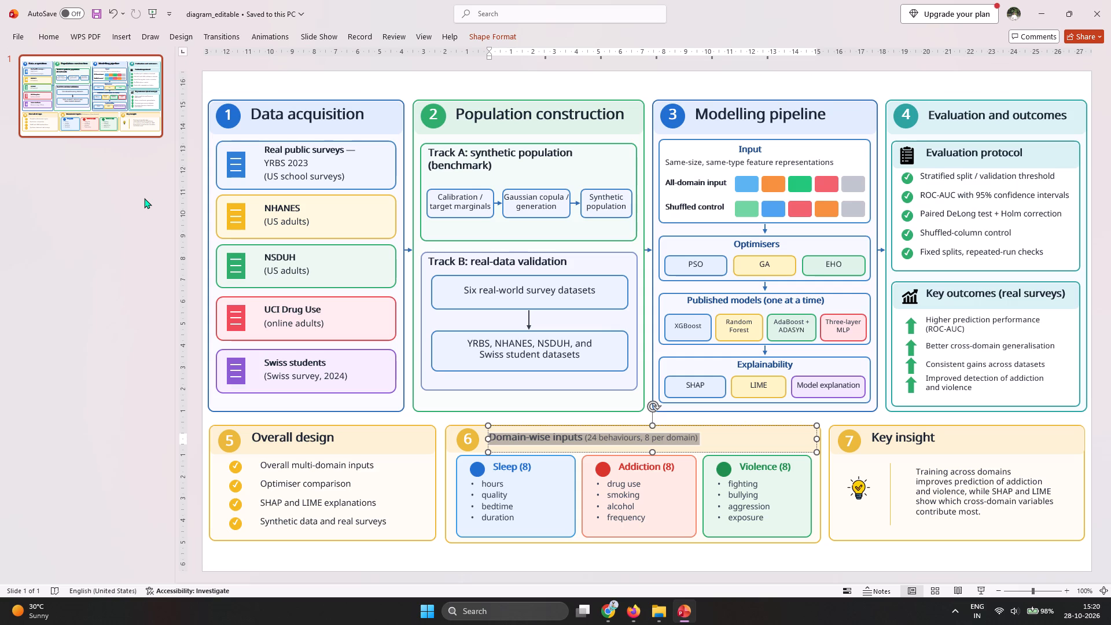
click(48, 282)
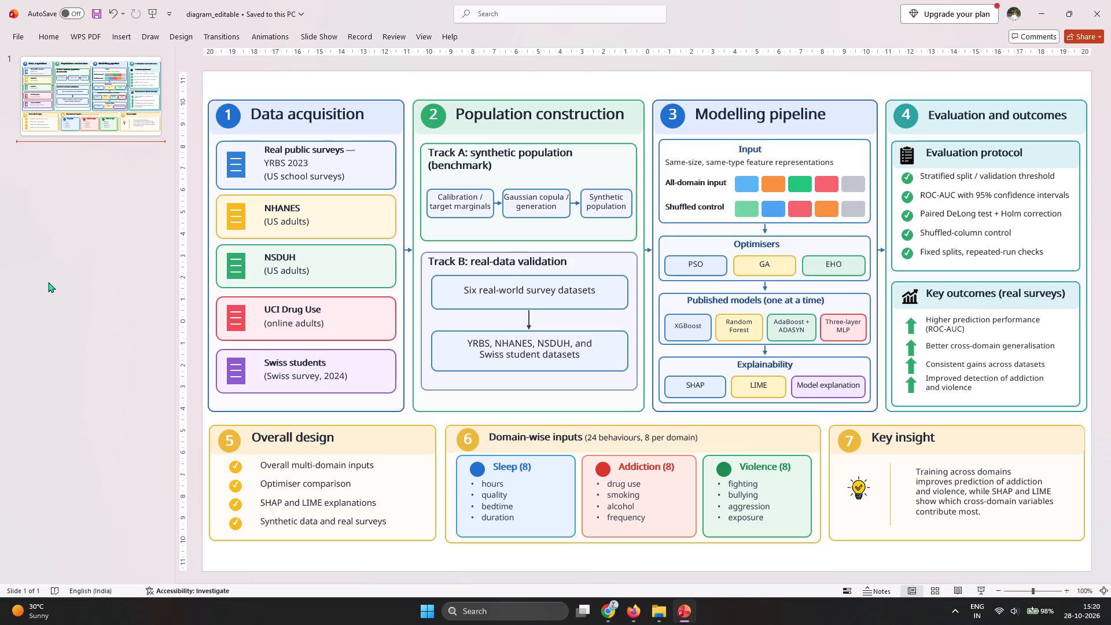
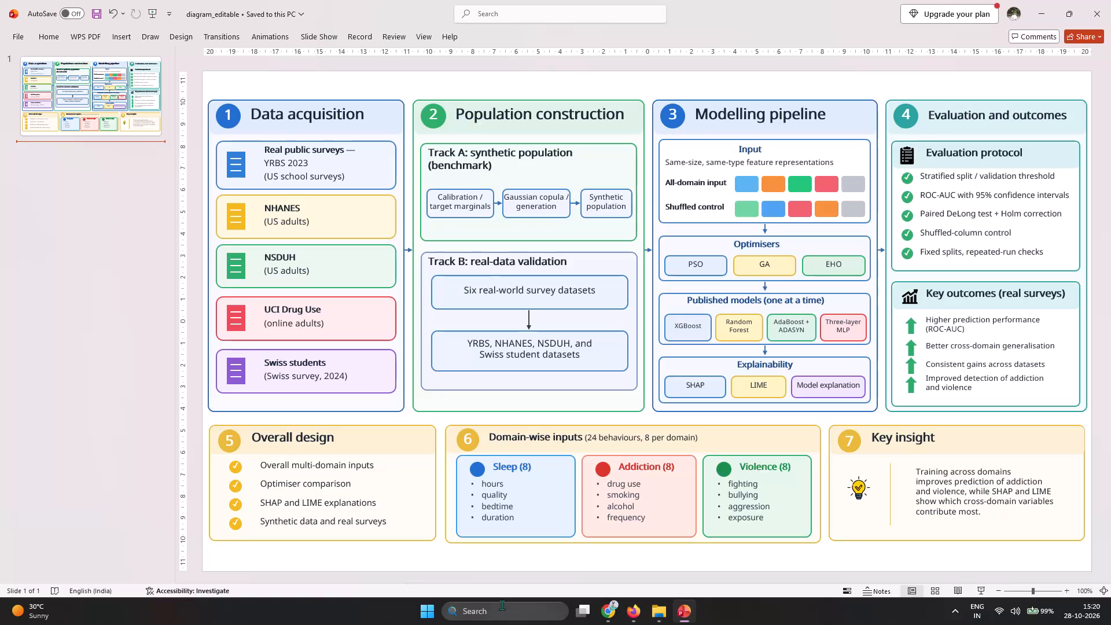
Search the computer for the Kuro app and launch it.
click(499, 605)
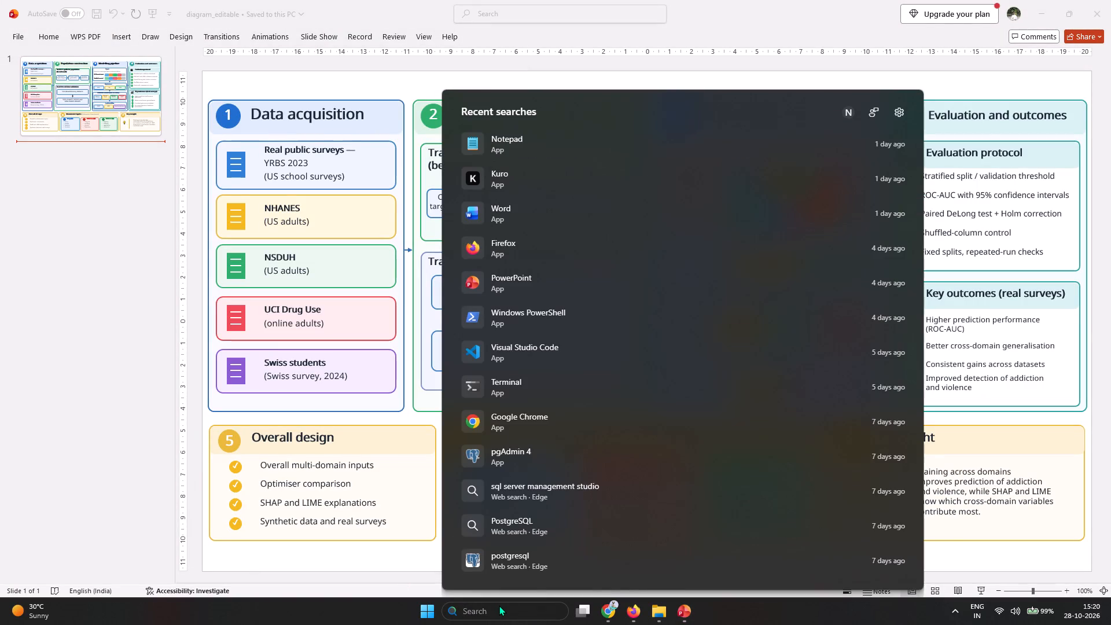
text(ku)
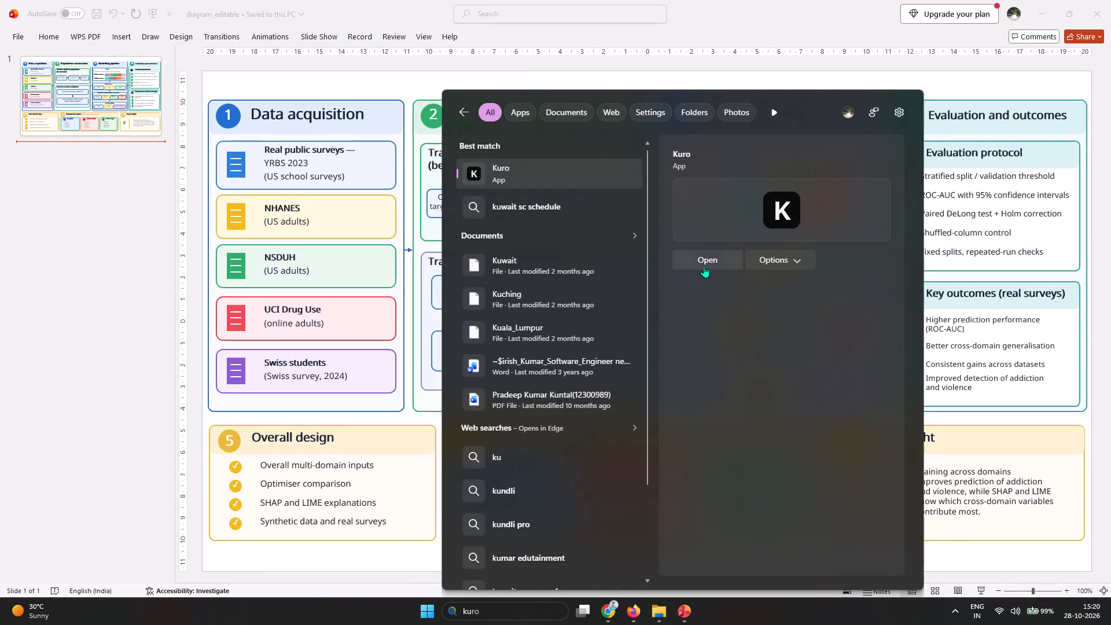
click(704, 263)
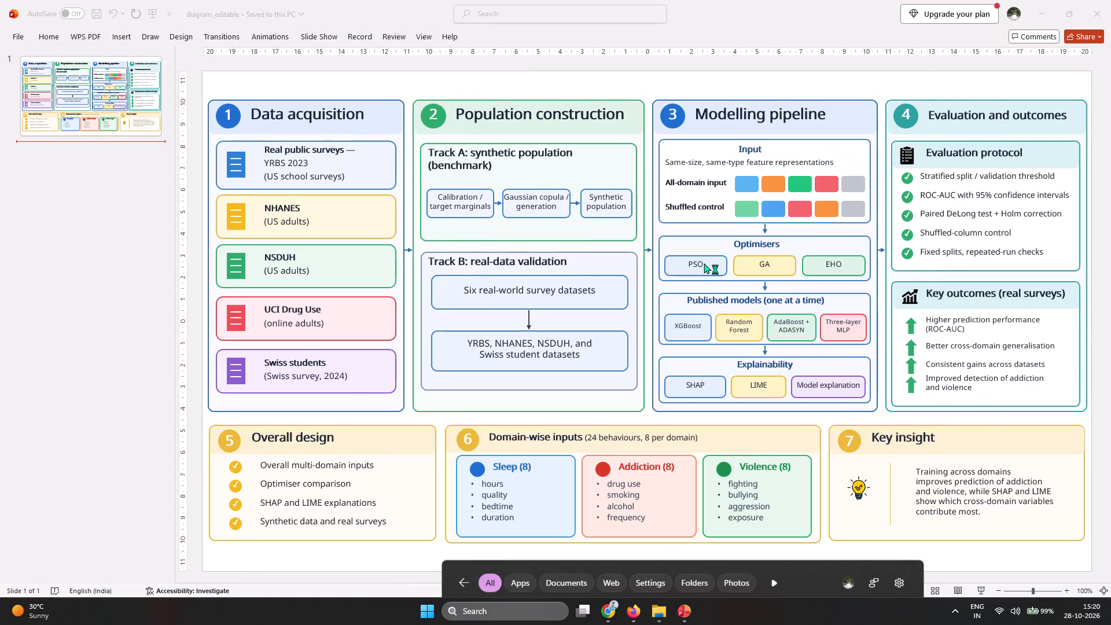
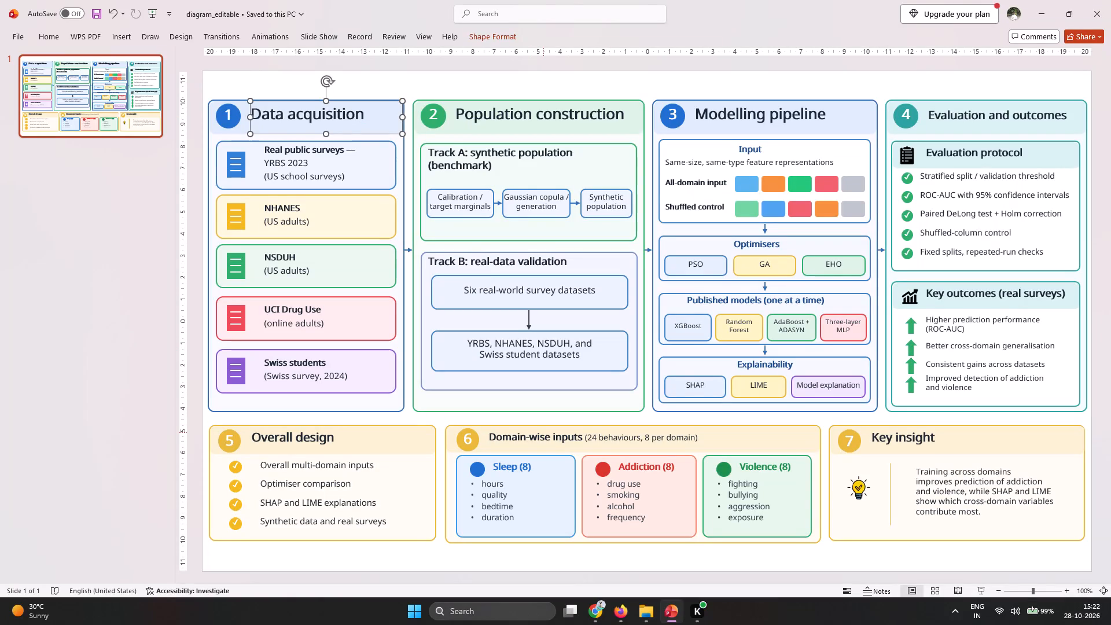
Set the font size of the "Overall design" heading in section 5 to 14.
click(333, 441)
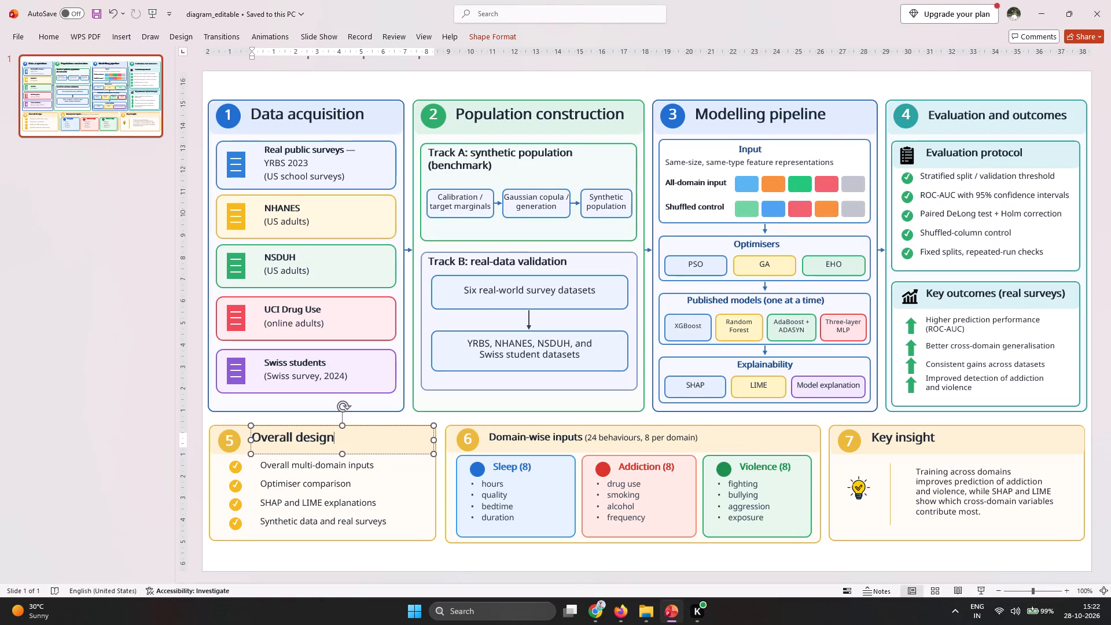
key(ctrl+a)
click(56, 38)
click(315, 56)
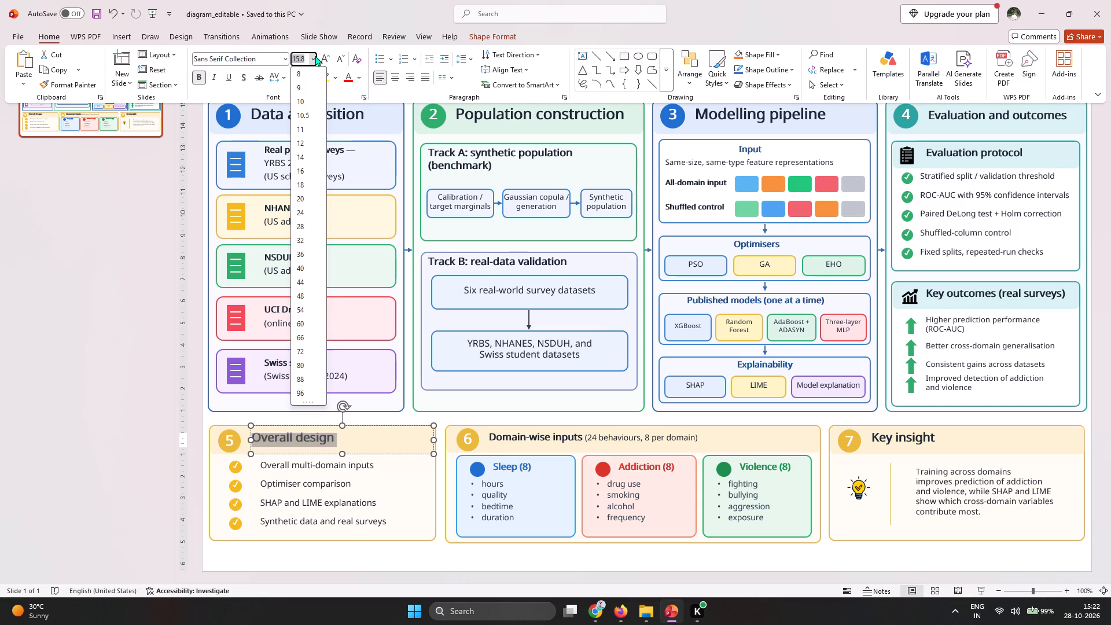
click(304, 154)
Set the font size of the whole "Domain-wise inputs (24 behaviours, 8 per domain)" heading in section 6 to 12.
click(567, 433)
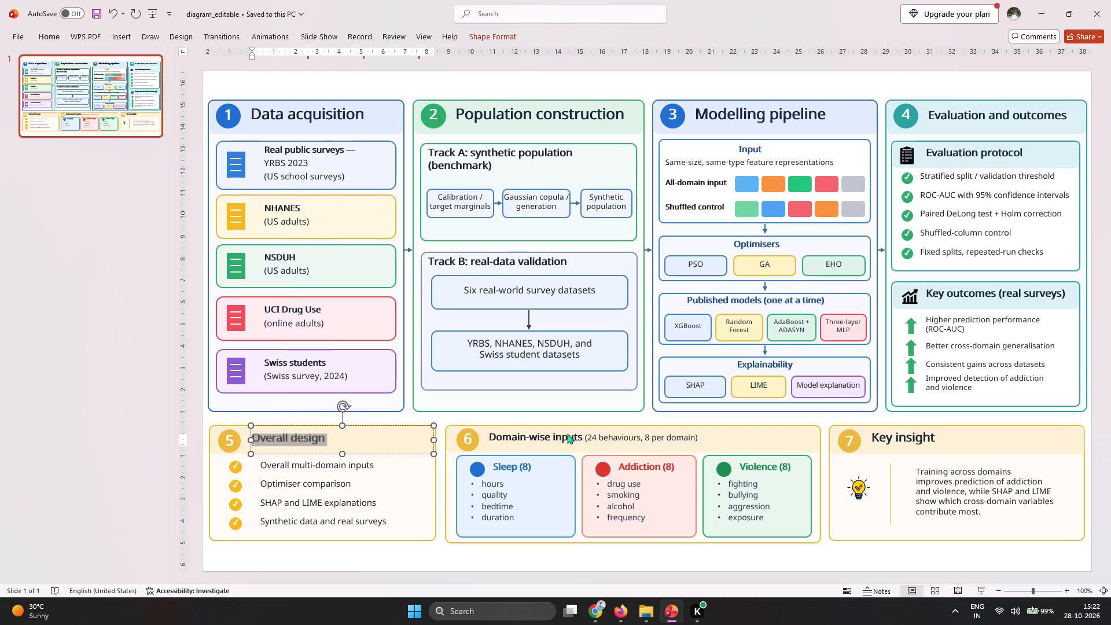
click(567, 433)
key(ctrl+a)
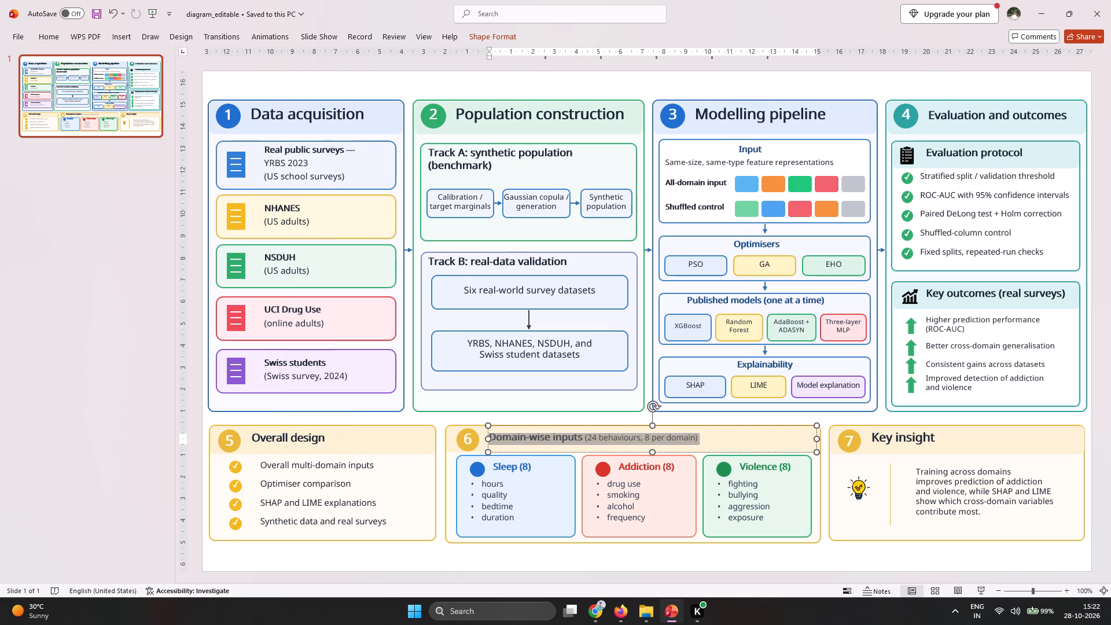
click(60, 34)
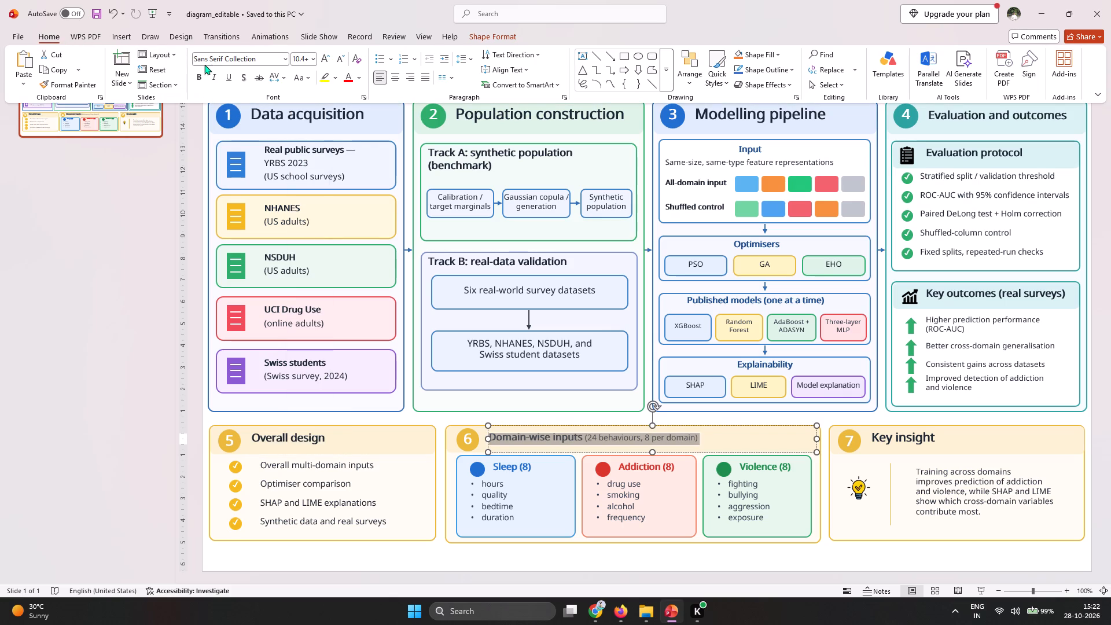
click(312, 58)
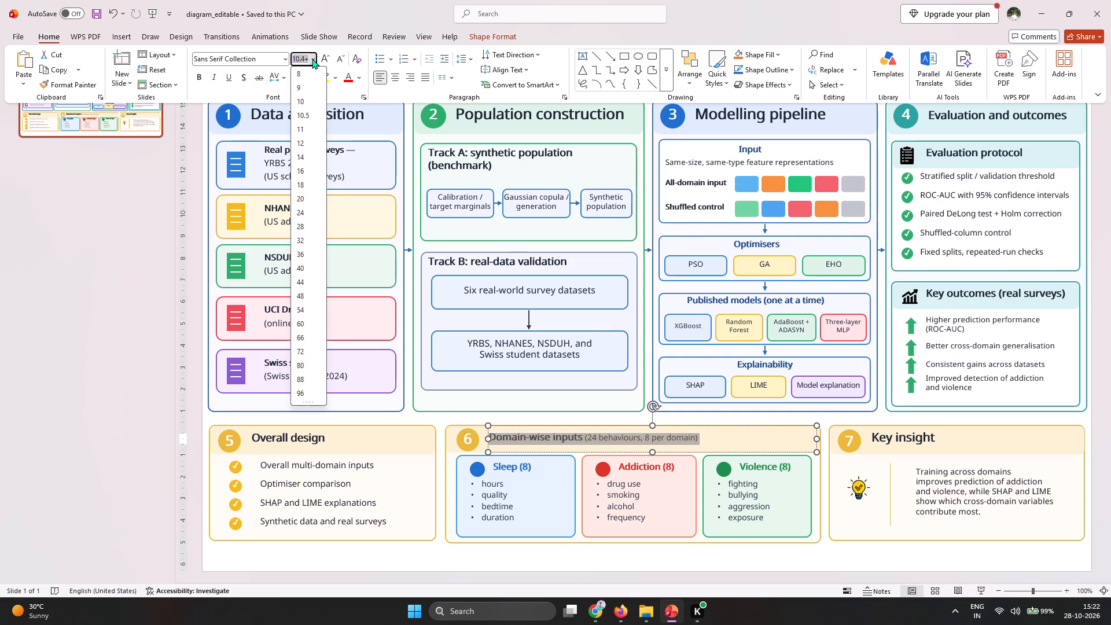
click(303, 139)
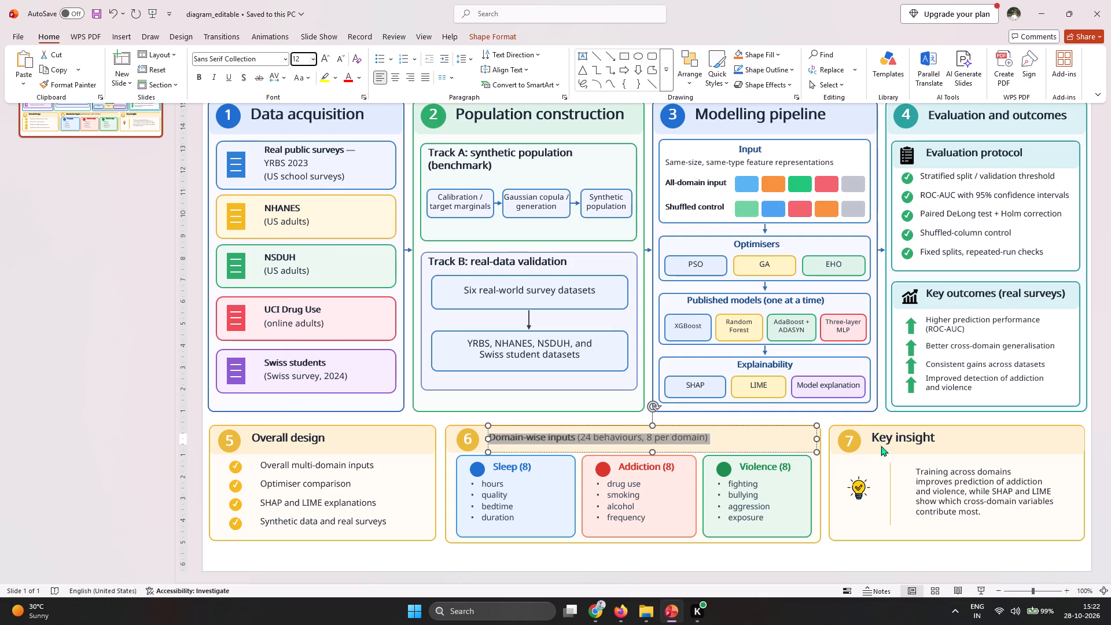
Set the font size of the "Key insight" heading in section 7 to 14.
click(915, 435)
key(ctrl+a)
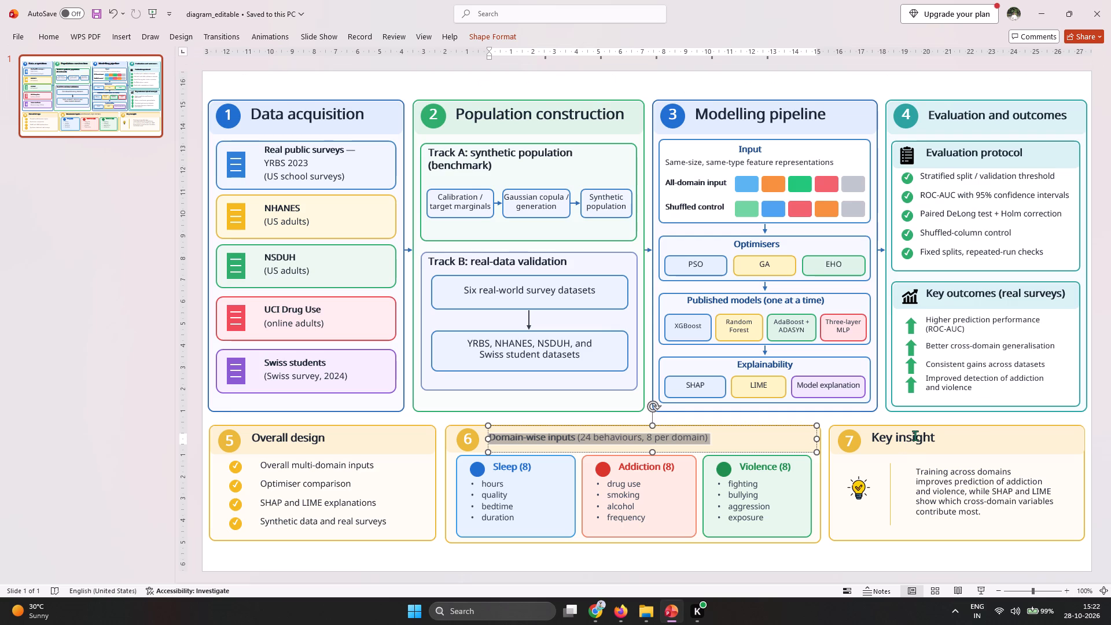
click(915, 435)
key(ctrl+a)
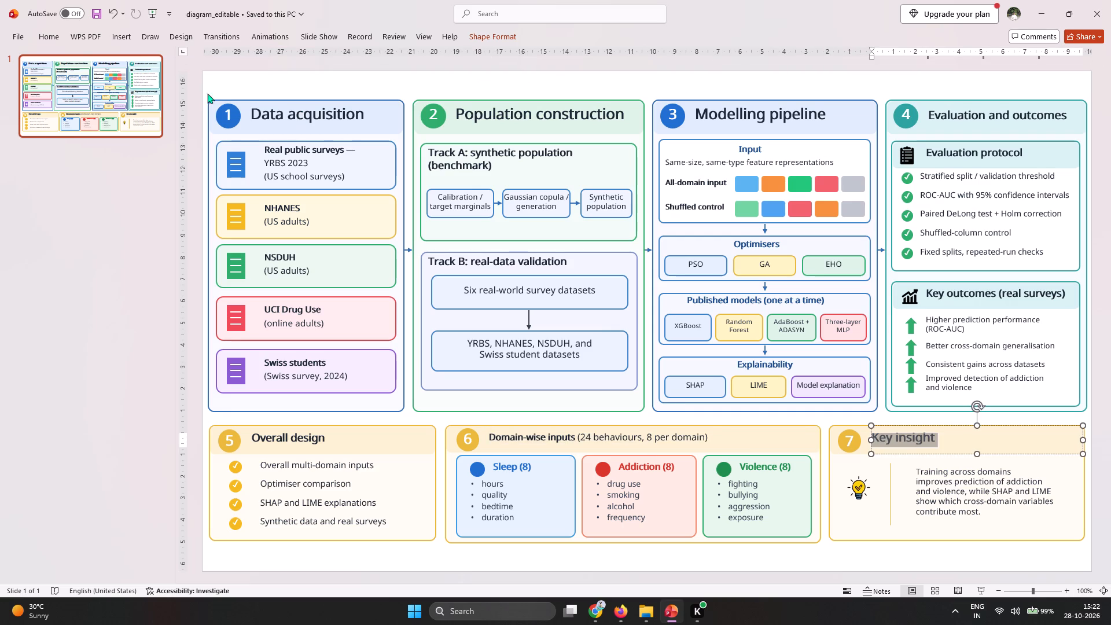
click(49, 36)
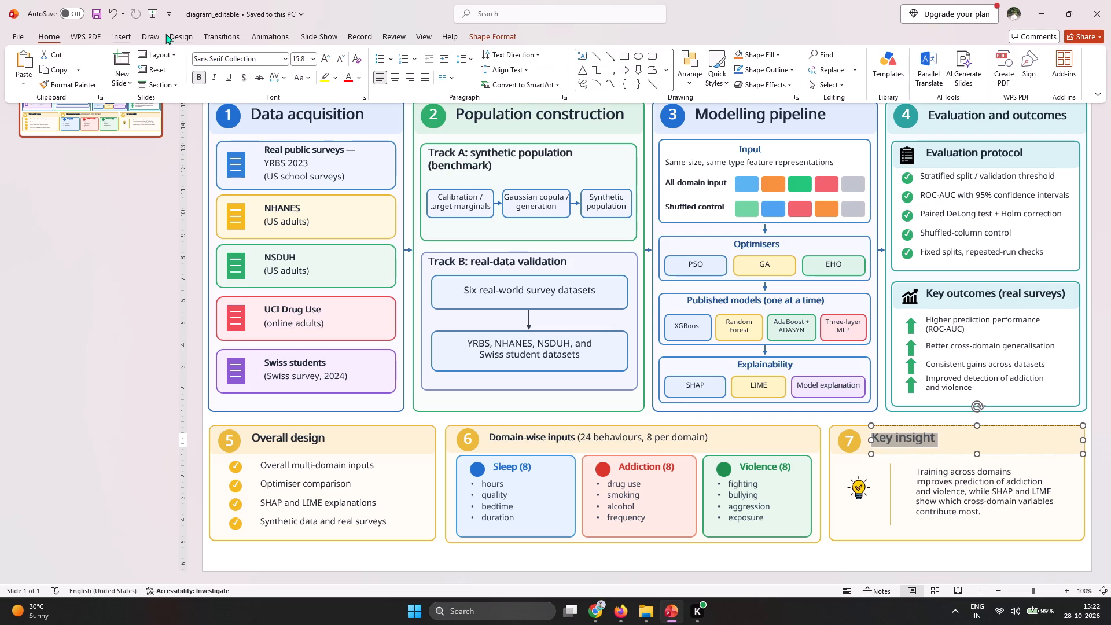
click(315, 62)
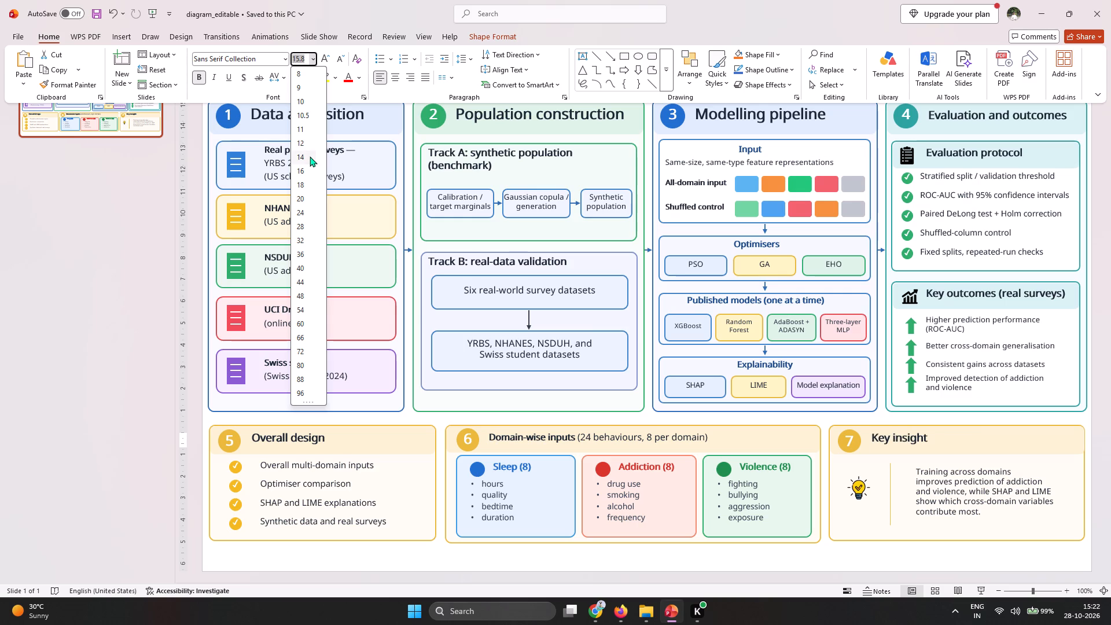
click(310, 156)
Match the whole "Domain-wise inputs (24 behaviours, 8 per domain)" heading to the "Overall design" heading's font size of 14.
click(284, 426)
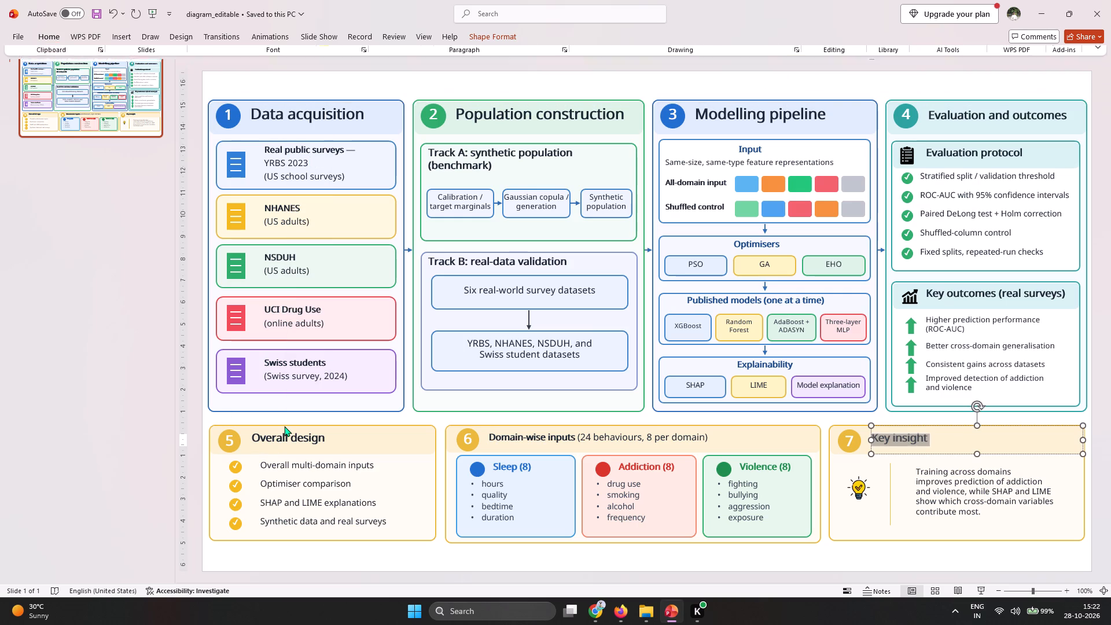
click(278, 437)
key(ctrl+a)
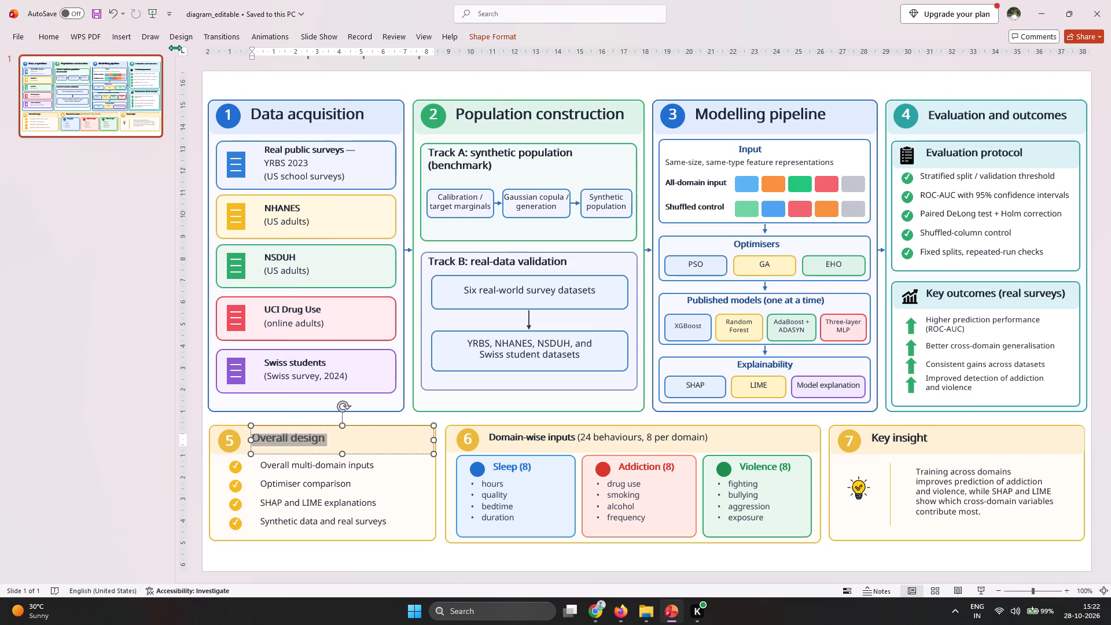
click(48, 36)
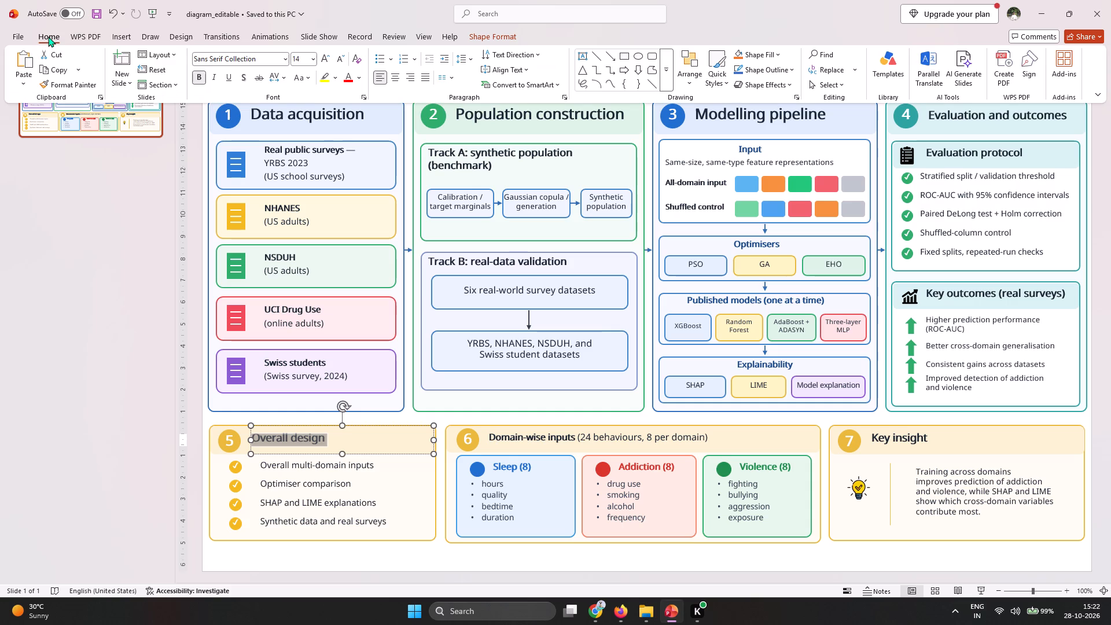
click(531, 436)
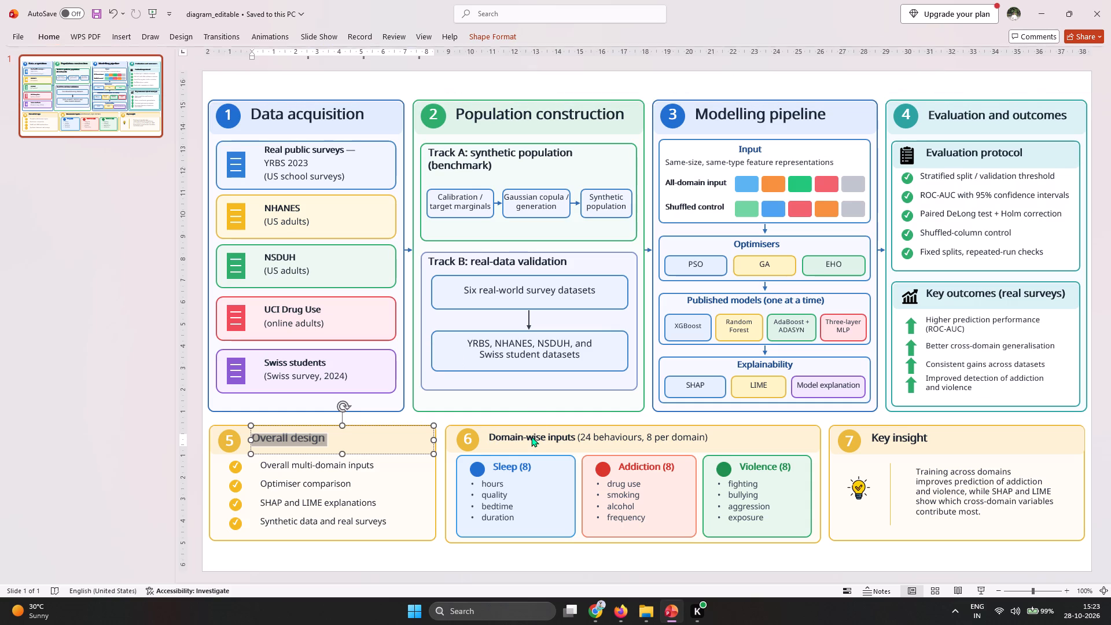
click(531, 436)
key(ctrl+a)
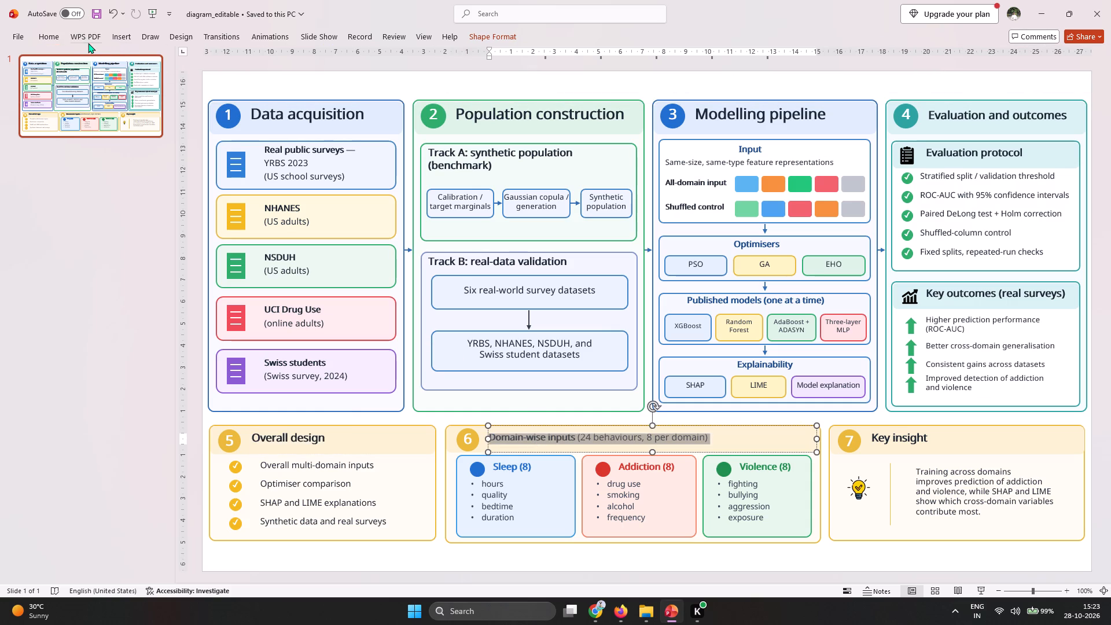
click(56, 41)
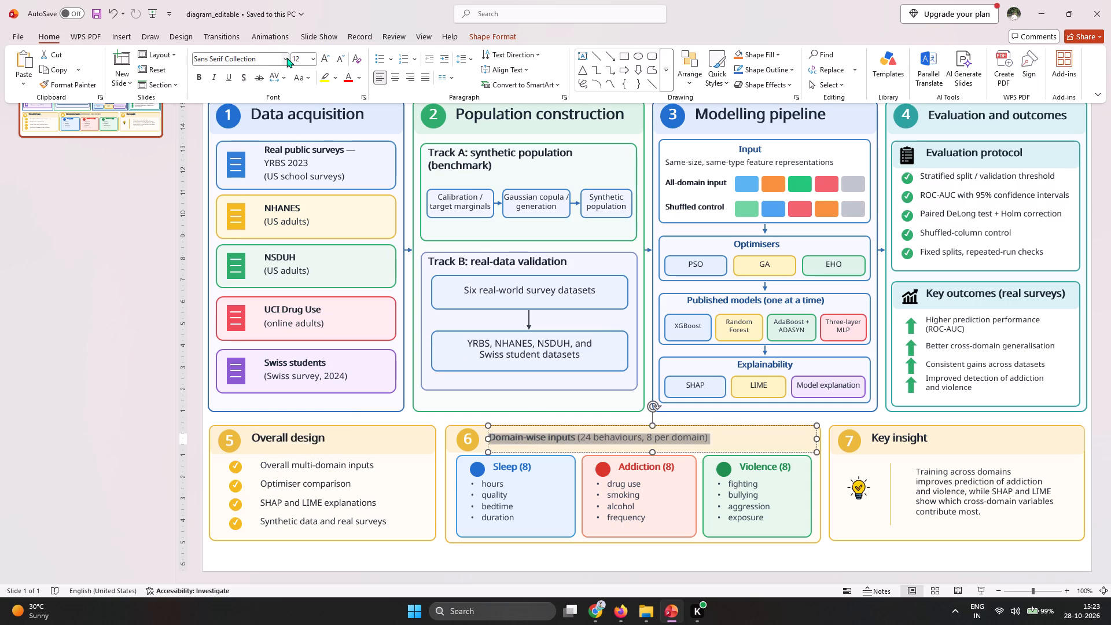
click(311, 59)
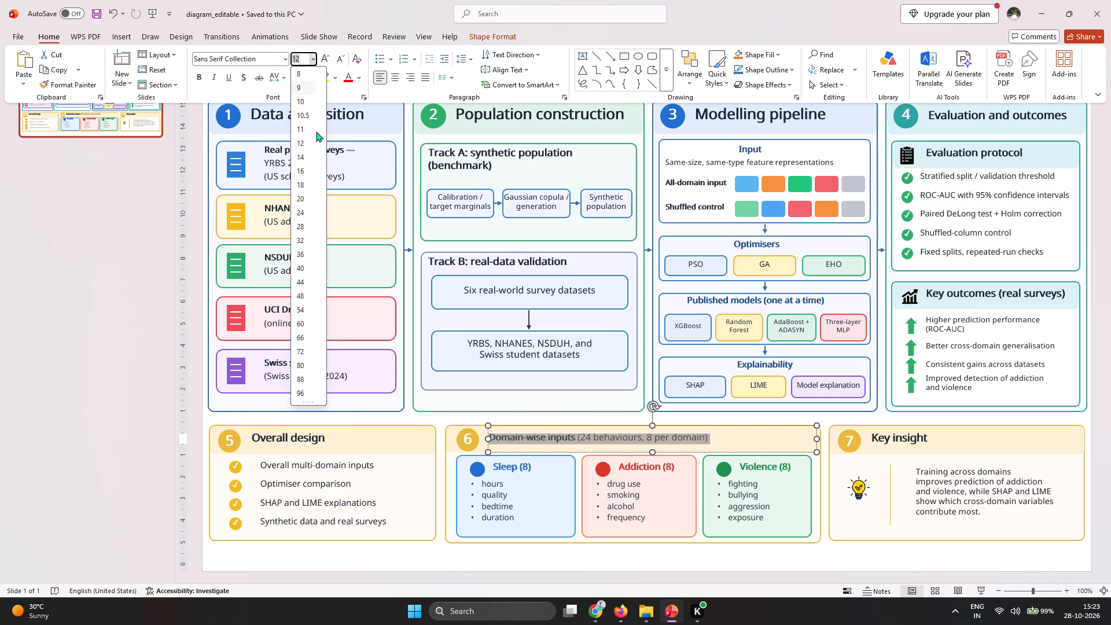
click(309, 156)
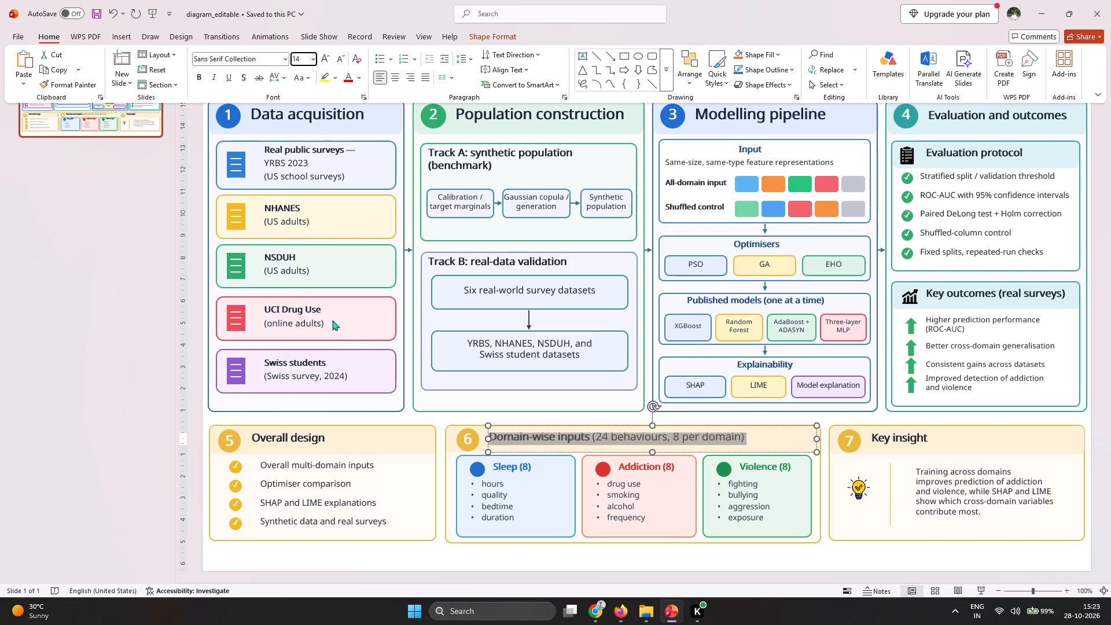
click(90, 435)
Move the "Overall design", "Domain-wise inputs" and "Key insight" headings slightly down within their header bands.
click(289, 437)
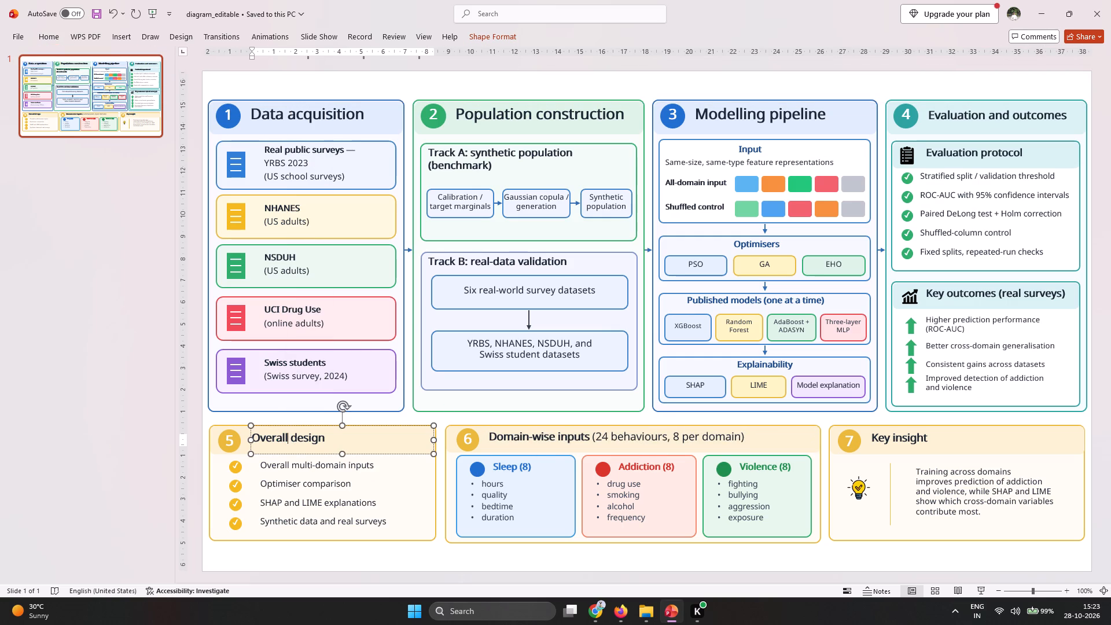
click(362, 453)
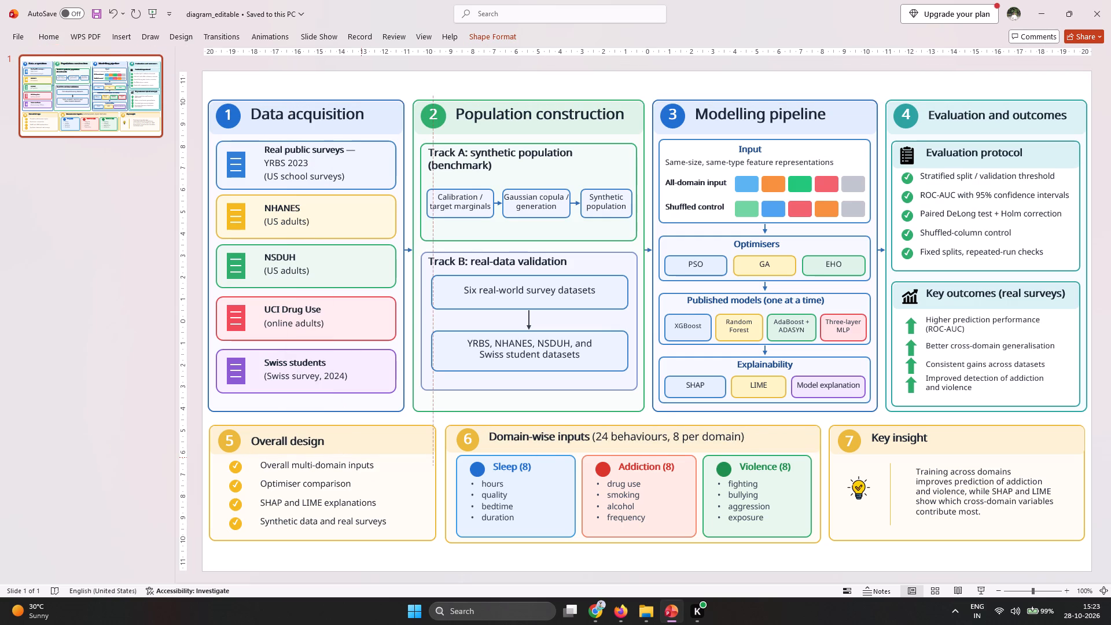
click(646, 443)
click(679, 448)
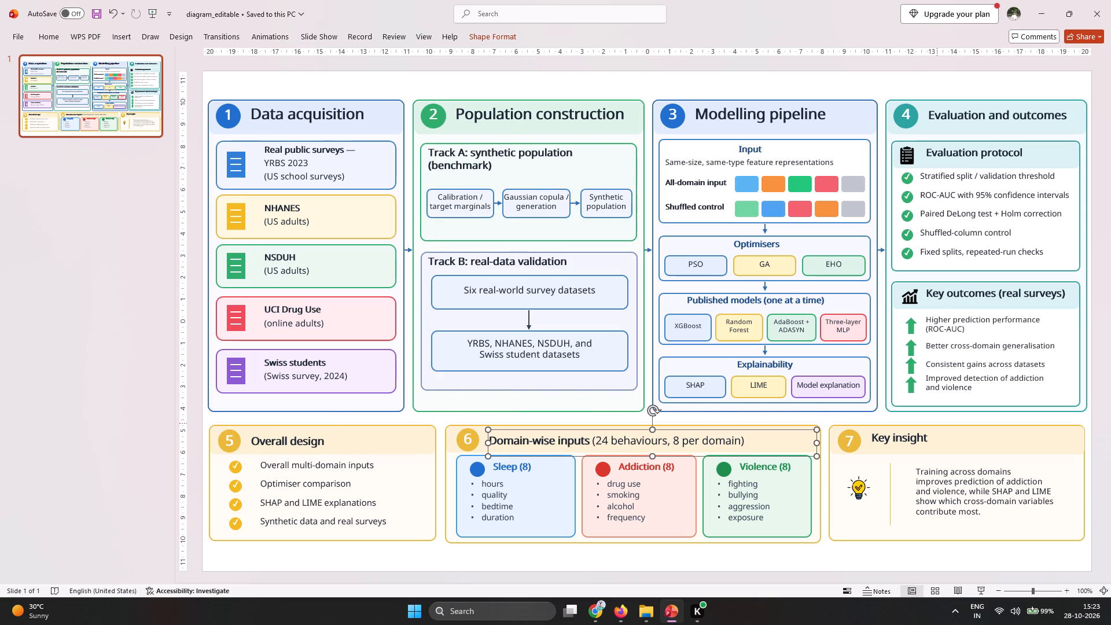
click(927, 435)
click(952, 451)
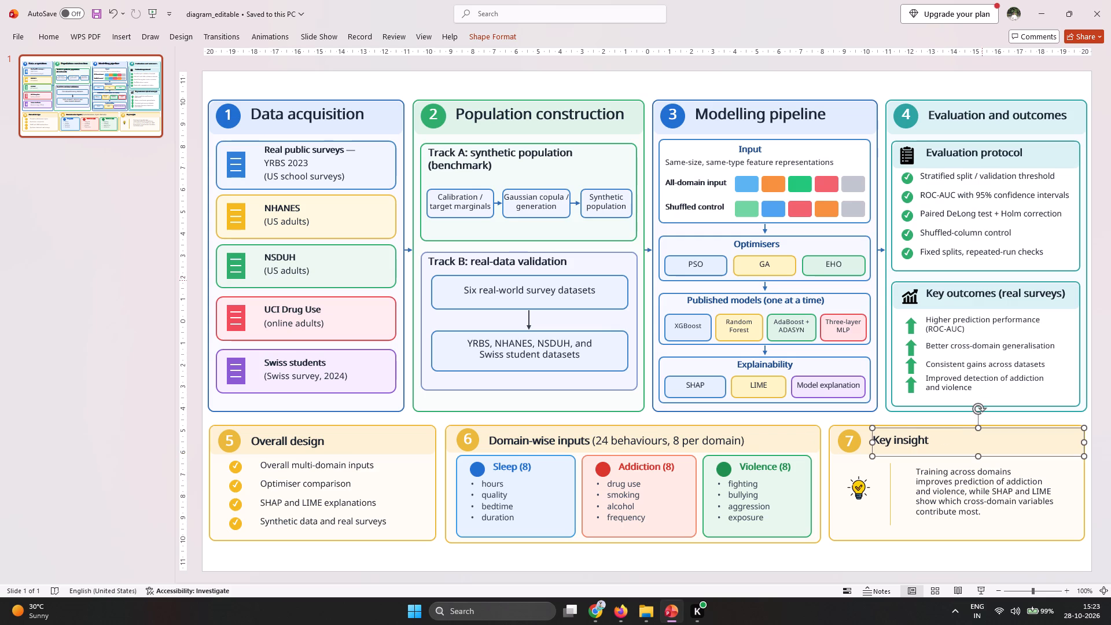
Move the "Key outcomes (real surveys)" heading slightly down in its header band, in line with the chart icon.
click(980, 299)
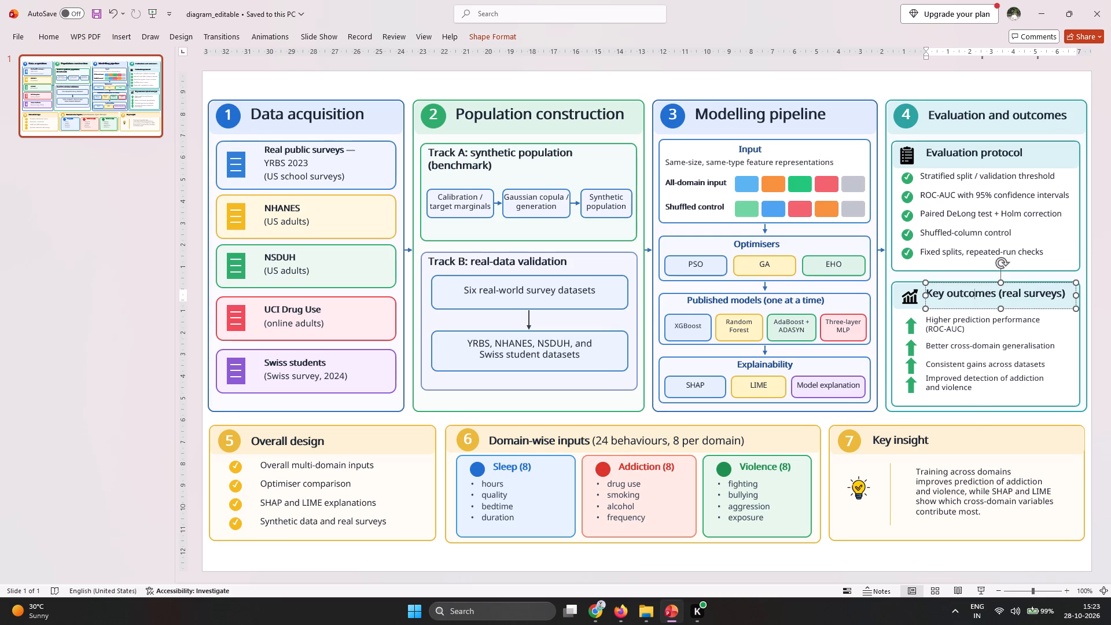
click(991, 310)
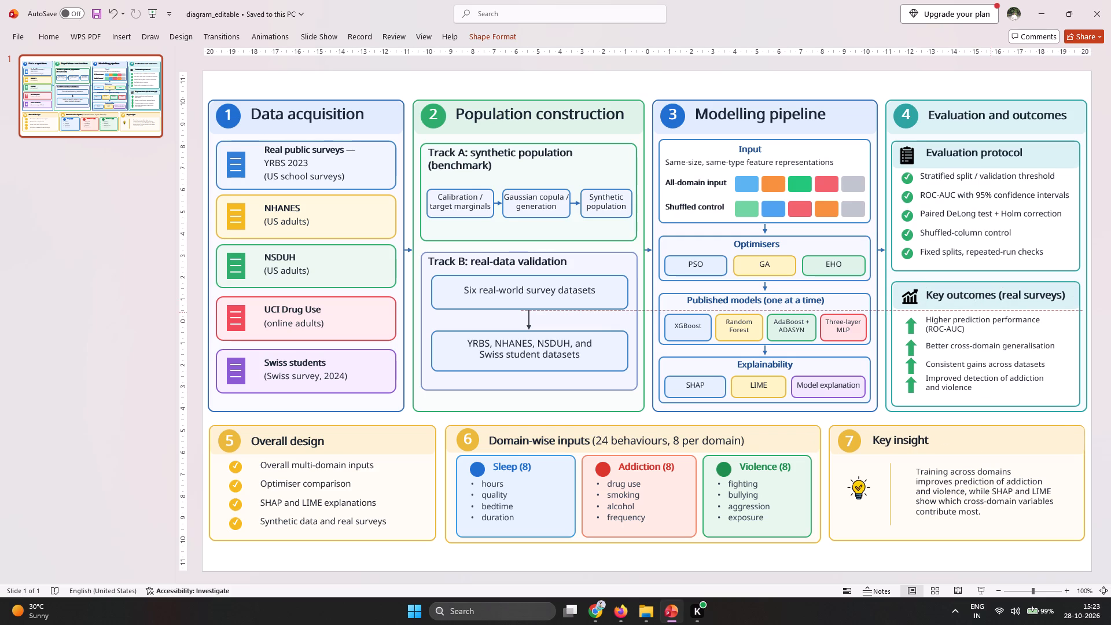
click(916, 296)
click(916, 330)
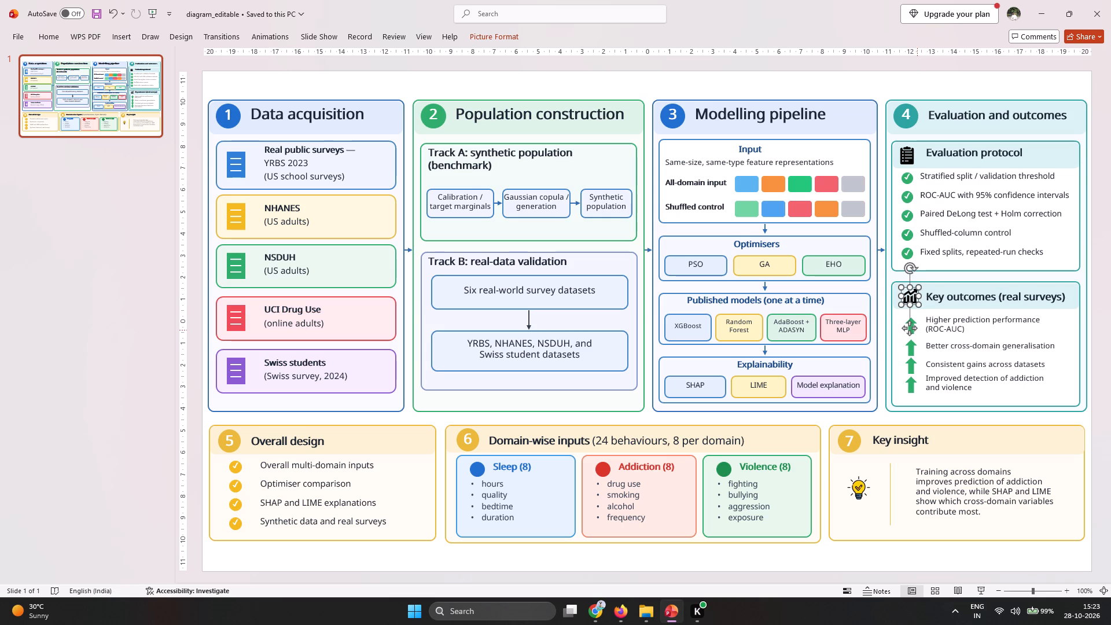
click(881, 300)
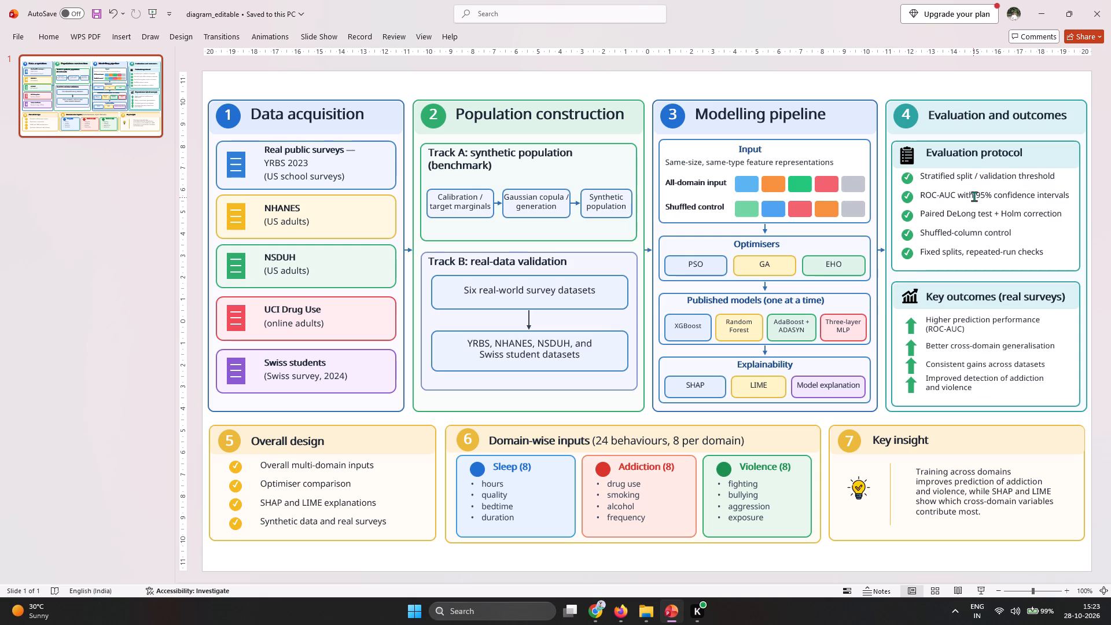
Set the font size of the "Key outcomes (real surveys)" heading to 14.
click(1005, 295)
key(ctrl+a)
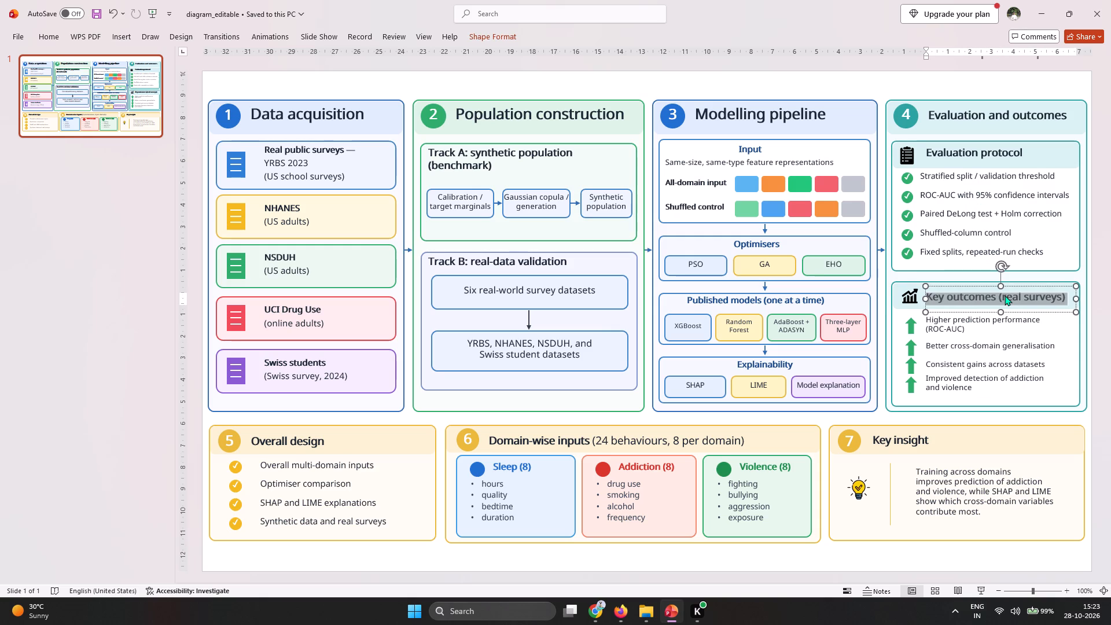
right_click(1005, 295)
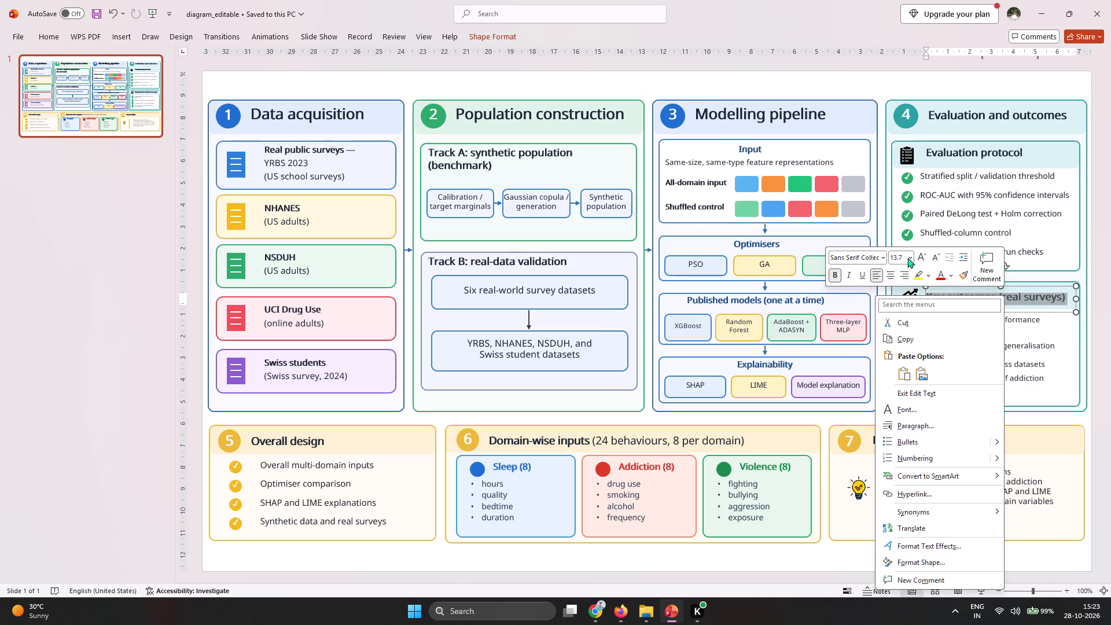
click(907, 258)
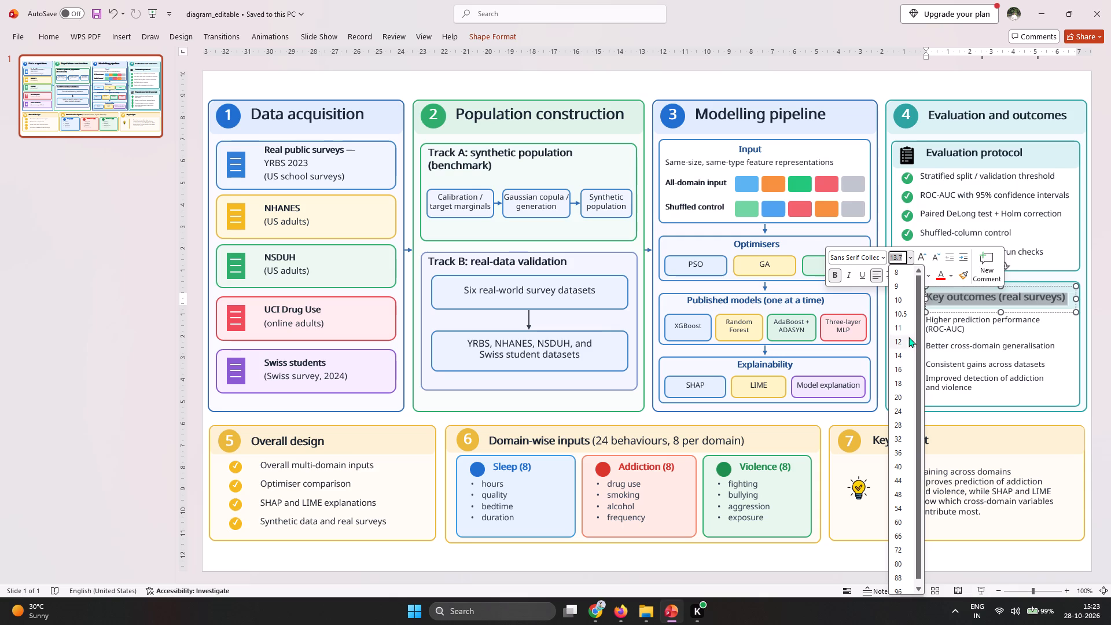
click(907, 353)
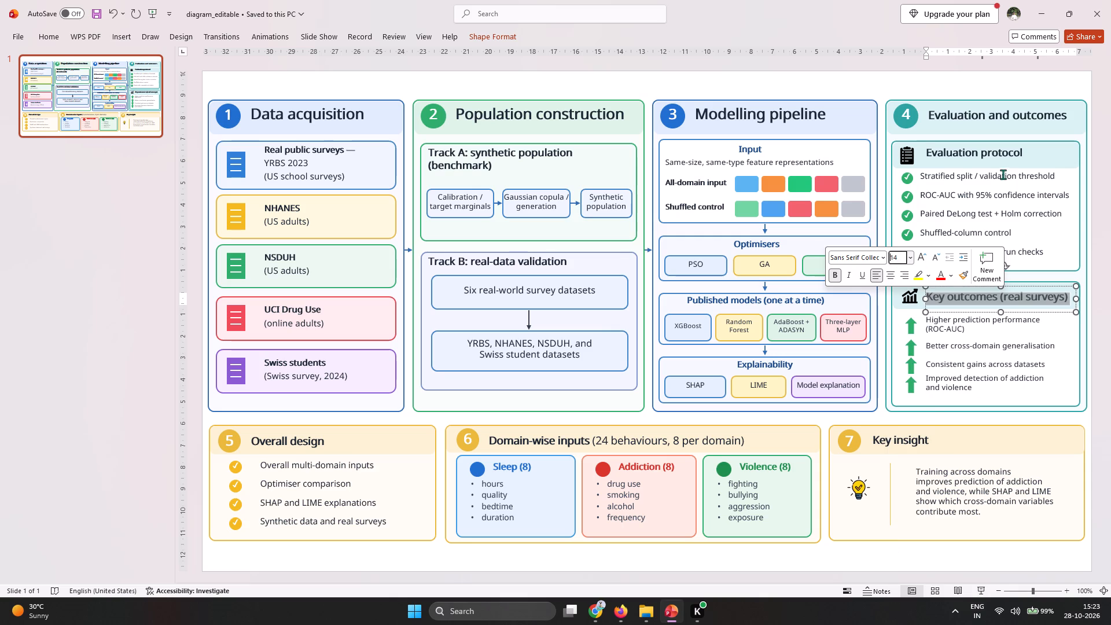
Set the font size of the "Evaluation protocol" heading to 14.
click(1022, 152)
key(ctrl+a)
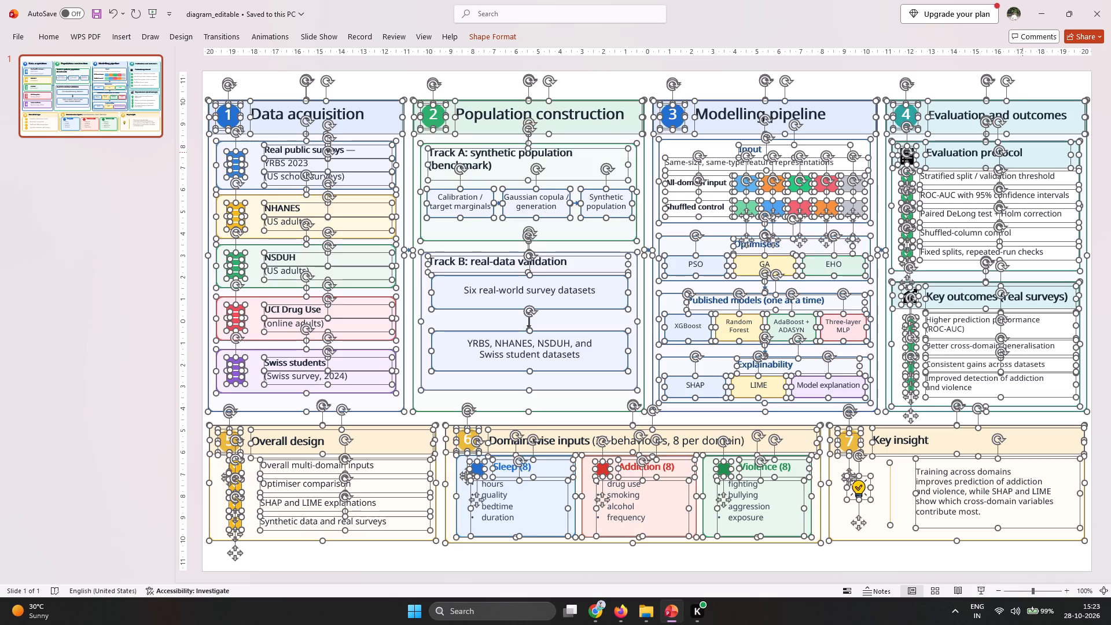
click(1022, 152)
click(1024, 153)
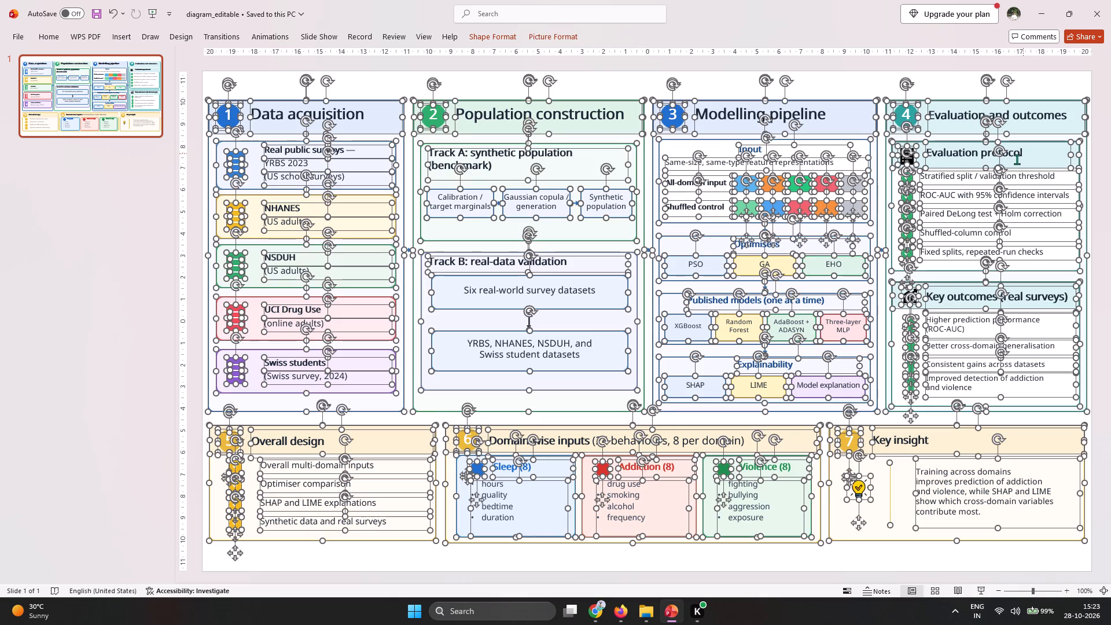
click(1010, 161)
key(ctrl+a)
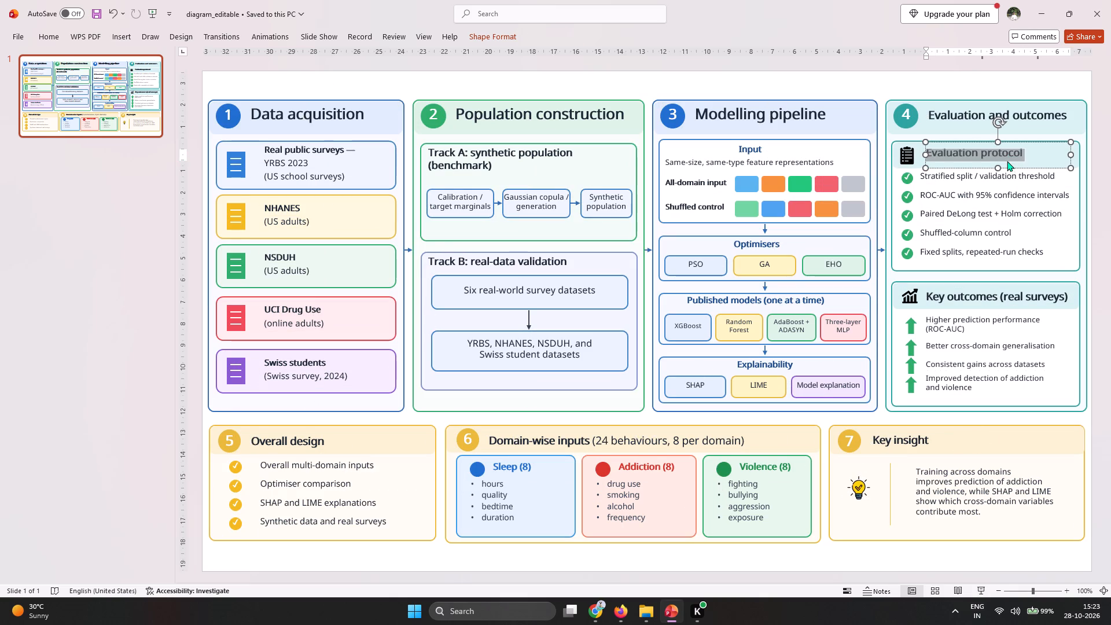
right_click(961, 149)
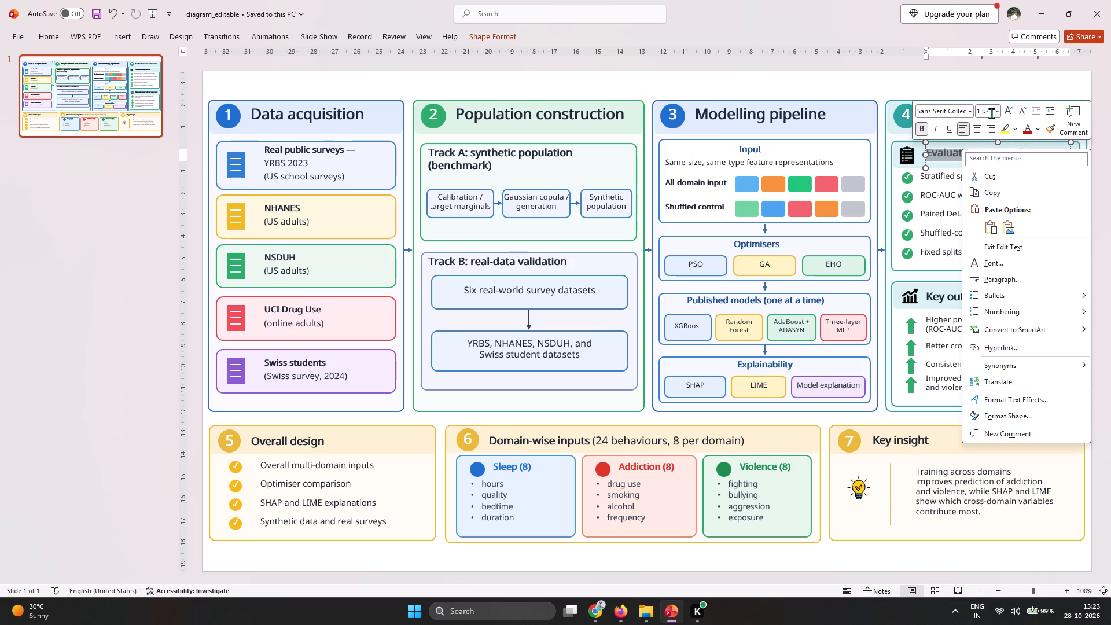
click(994, 111)
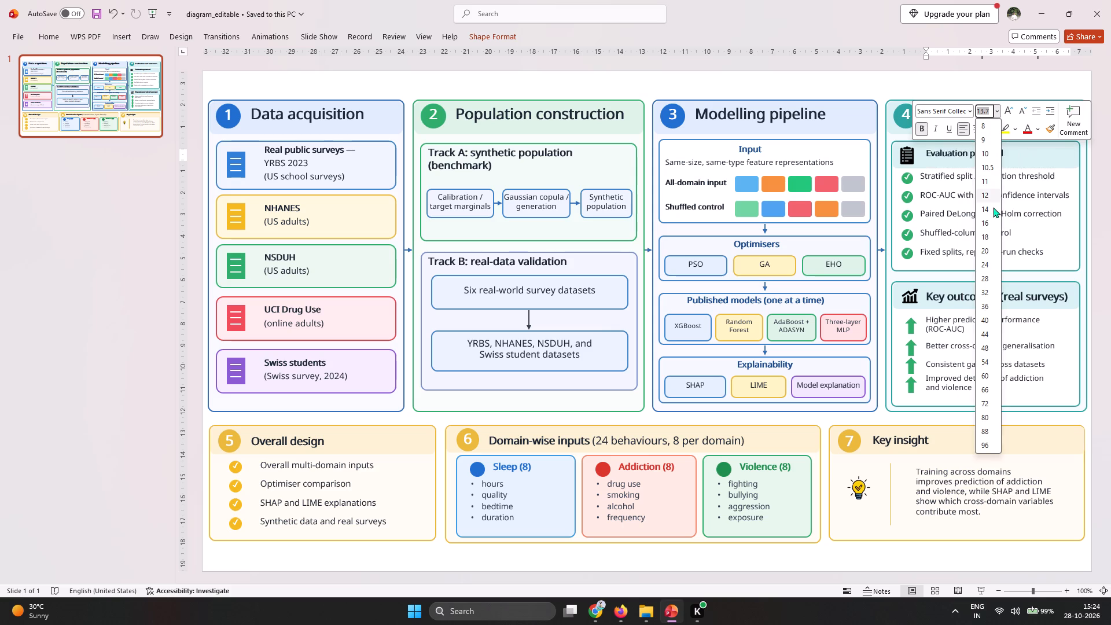
click(992, 211)
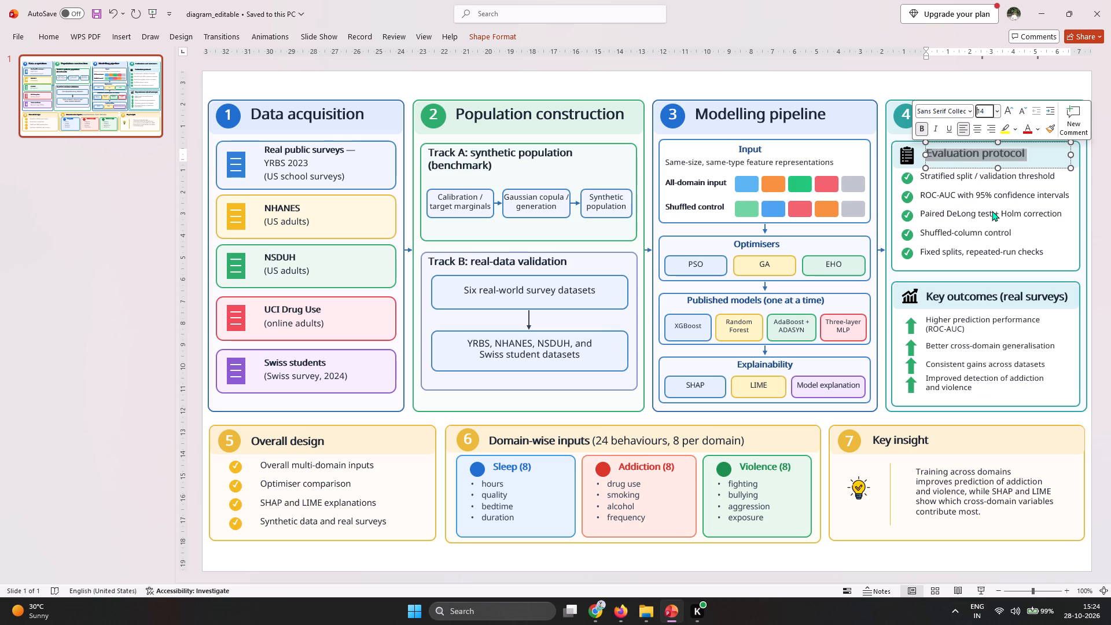
Move the "Evaluation protocol" heading slightly down in its header band, in line with the clipboard icon.
click(1053, 168)
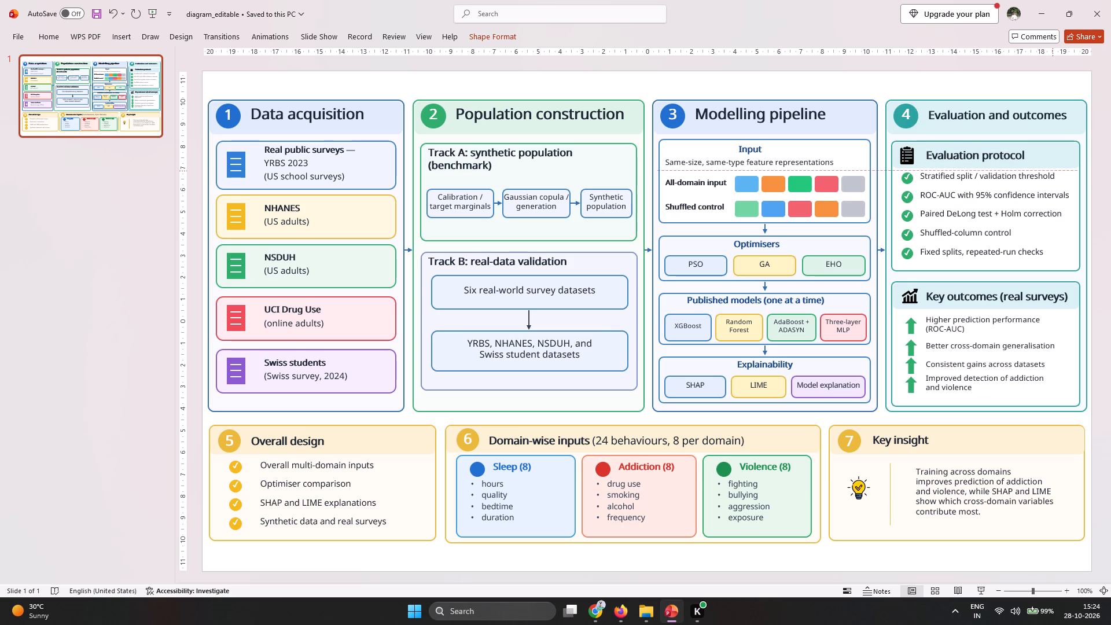
Set the font size of the "Evaluation and outcomes" heading in section 4 to 14.
click(1039, 113)
key(ctrl+a)
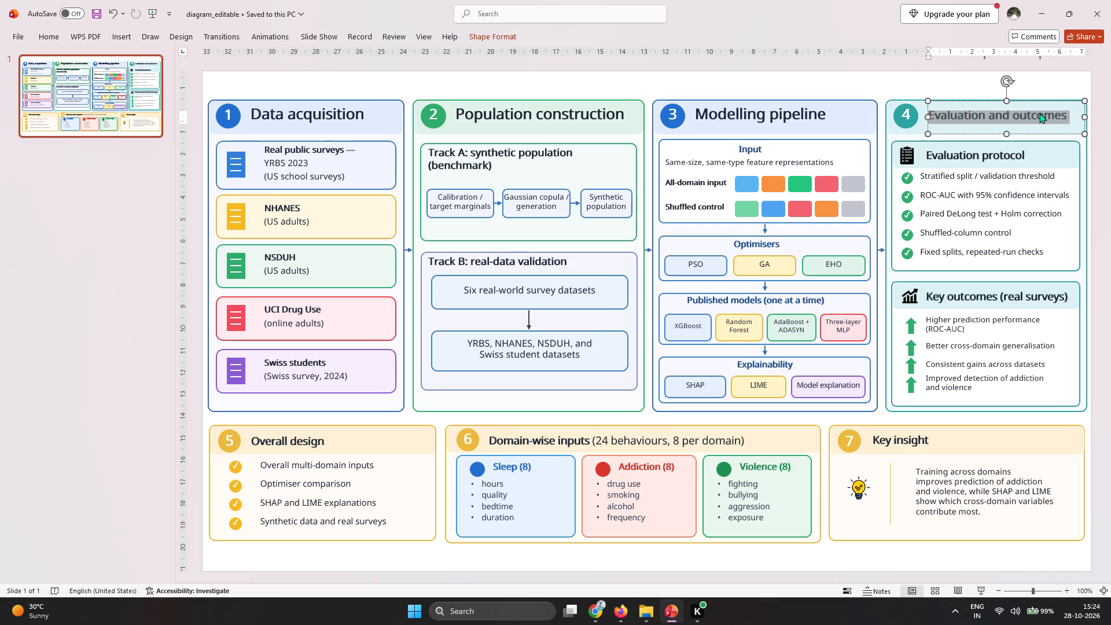
click(56, 41)
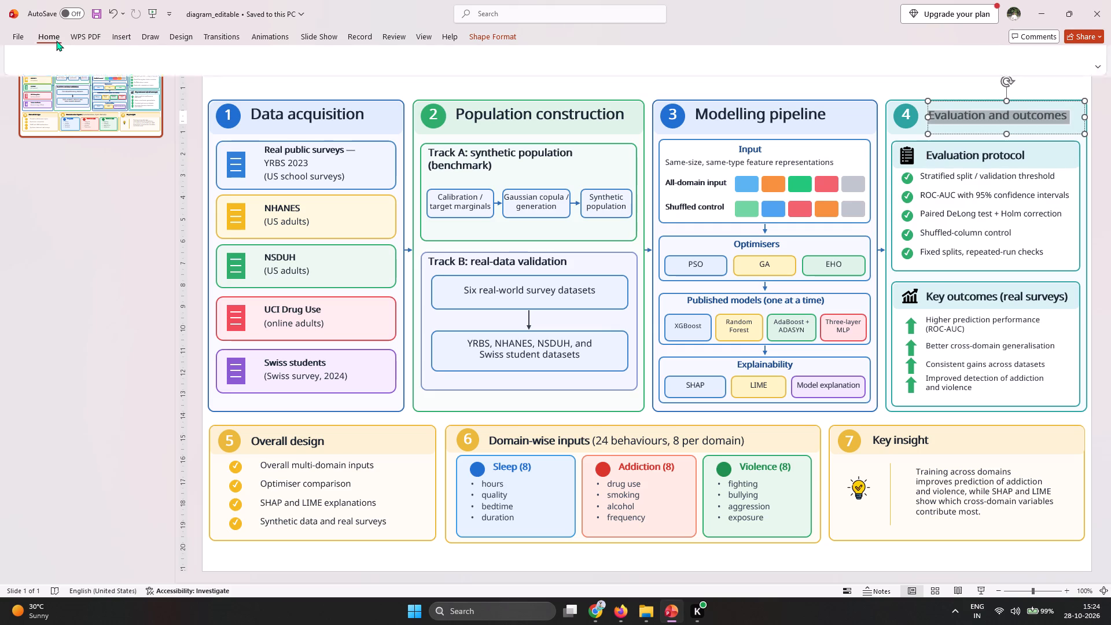
click(317, 61)
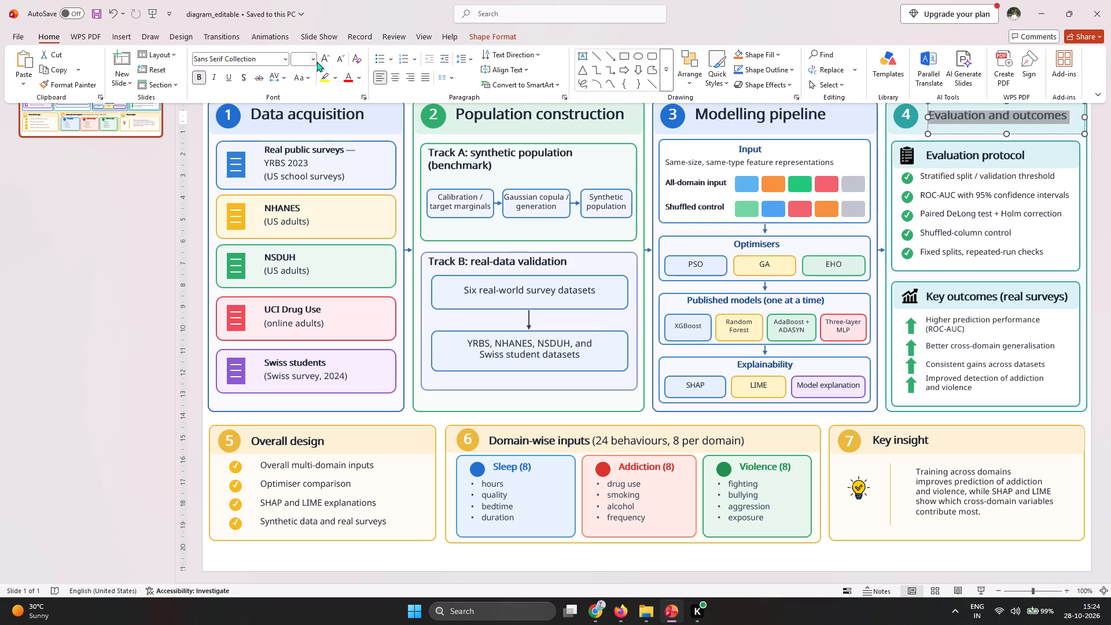
click(317, 61)
click(315, 60)
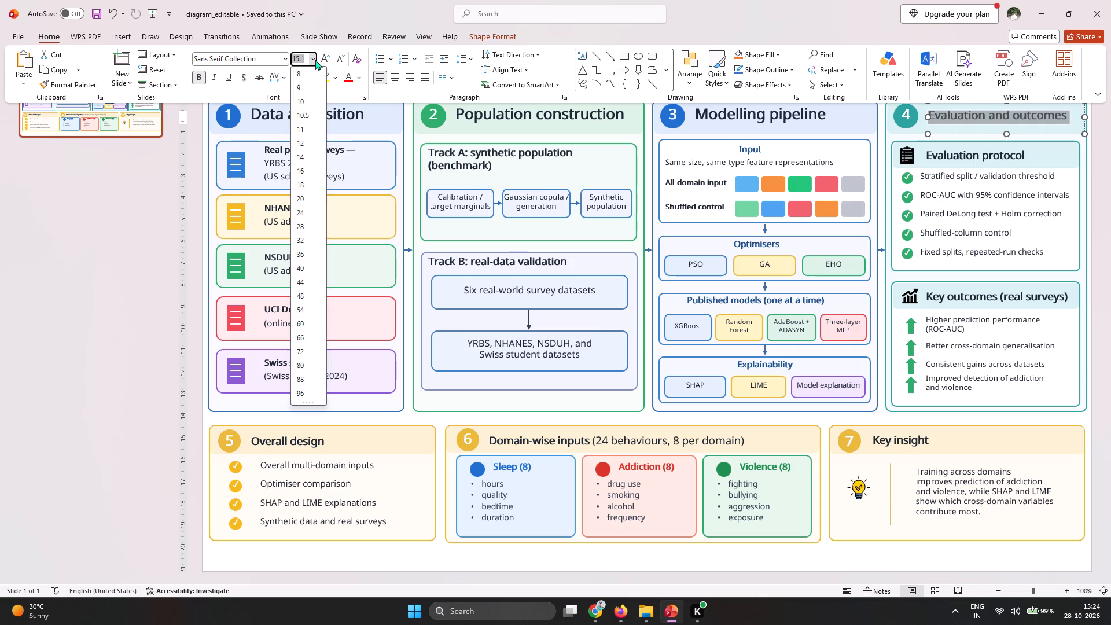
click(306, 156)
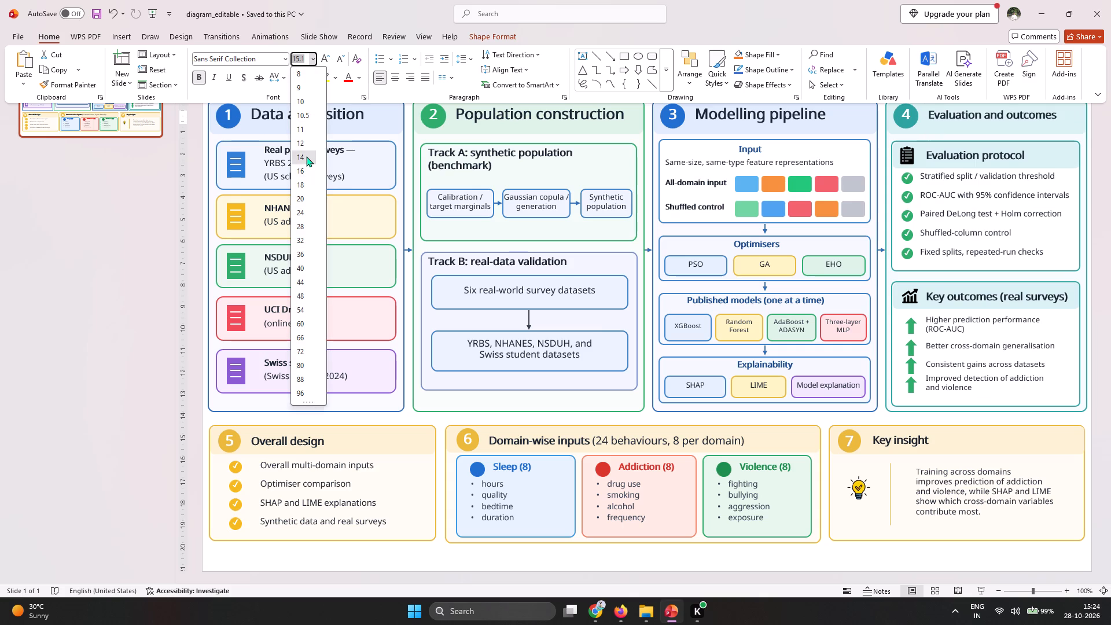
Set the font size of the "Modelling pipeline" heading in section 3 to 14.
click(815, 117)
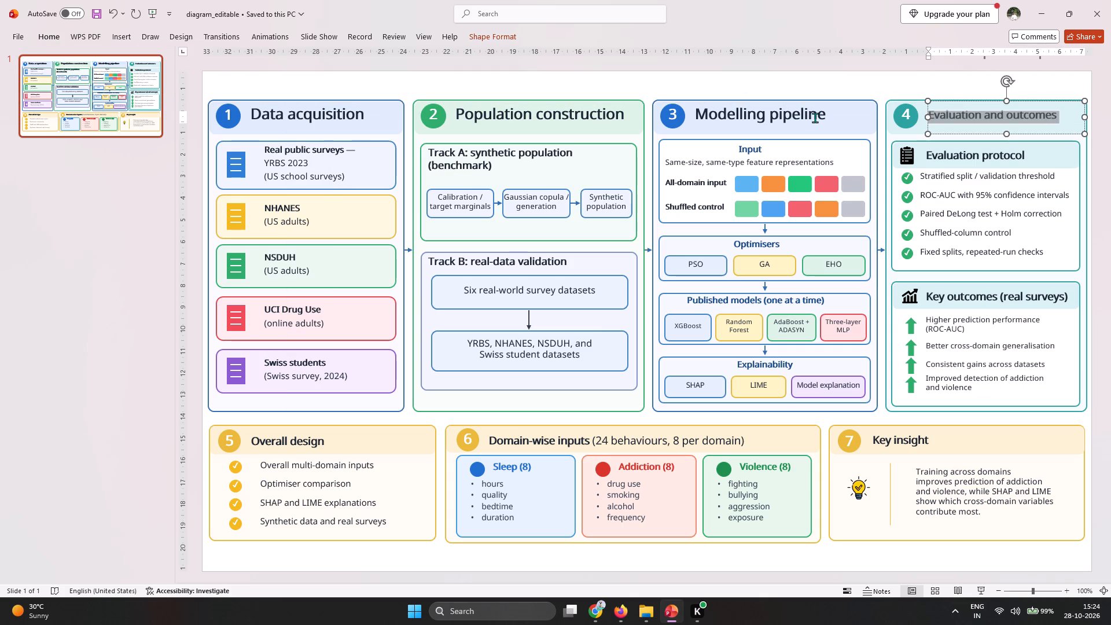
key(ctrl+a)
click(815, 117)
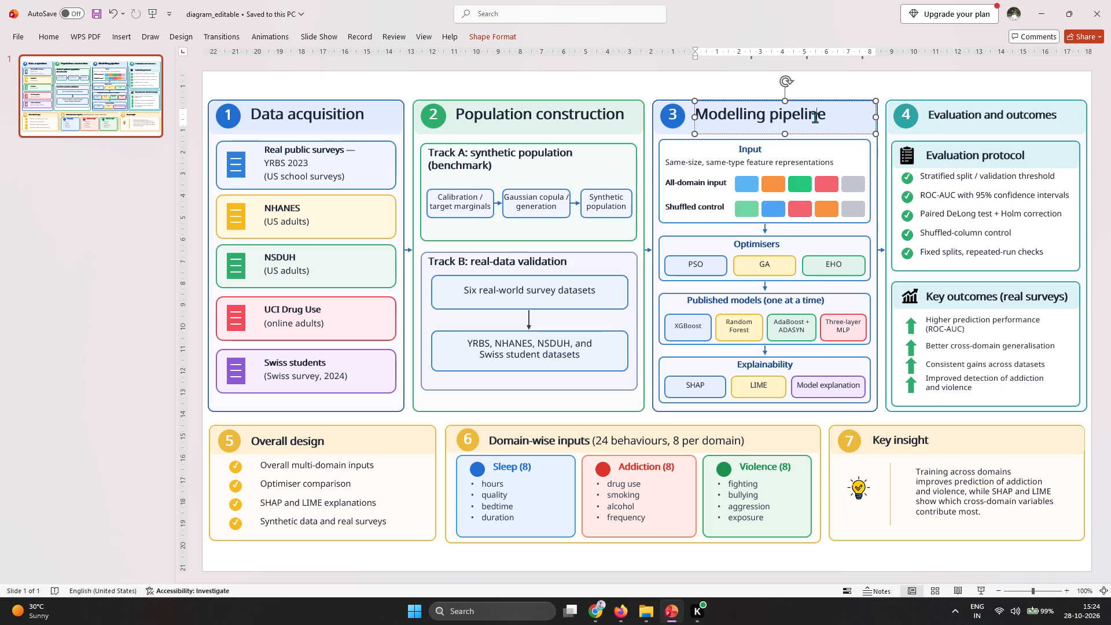
key(ctrl+a)
click(51, 38)
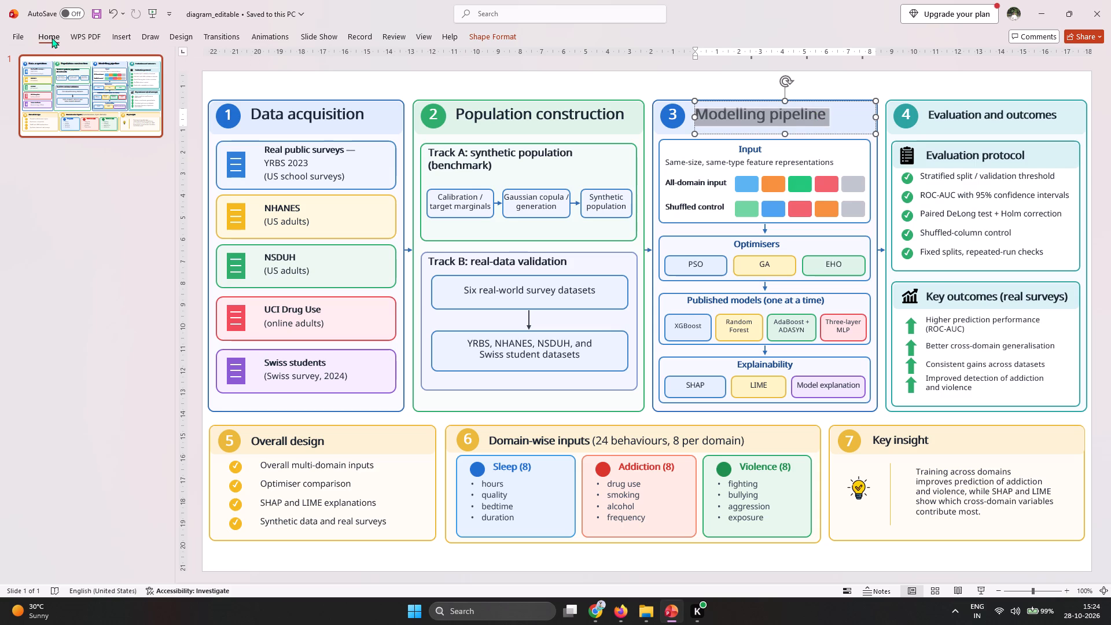
click(314, 60)
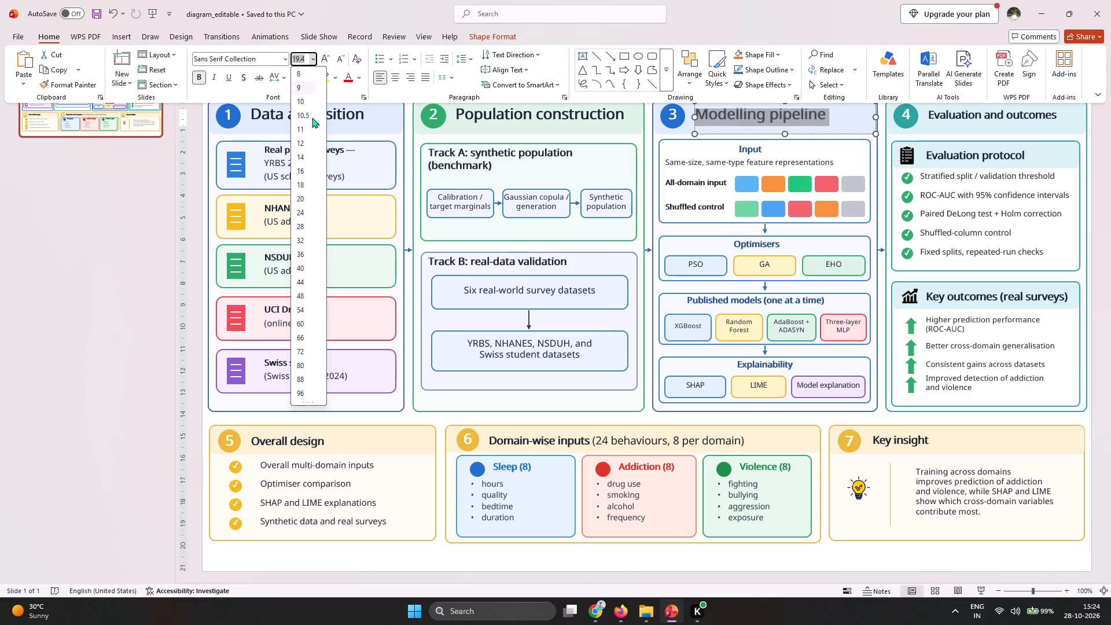
click(307, 152)
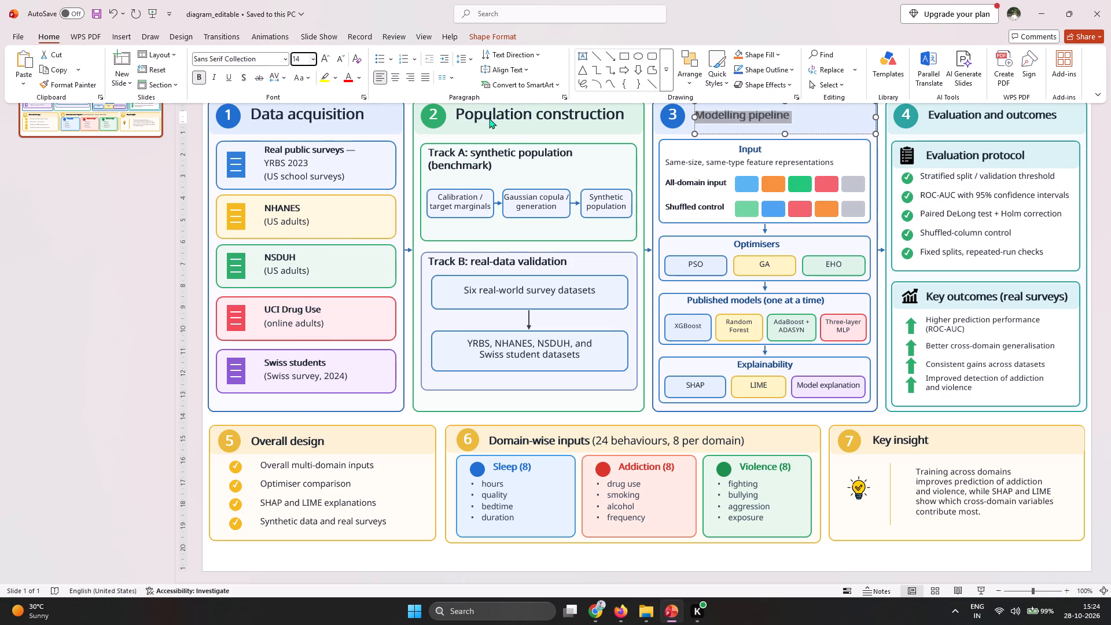
Set the font size of the "Population construction" heading in section 2 to 14.
click(521, 116)
click(554, 116)
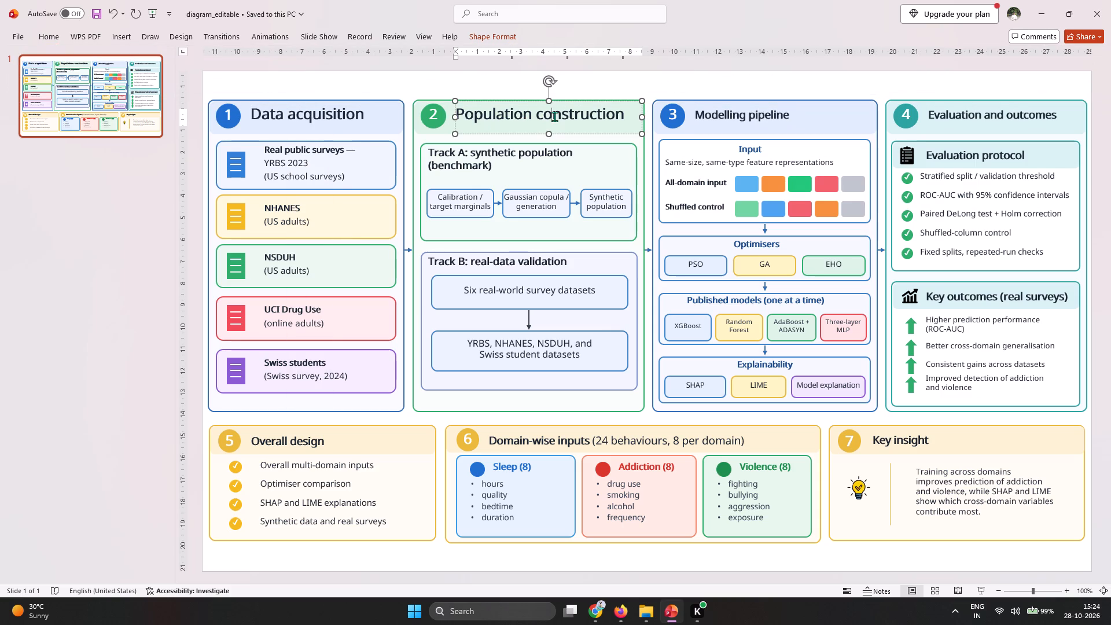
key(ctrl+a)
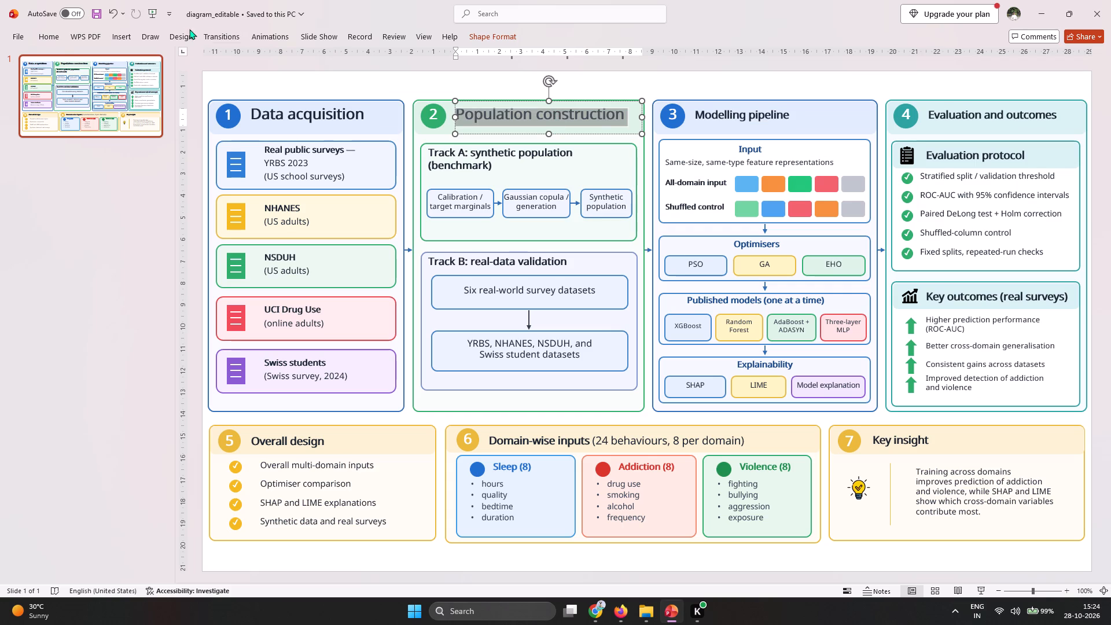
click(55, 36)
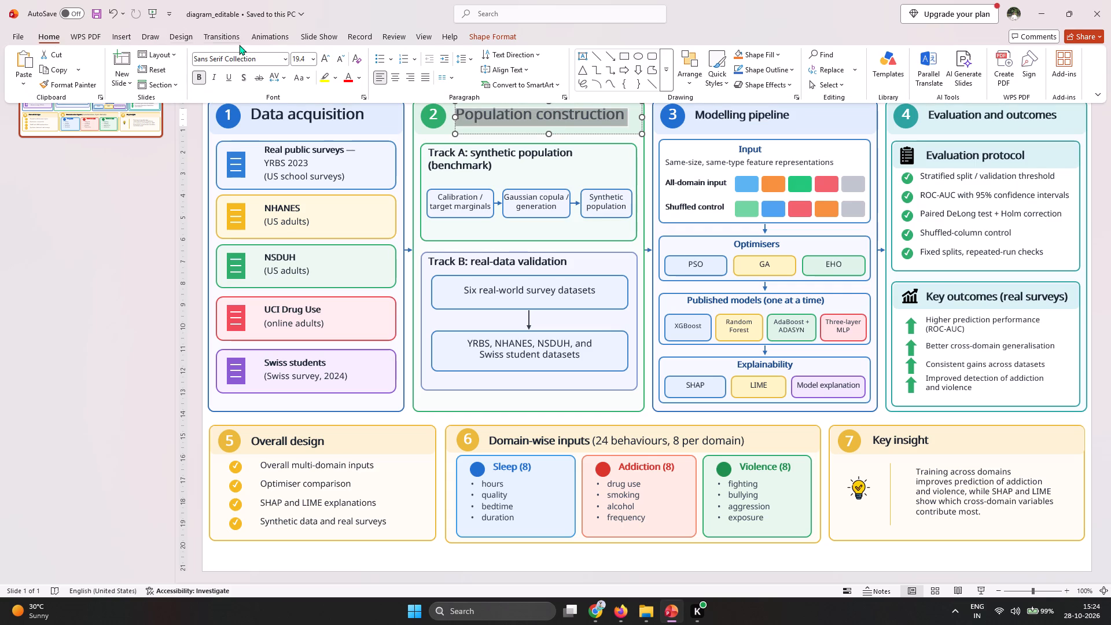
click(312, 59)
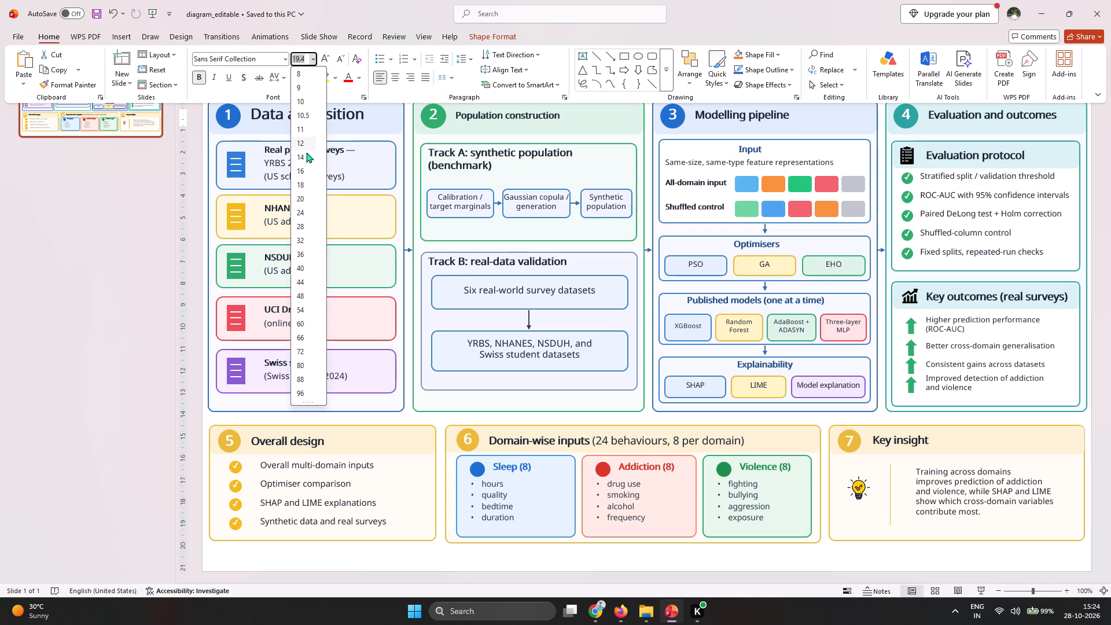
click(306, 153)
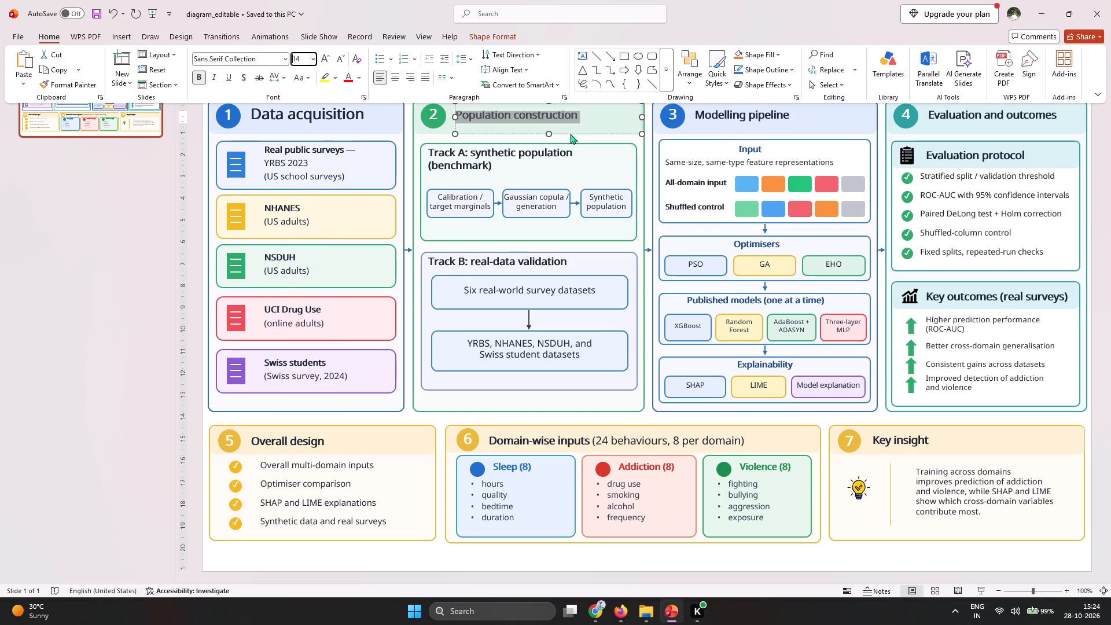
Open the "Track A: synthetic population (benchmark)" heading text for editing.
click(495, 161)
click(495, 161)
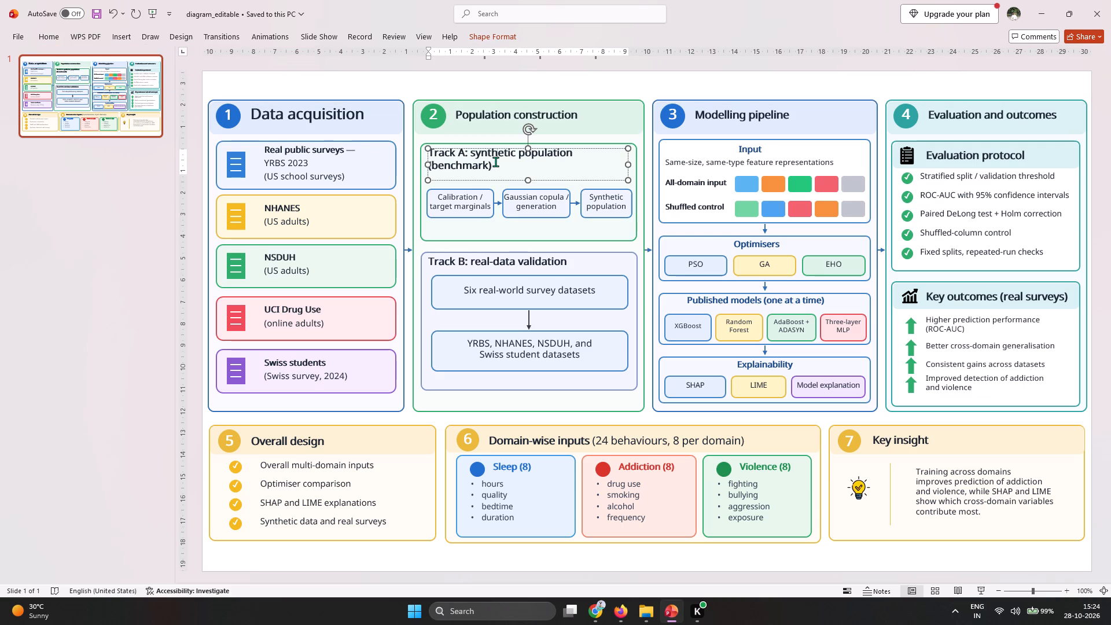
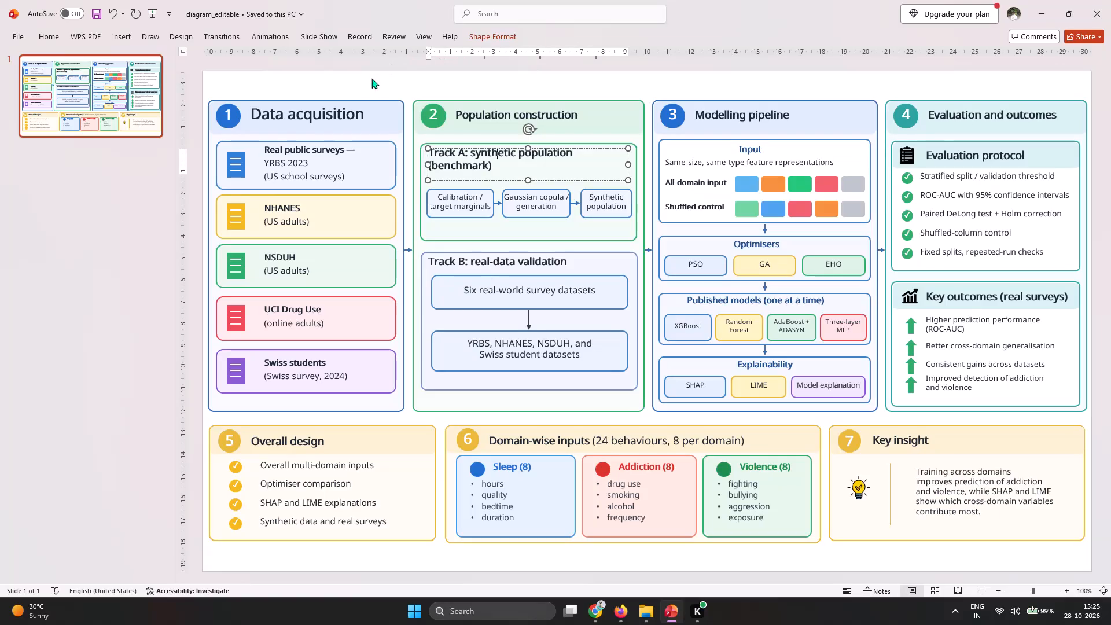
Set the font size of the "Data acquisition" heading in section 1 to 14.
click(341, 119)
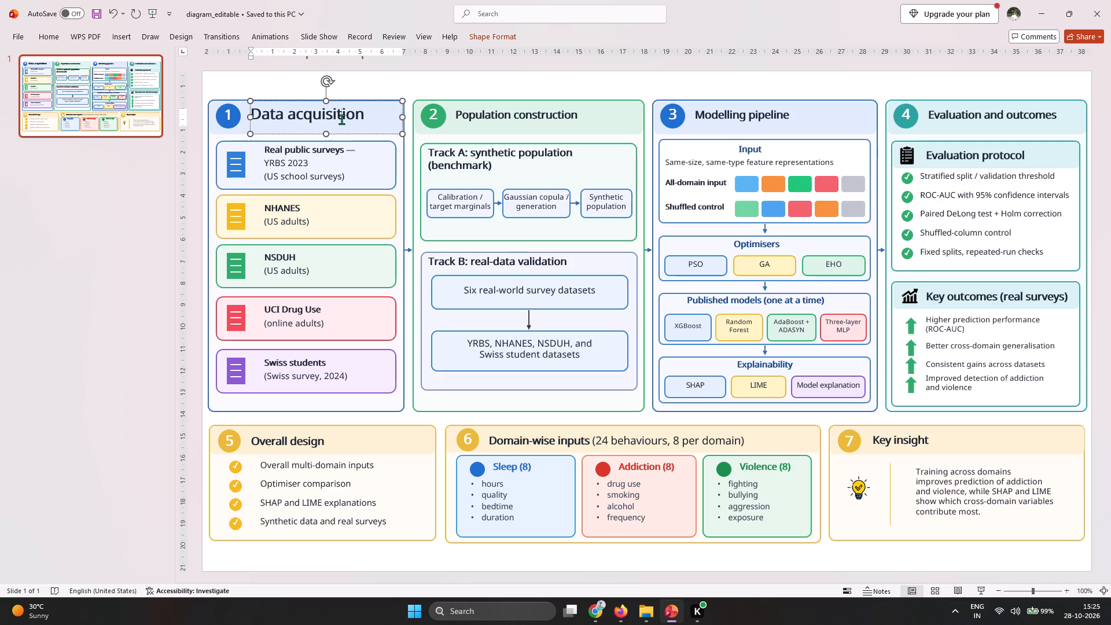
key(ctrl+a)
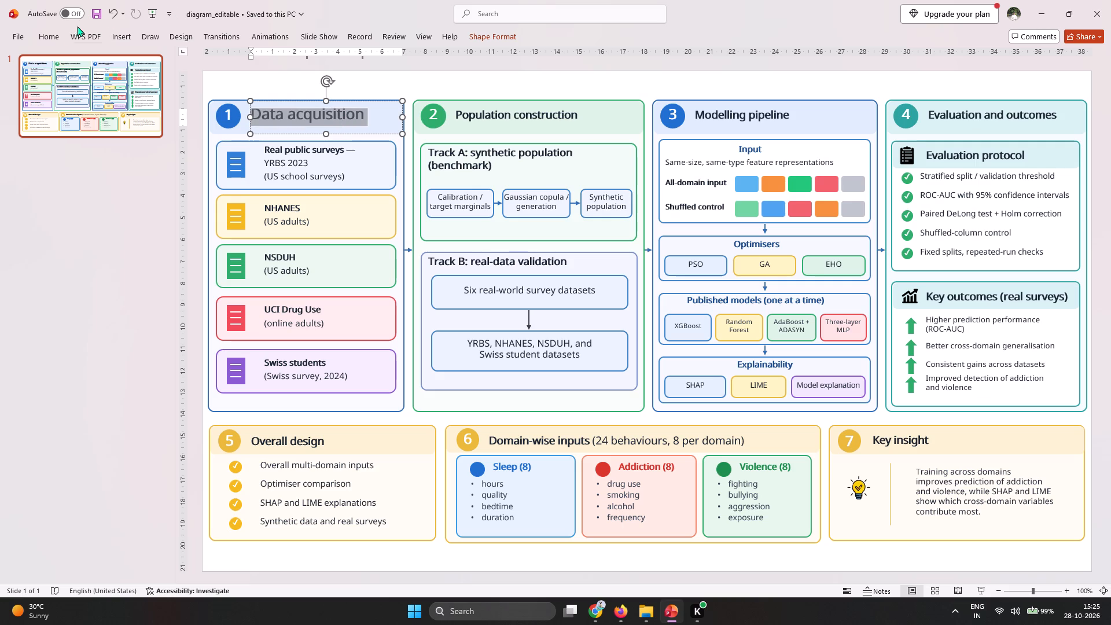
click(56, 33)
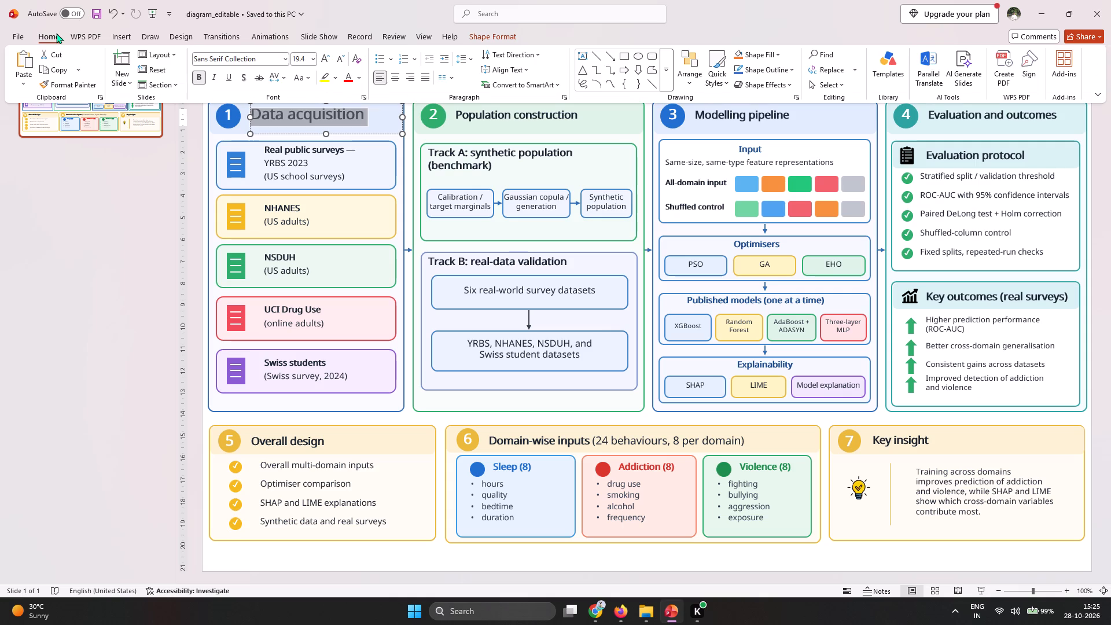
click(313, 56)
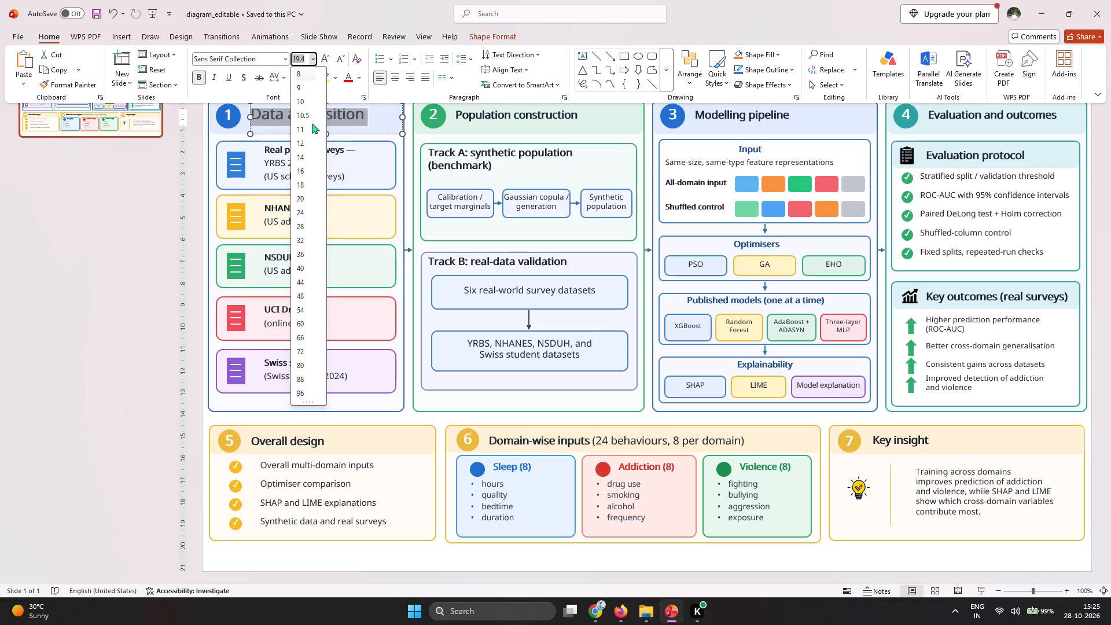
click(311, 153)
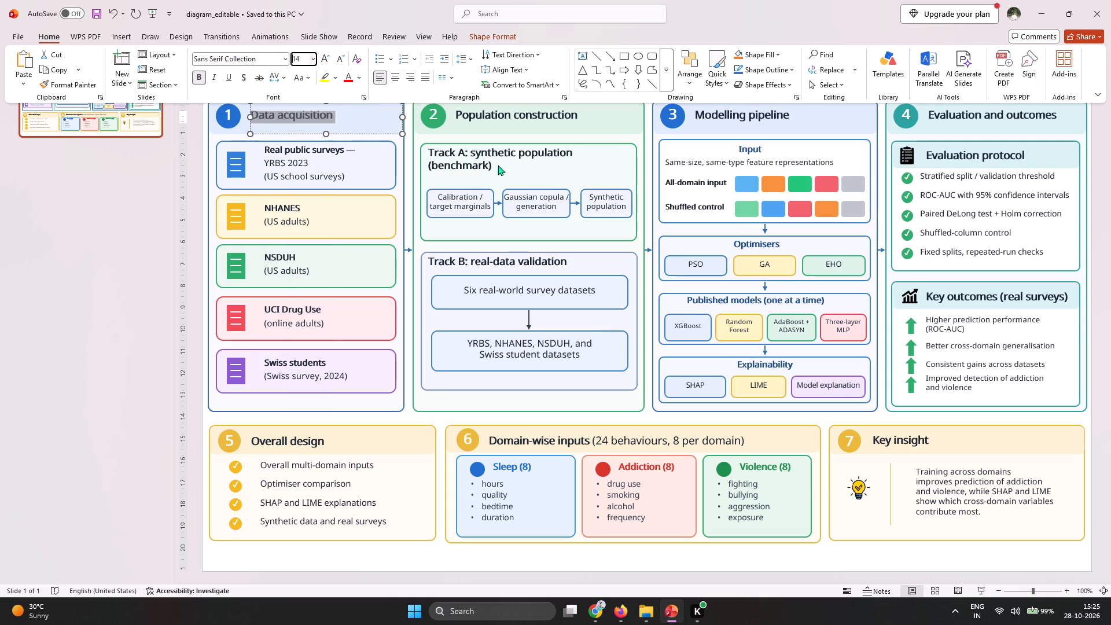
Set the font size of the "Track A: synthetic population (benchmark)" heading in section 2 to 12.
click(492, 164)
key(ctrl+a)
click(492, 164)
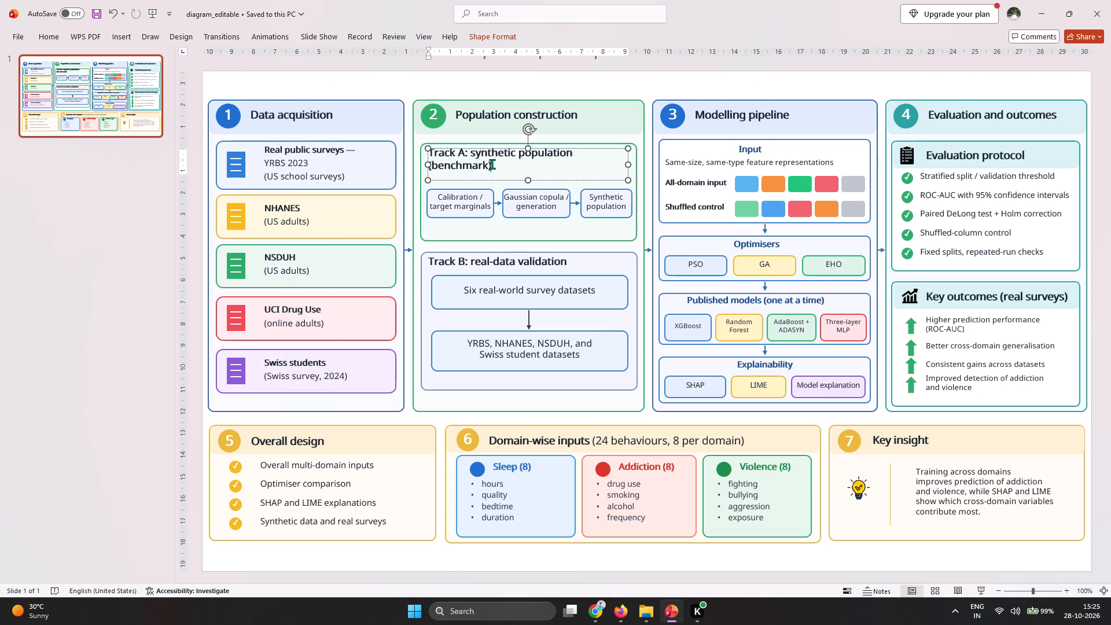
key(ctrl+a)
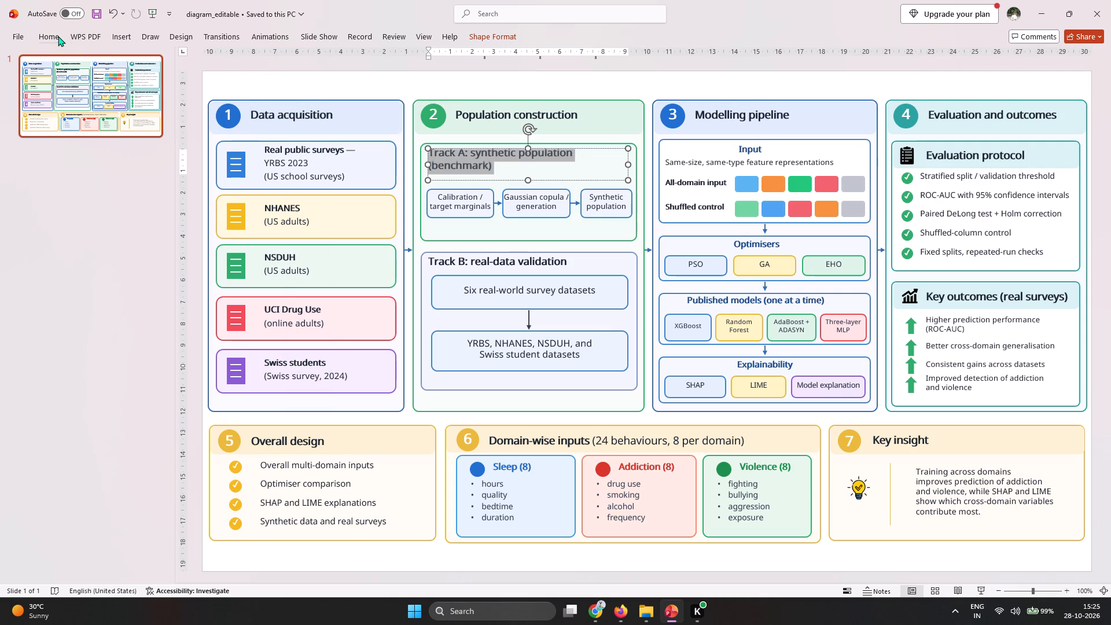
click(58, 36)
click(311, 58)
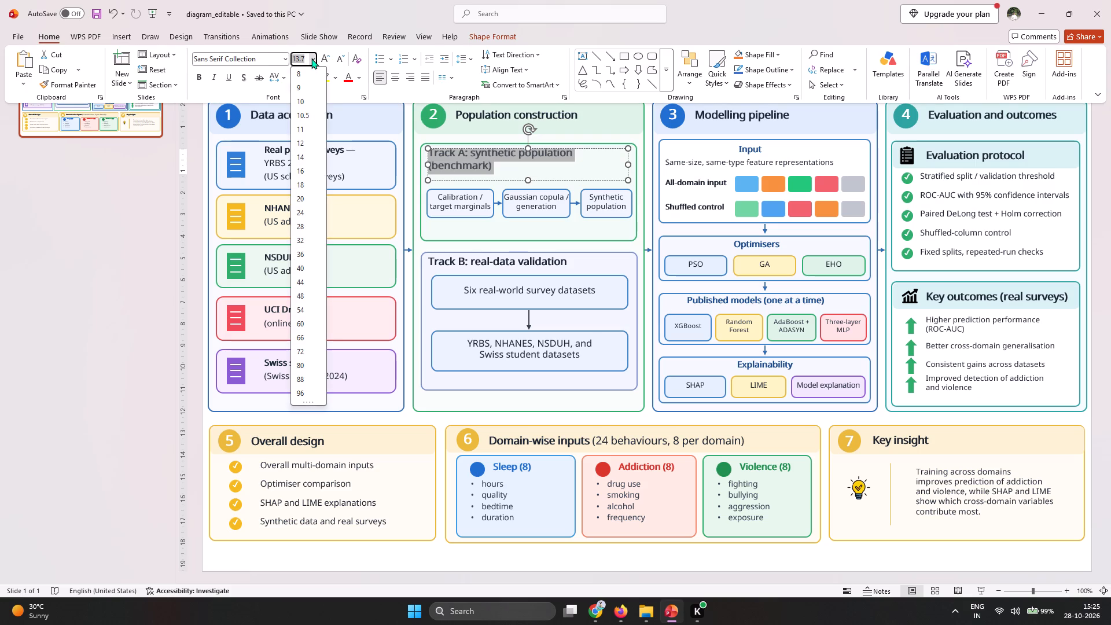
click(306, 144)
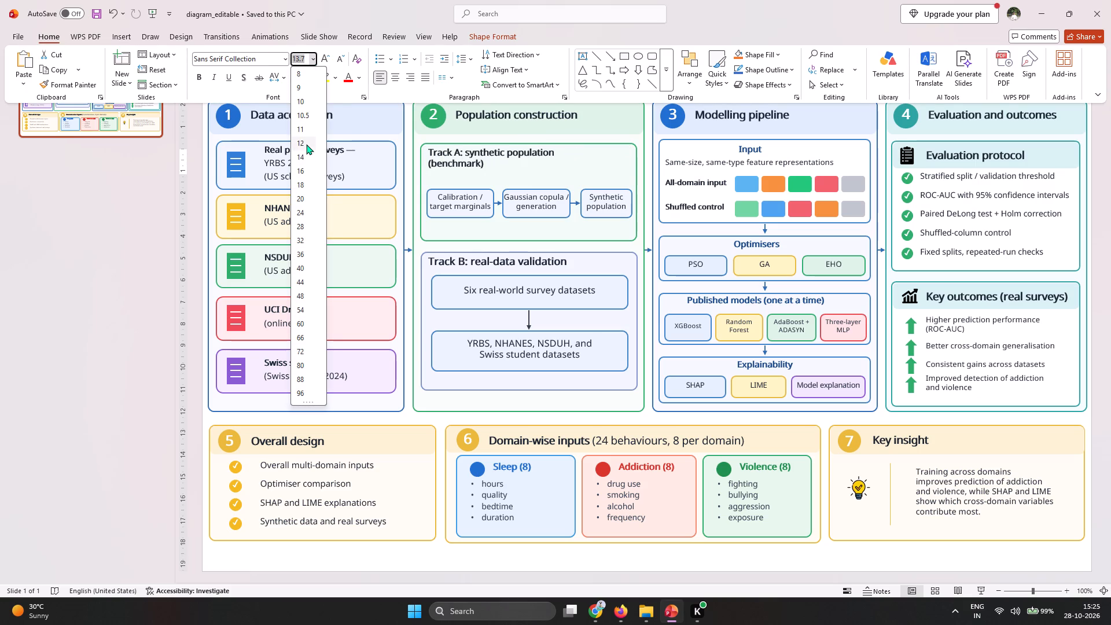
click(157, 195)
Set the font size of the "Track B: real-data validation" heading in section 2 to 14.
click(557, 263)
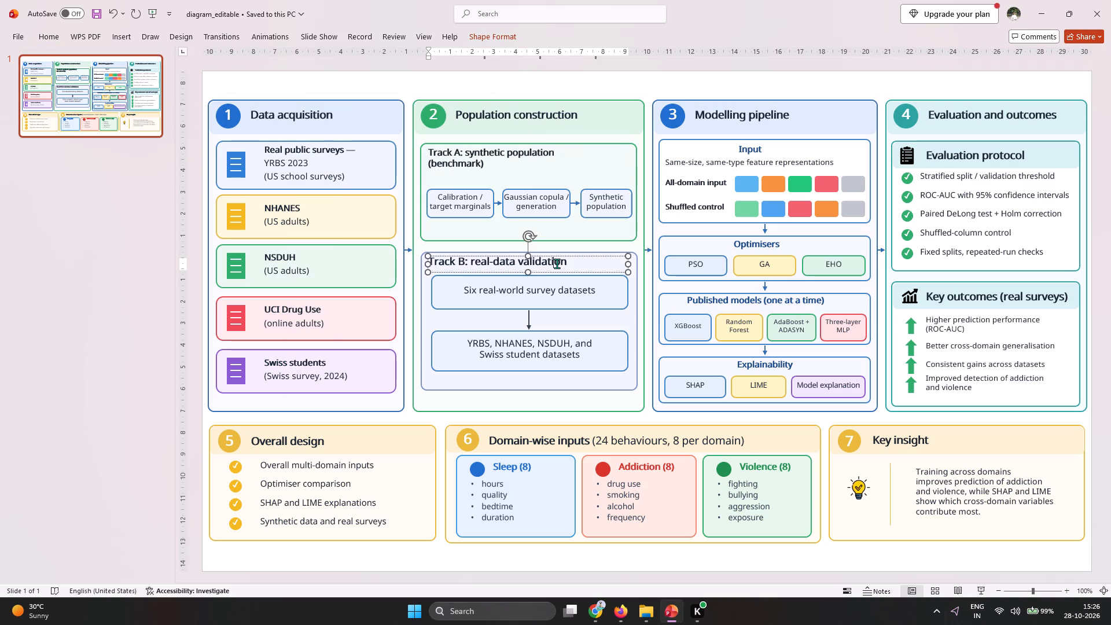
key(ctrl+a)
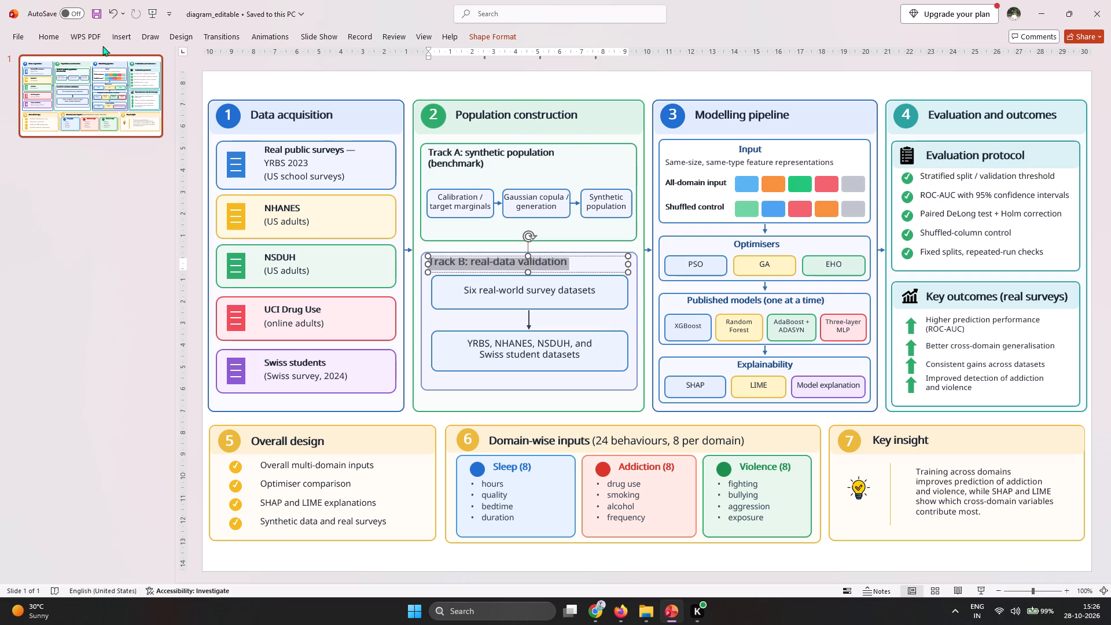
click(60, 35)
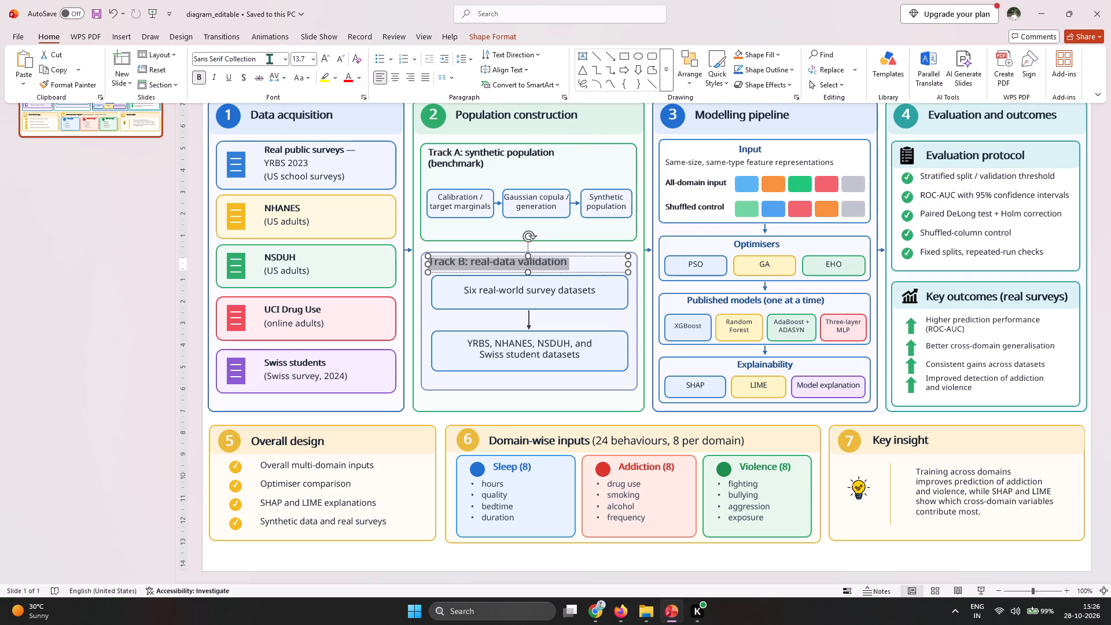
click(317, 58)
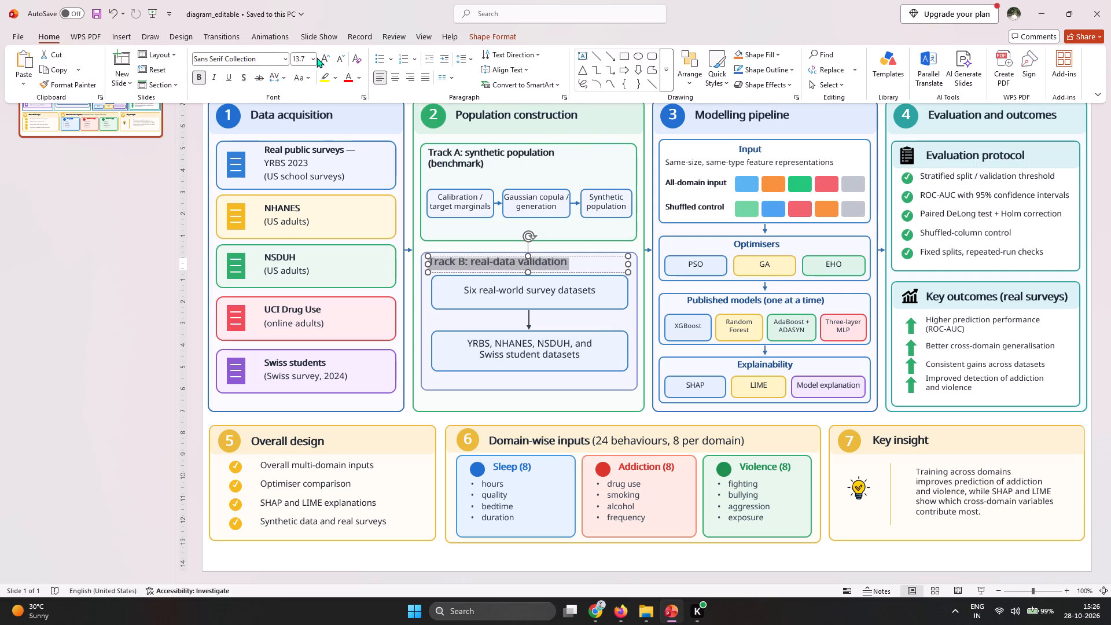
click(317, 57)
click(312, 57)
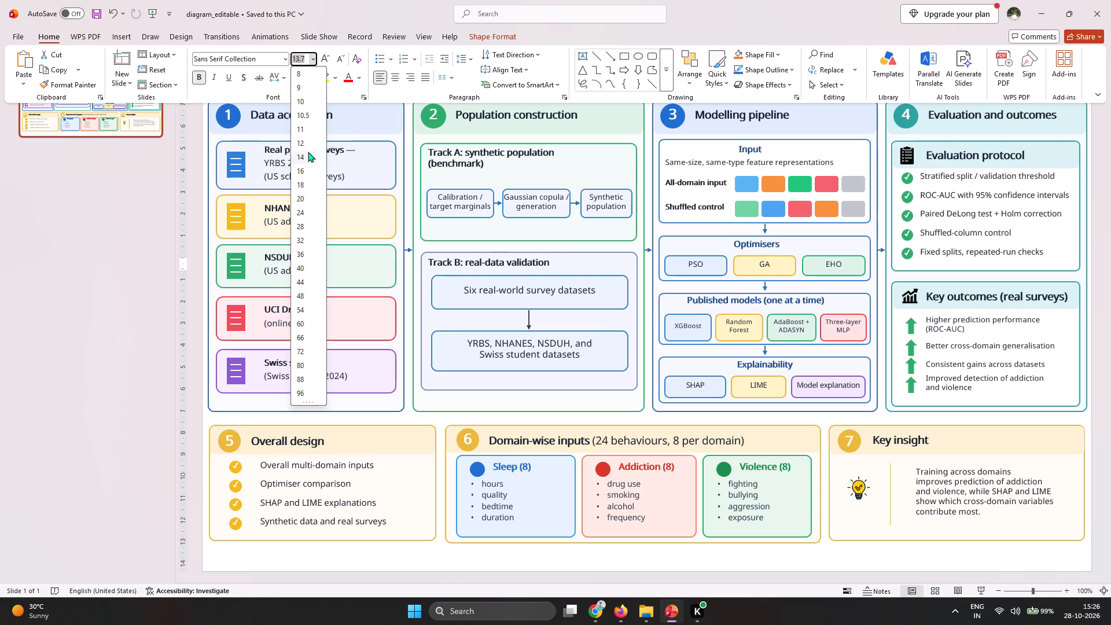
click(307, 152)
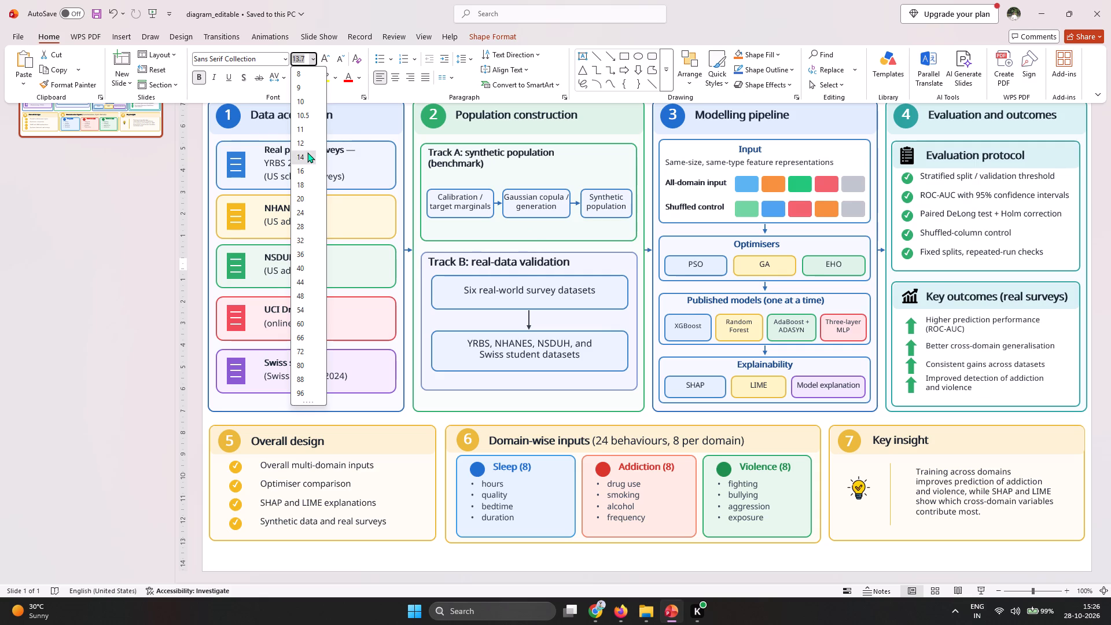
Set the font size of the "Track A: synthetic population (benchmark)" heading in section 2 to 14.
click(484, 158)
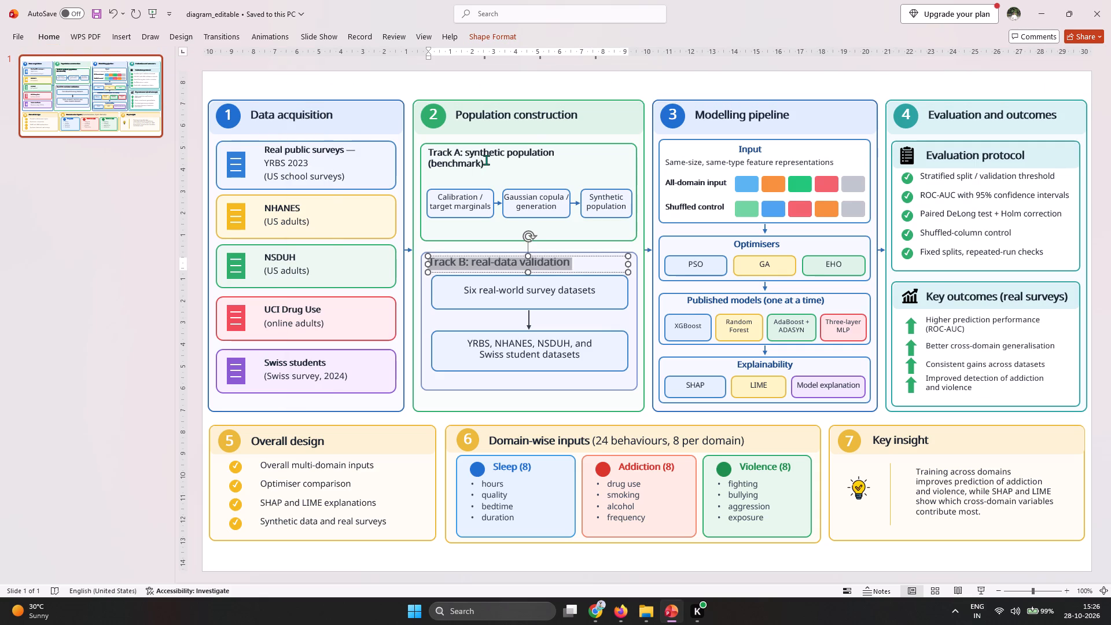
click(486, 160)
key(ctrl+a)
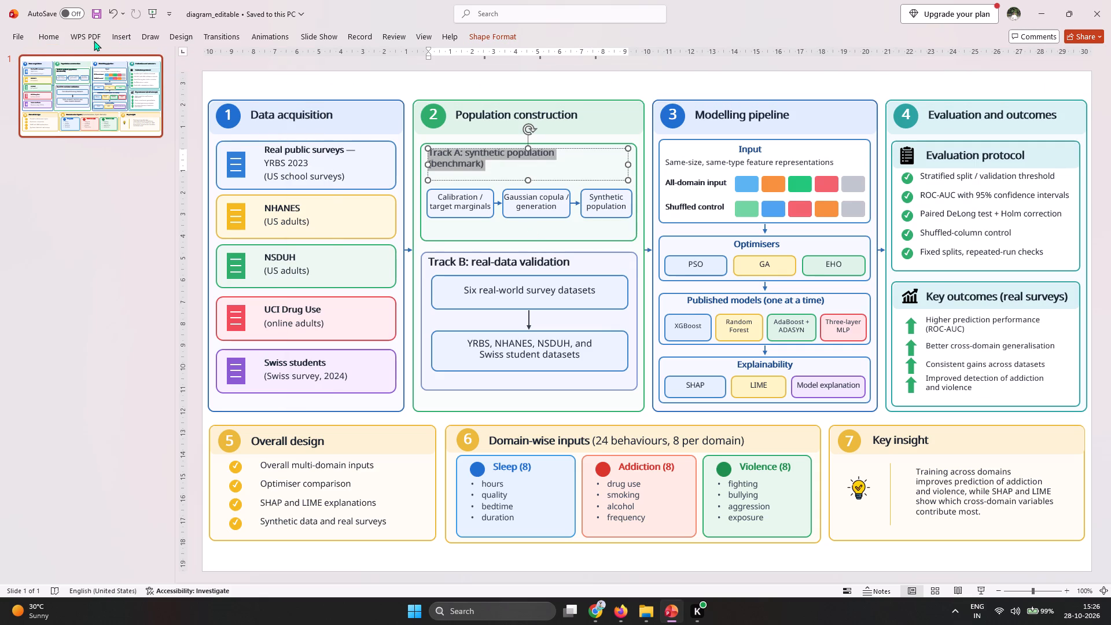
click(48, 38)
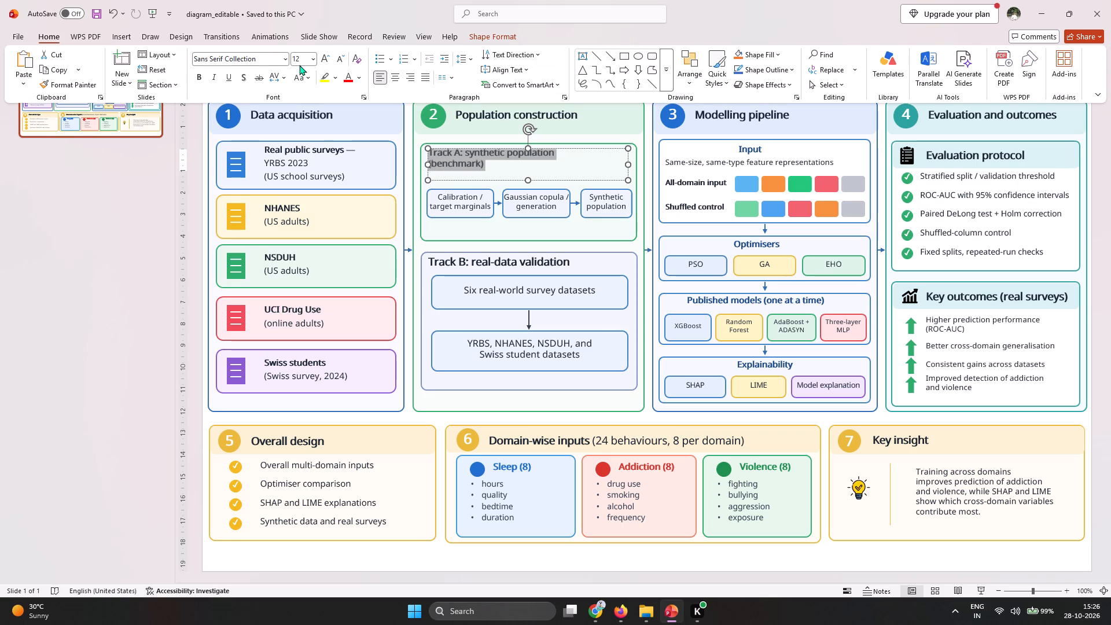
click(312, 61)
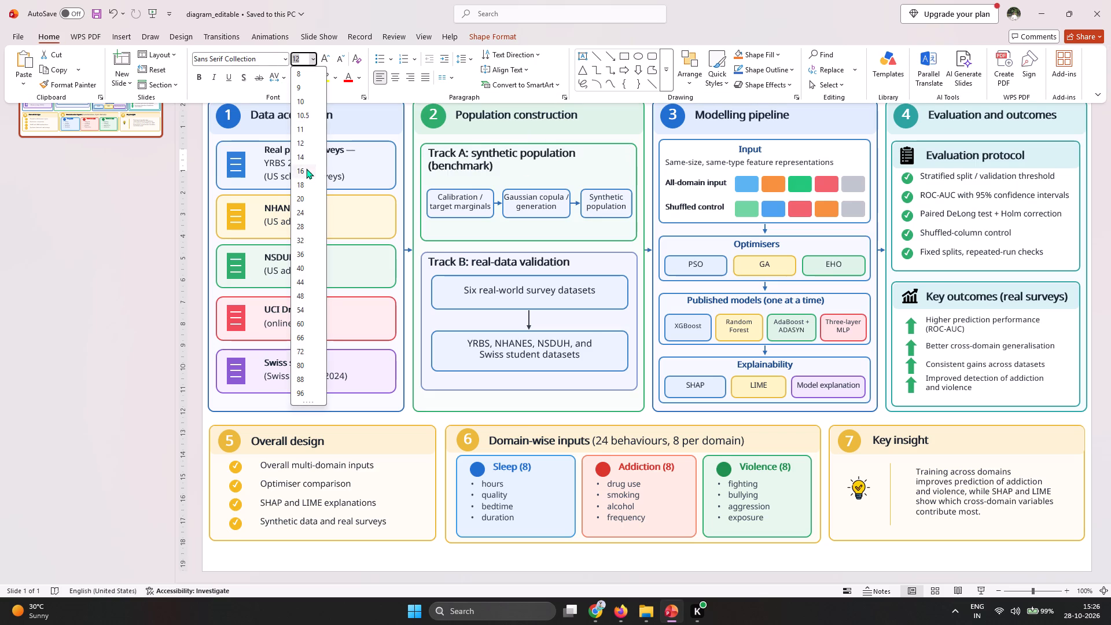
click(306, 163)
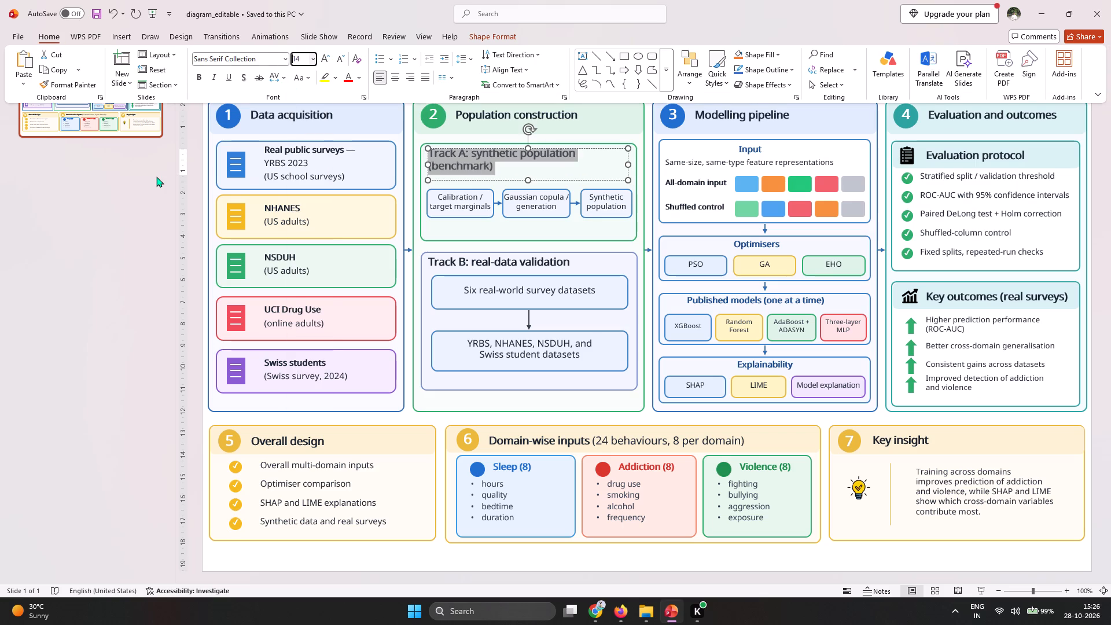
click(156, 177)
click(156, 177)
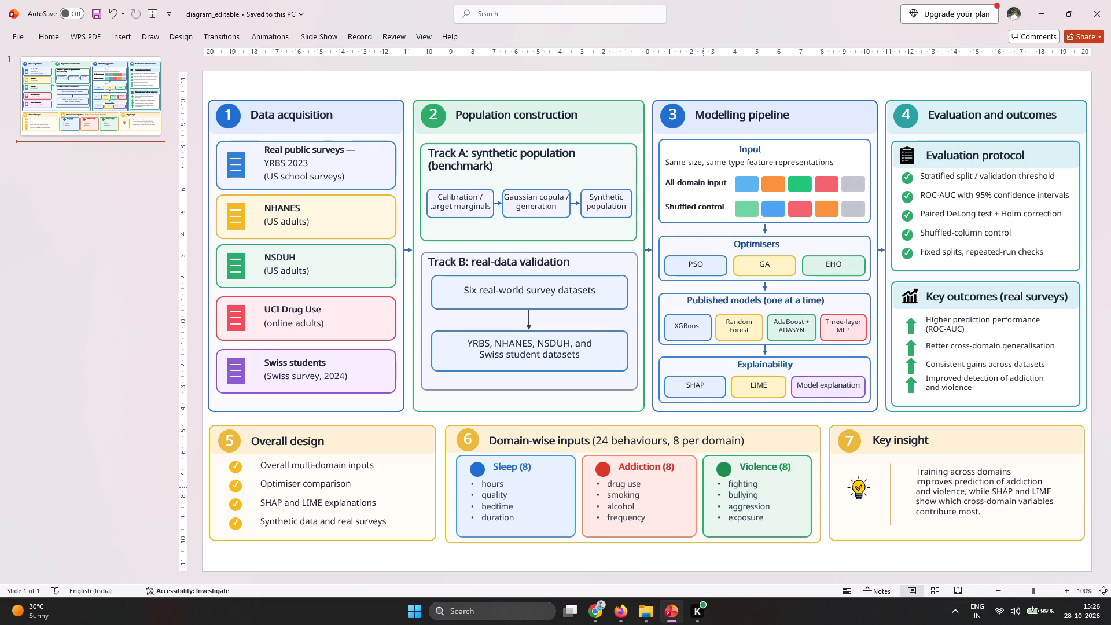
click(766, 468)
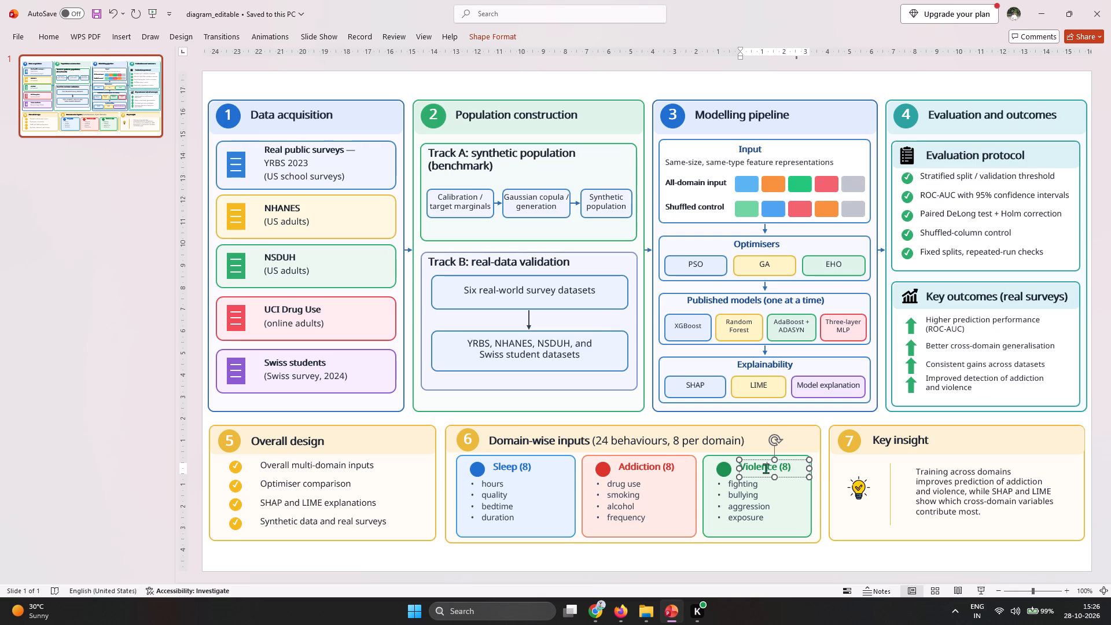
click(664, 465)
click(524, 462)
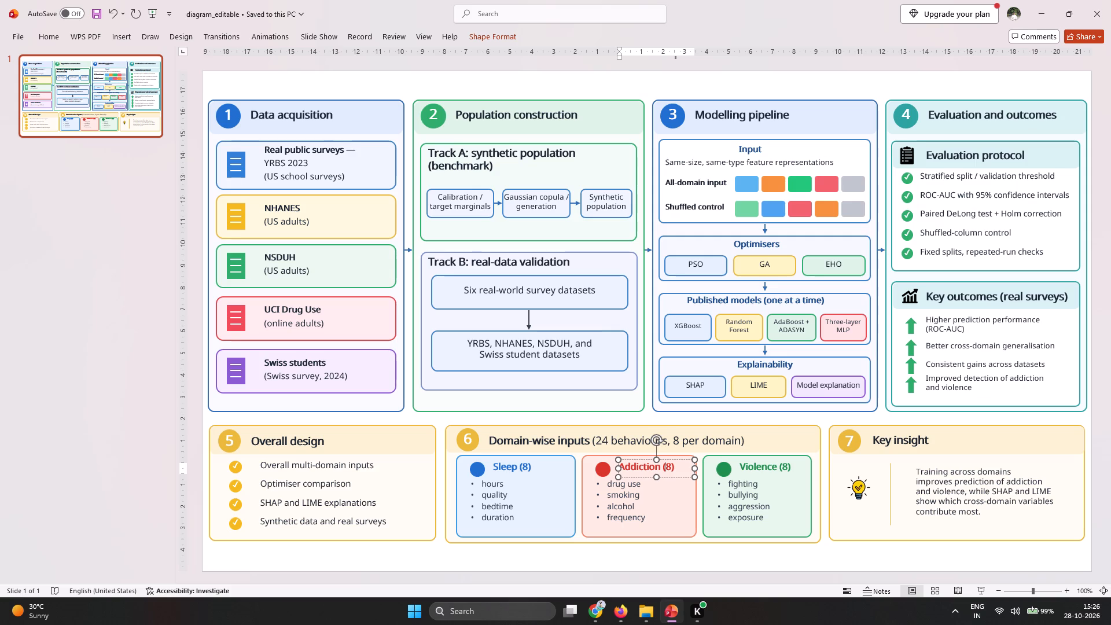
Nudge the blue, red and green circles in section 6 slightly up and left, level with the Sleep, Addiction and Violence headings.
click(481, 468)
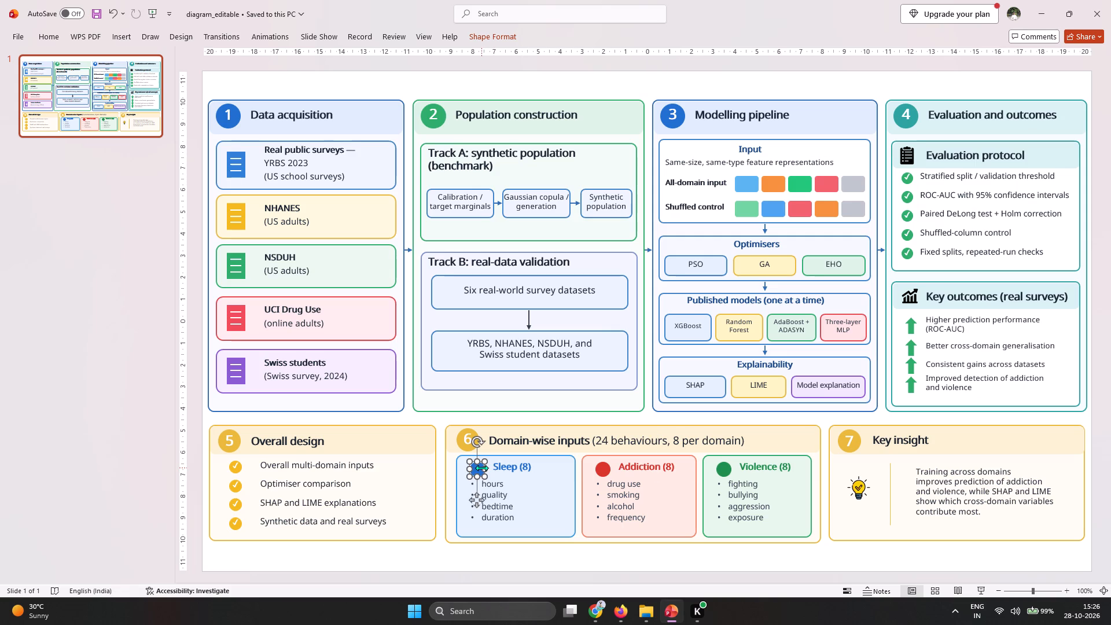
click(484, 478)
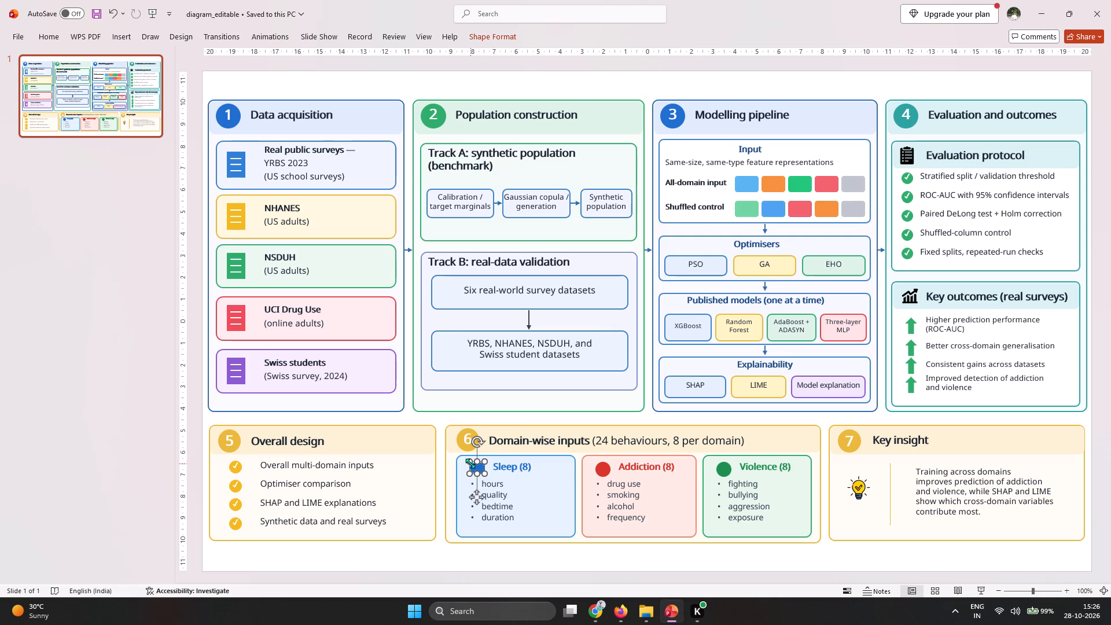
click(476, 461)
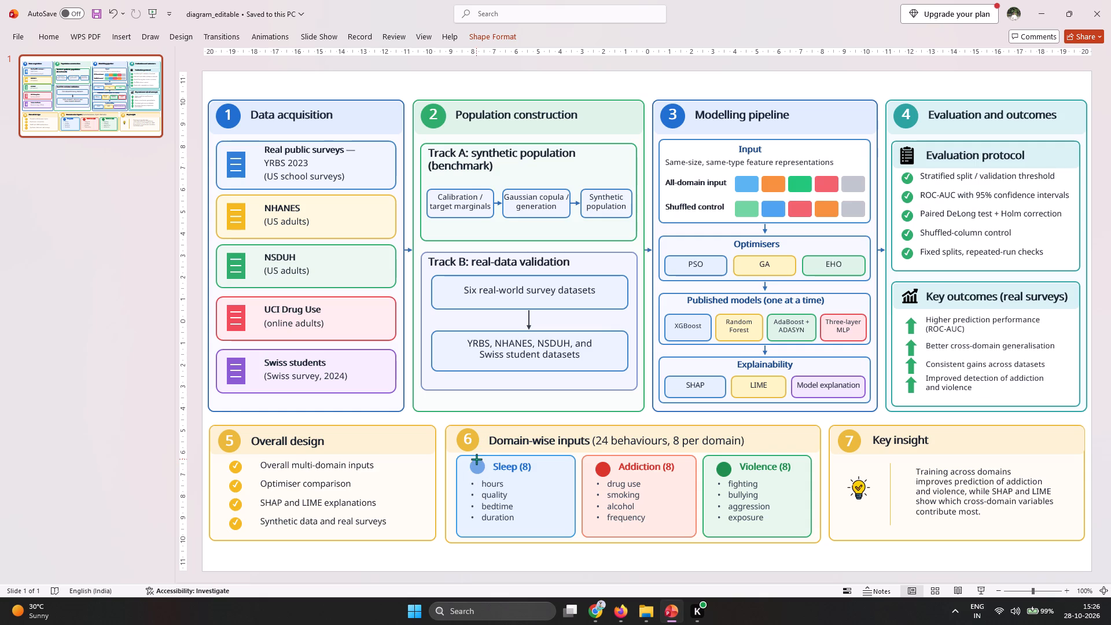
click(470, 466)
click(537, 477)
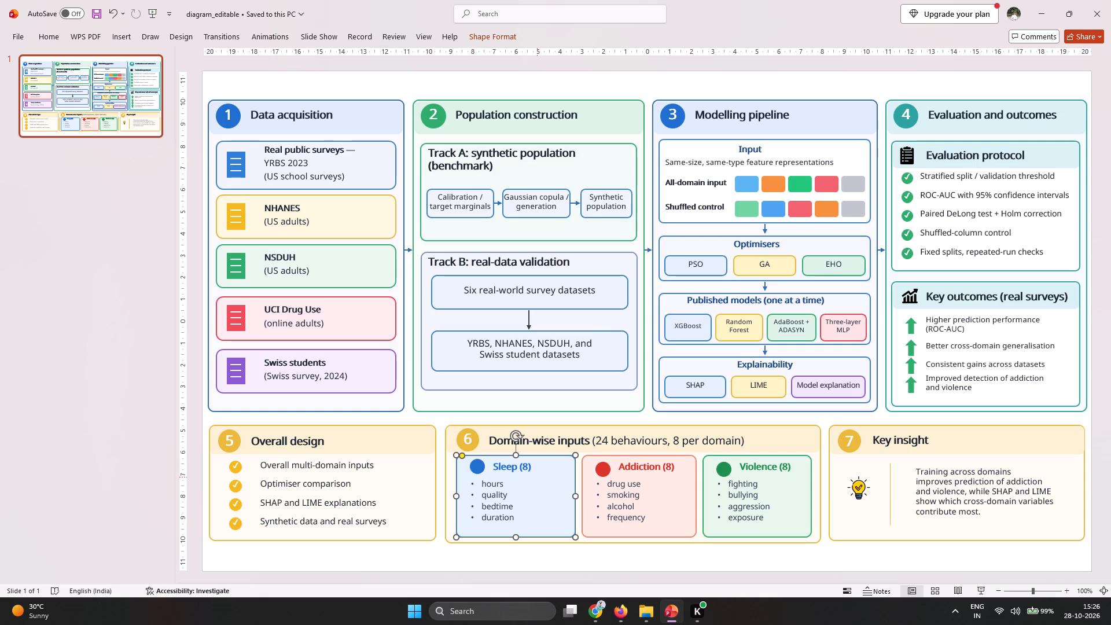
click(603, 470)
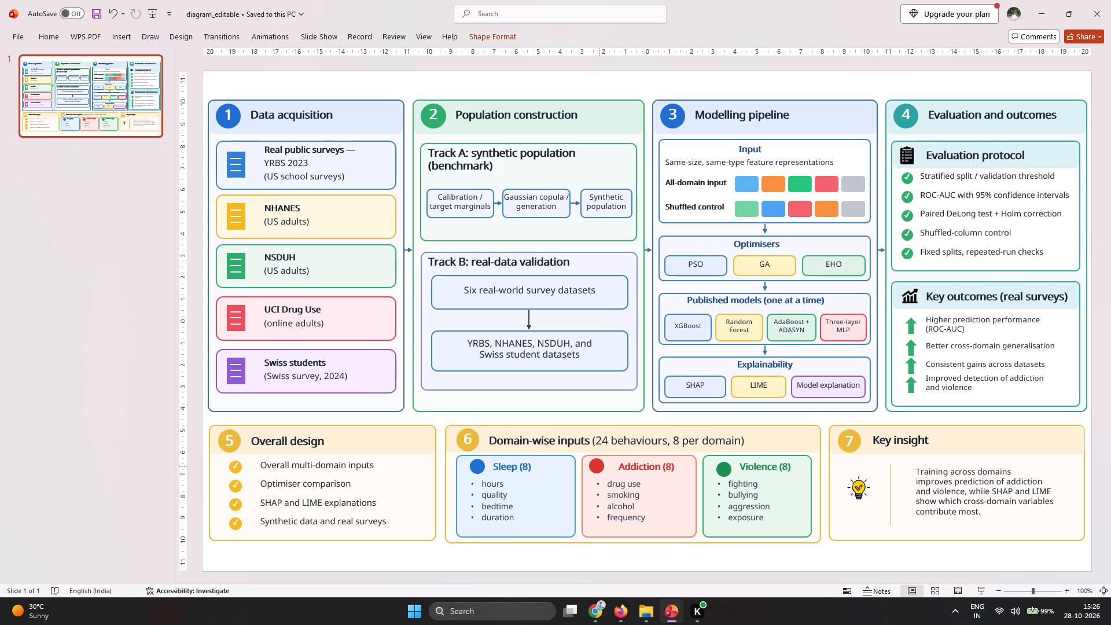
click(480, 469)
click(477, 499)
click(728, 473)
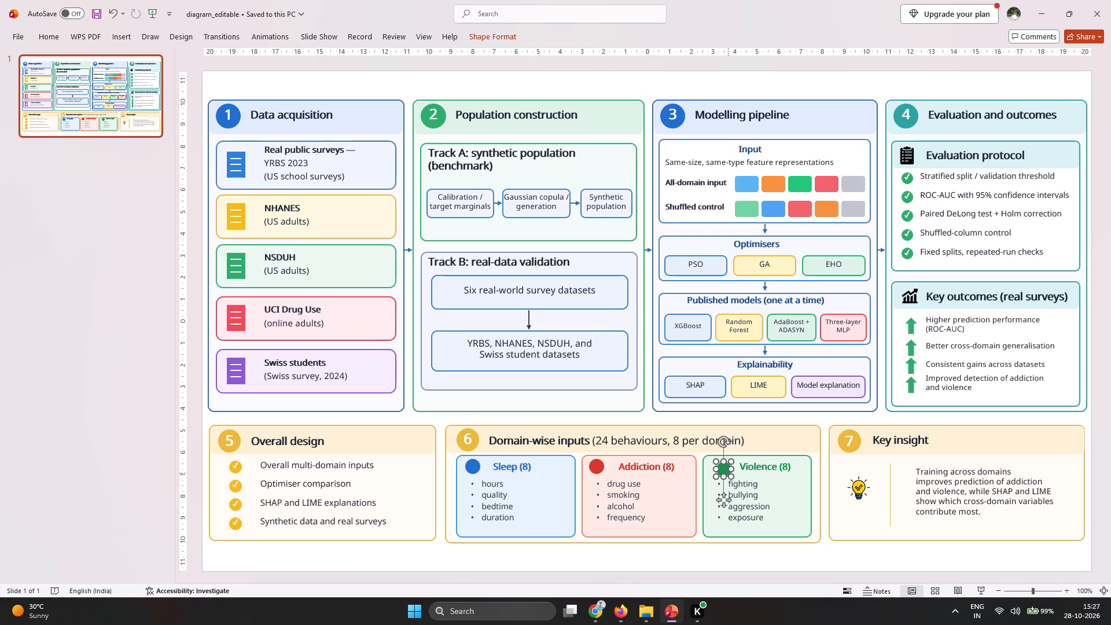
click(726, 505)
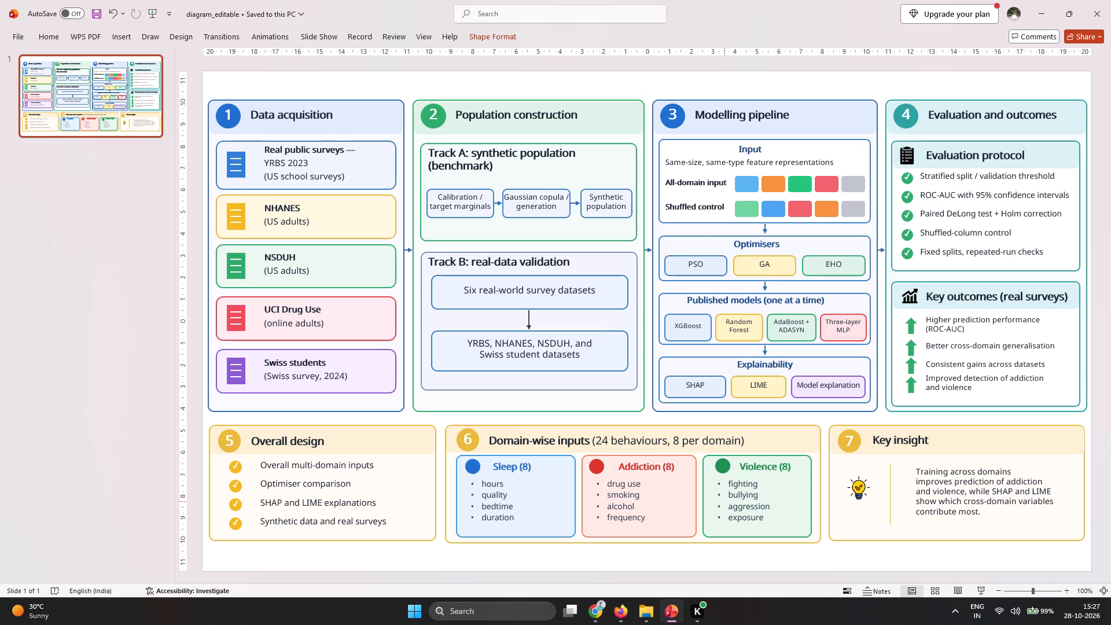
Shift the blue Sleep card's background box in section 6 slightly to the left.
click(498, 467)
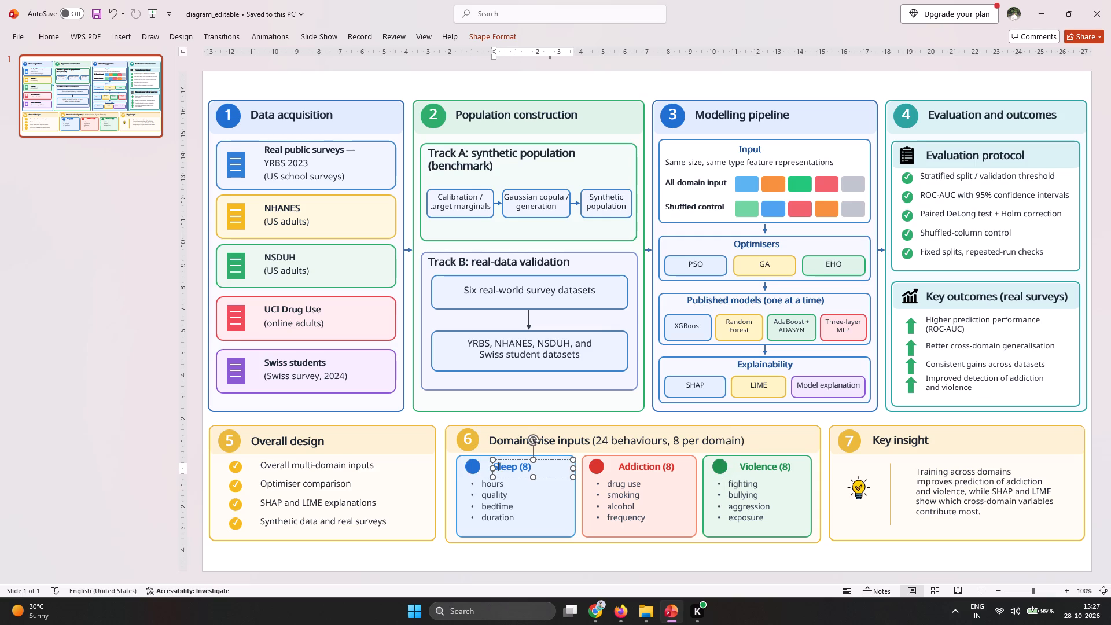
click(544, 479)
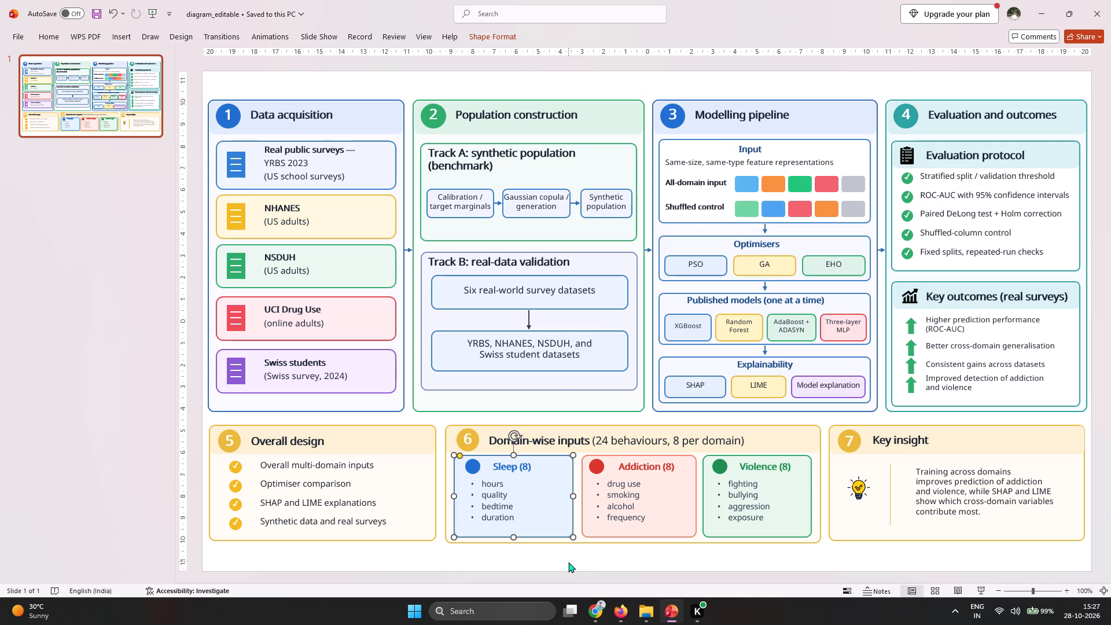
click(568, 562)
Shift the "Sleep (8)" heading in section 6 slightly left, closer to its blue circle.
click(519, 473)
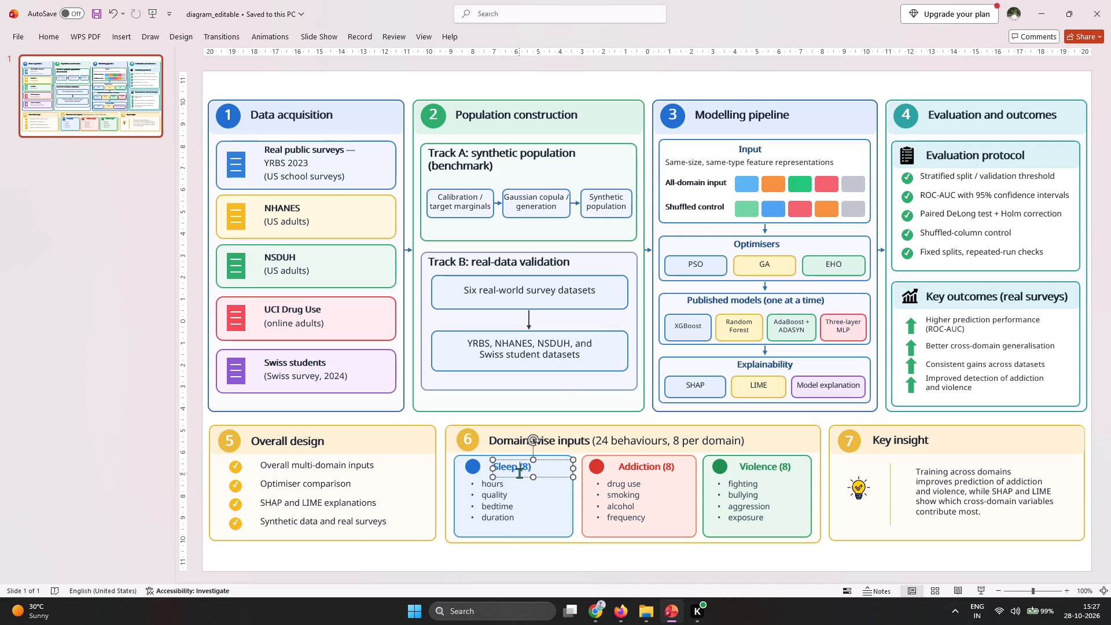
drag(556, 477, 544, 477)
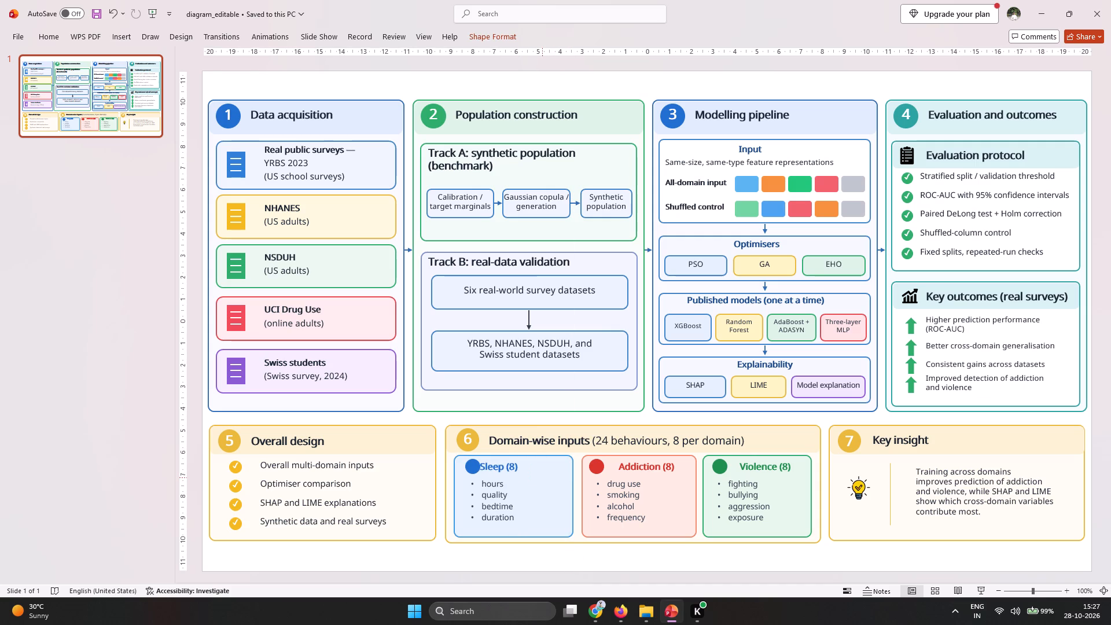
drag(544, 477, 547, 476)
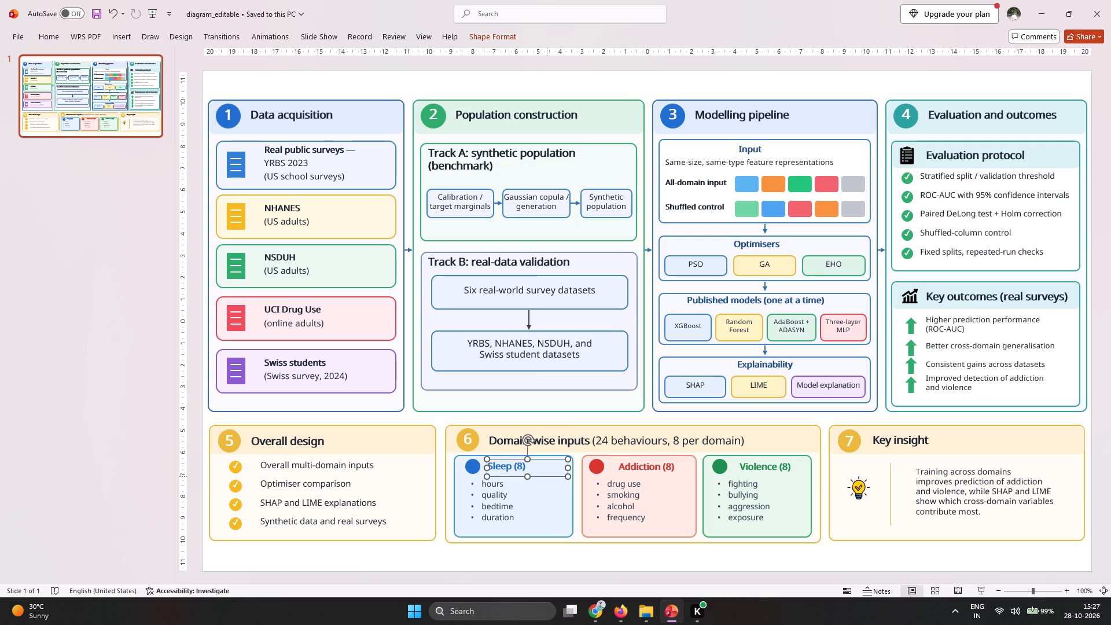
click(547, 477)
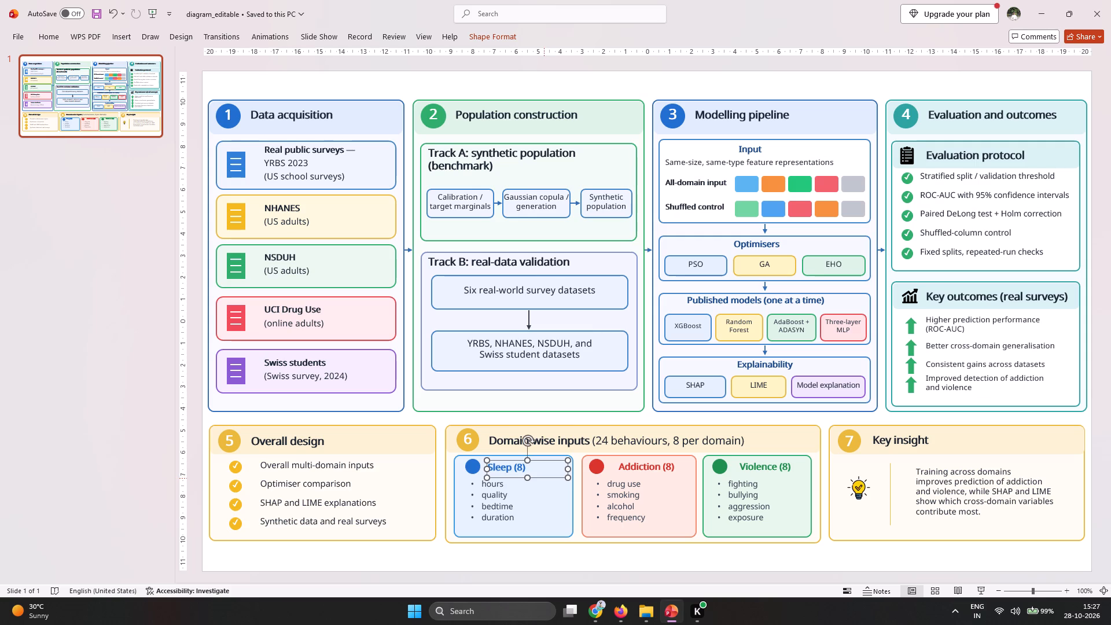
click(543, 478)
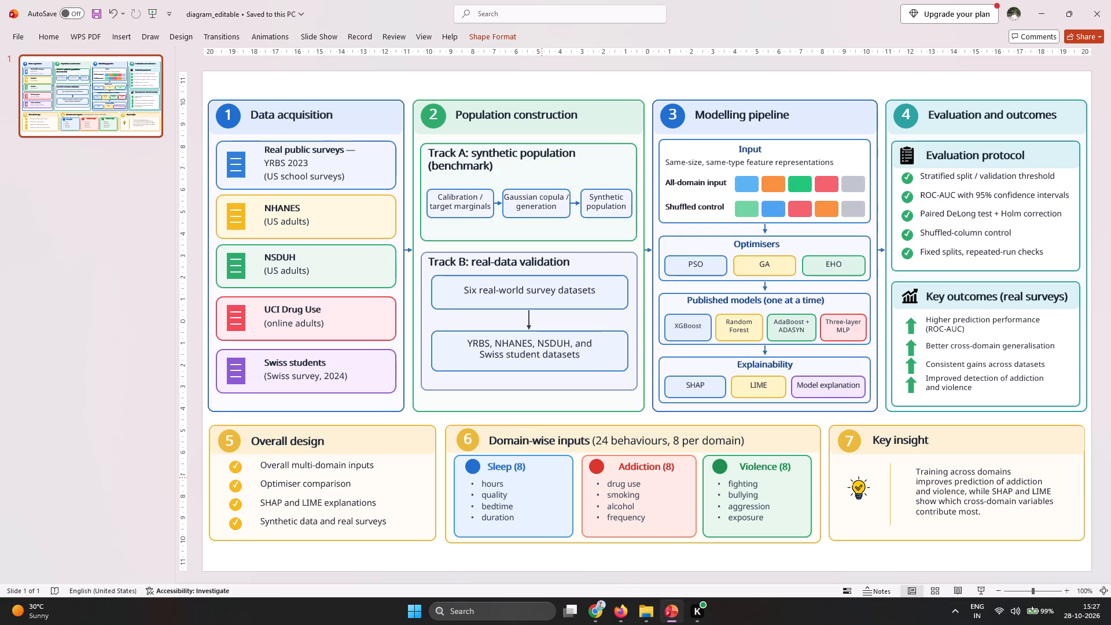
Shift the "Addiction (8)" and "Violence (8)" headings in section 6 slightly left, closer to their red and green circles.
click(652, 466)
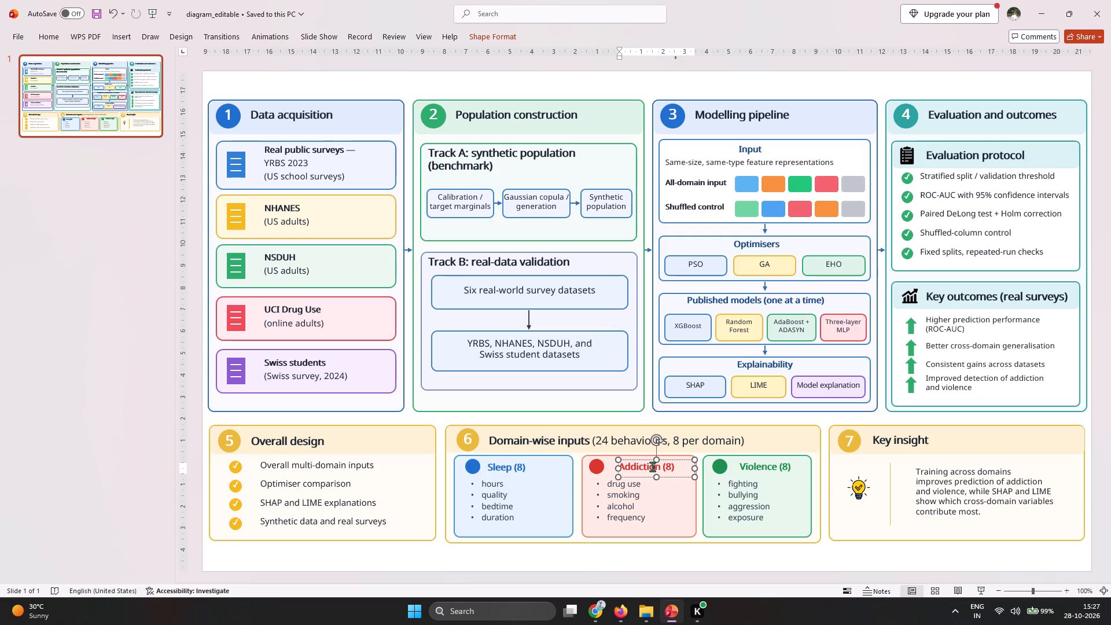
drag(668, 475, 661, 476)
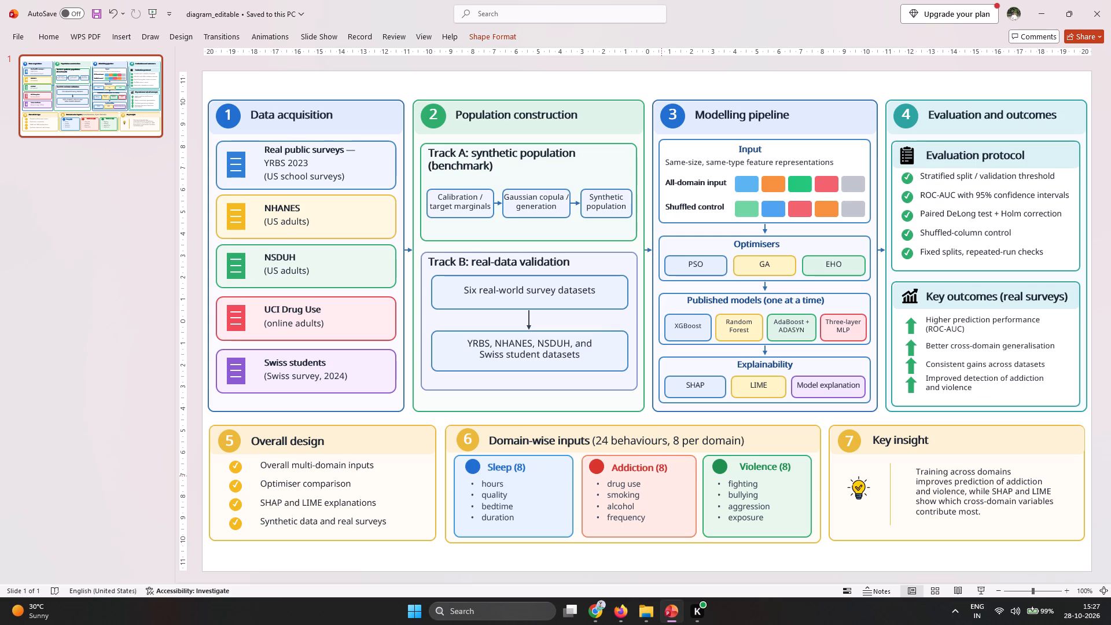
drag(661, 476, 660, 475)
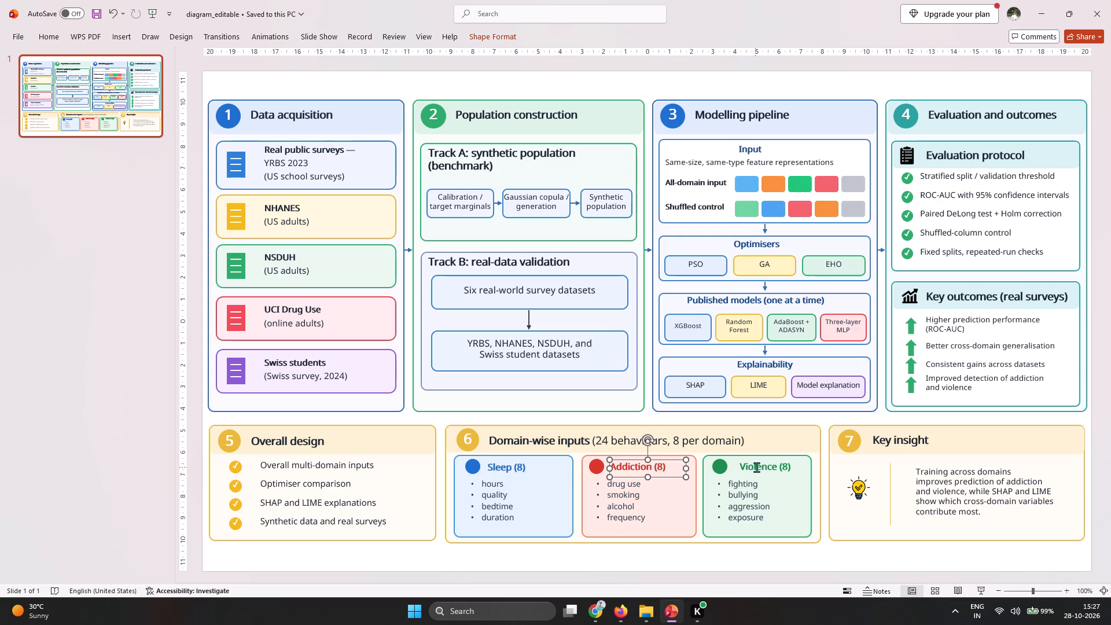
click(759, 466)
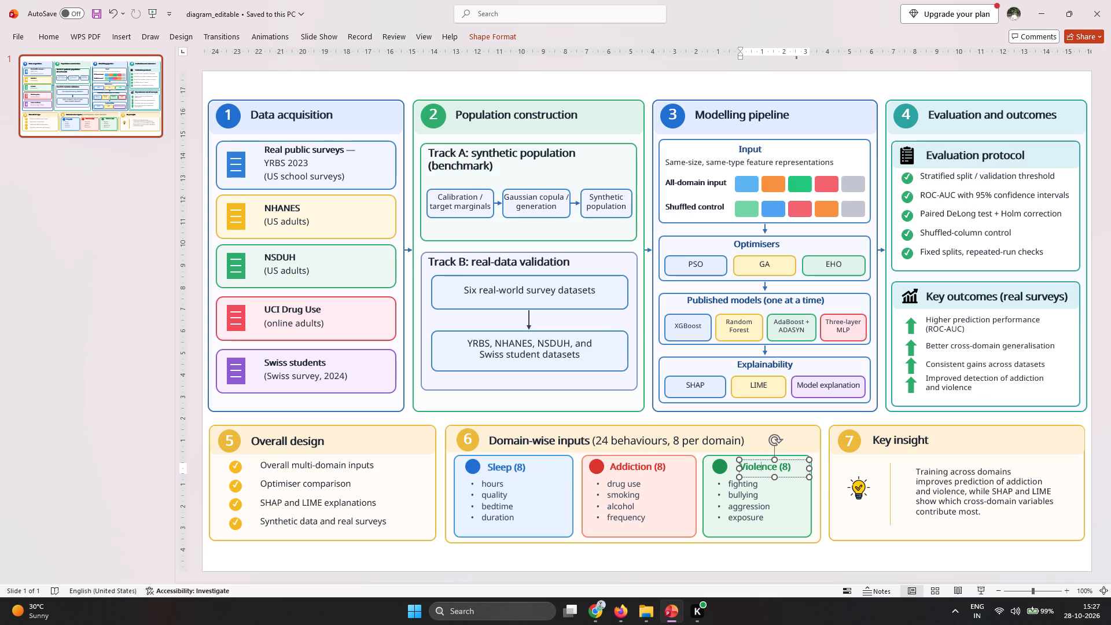
drag(787, 476, 779, 476)
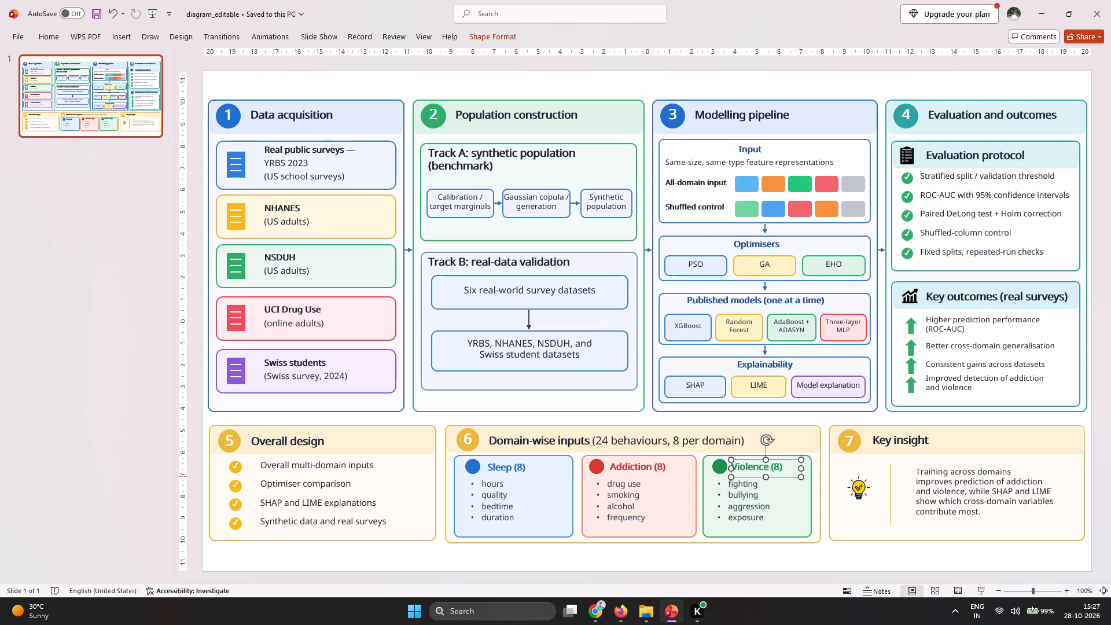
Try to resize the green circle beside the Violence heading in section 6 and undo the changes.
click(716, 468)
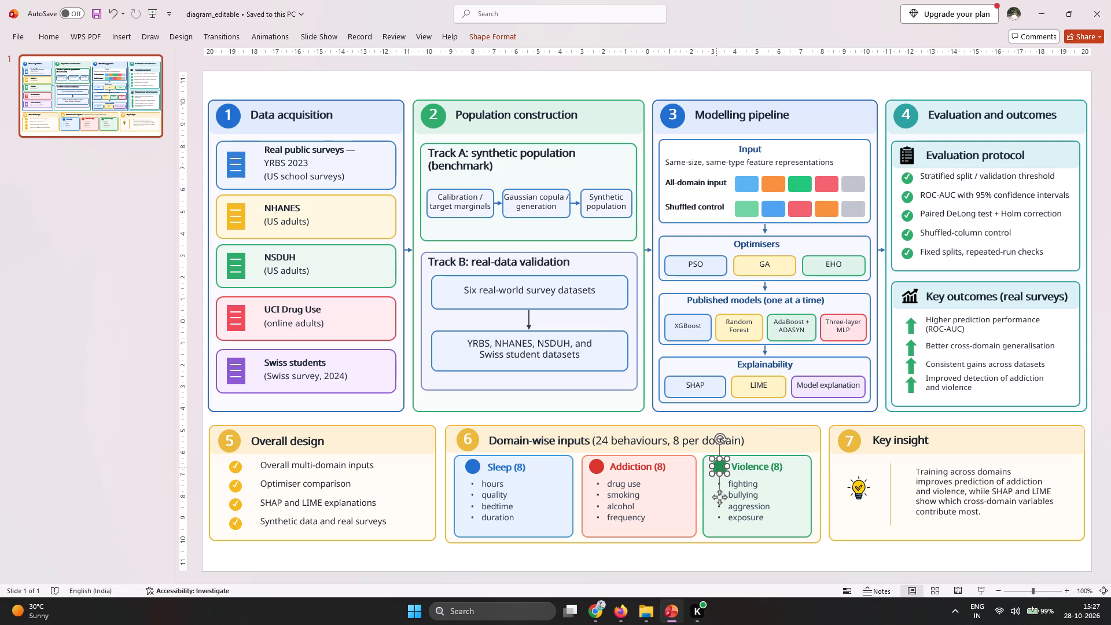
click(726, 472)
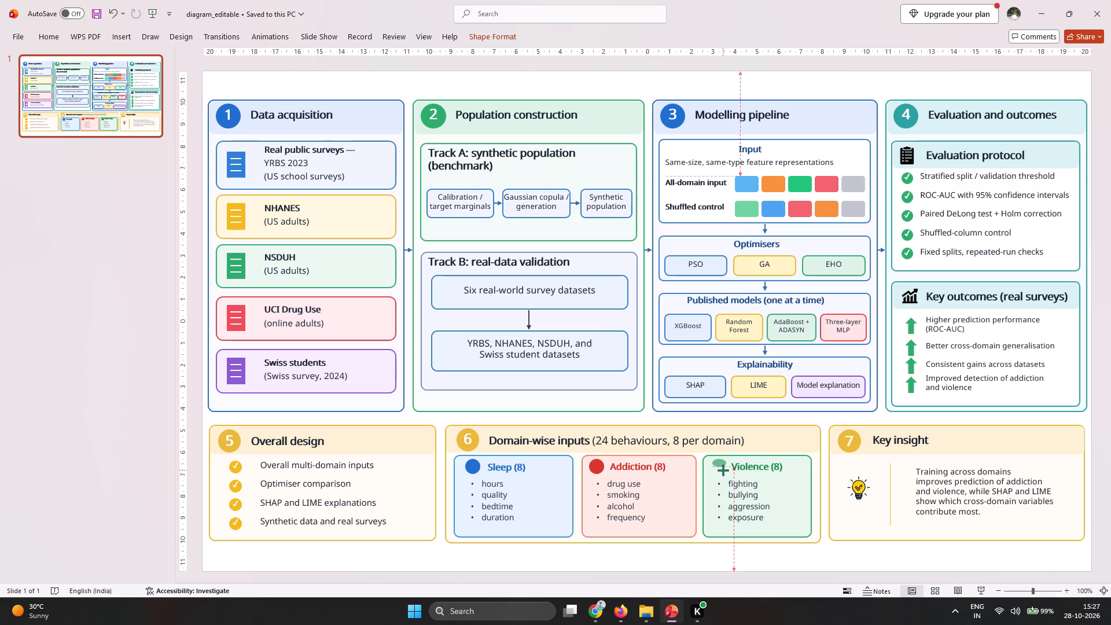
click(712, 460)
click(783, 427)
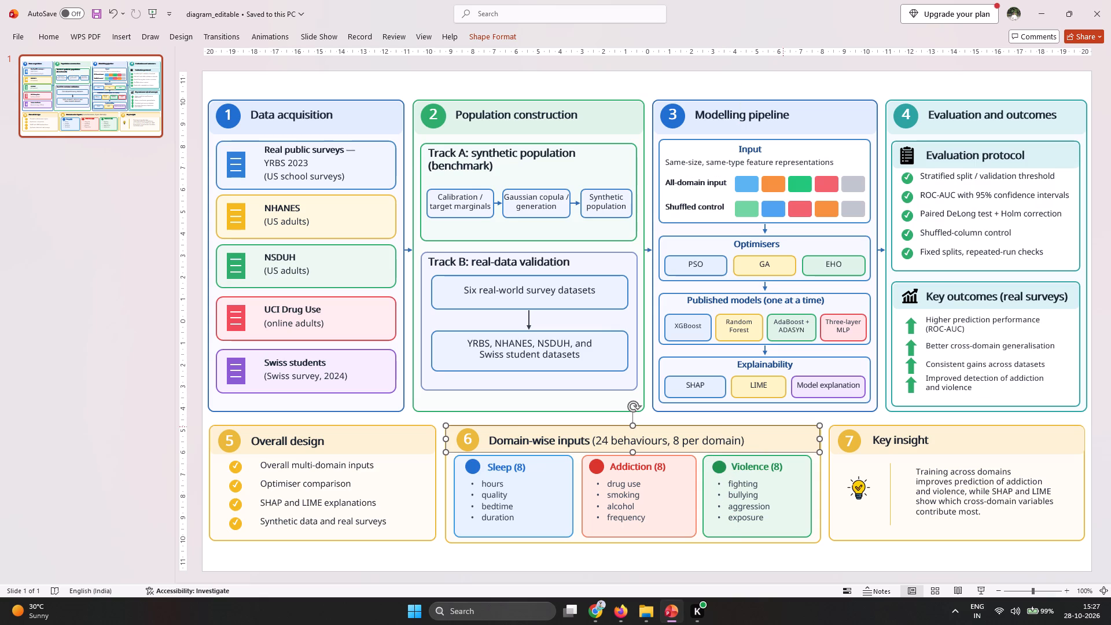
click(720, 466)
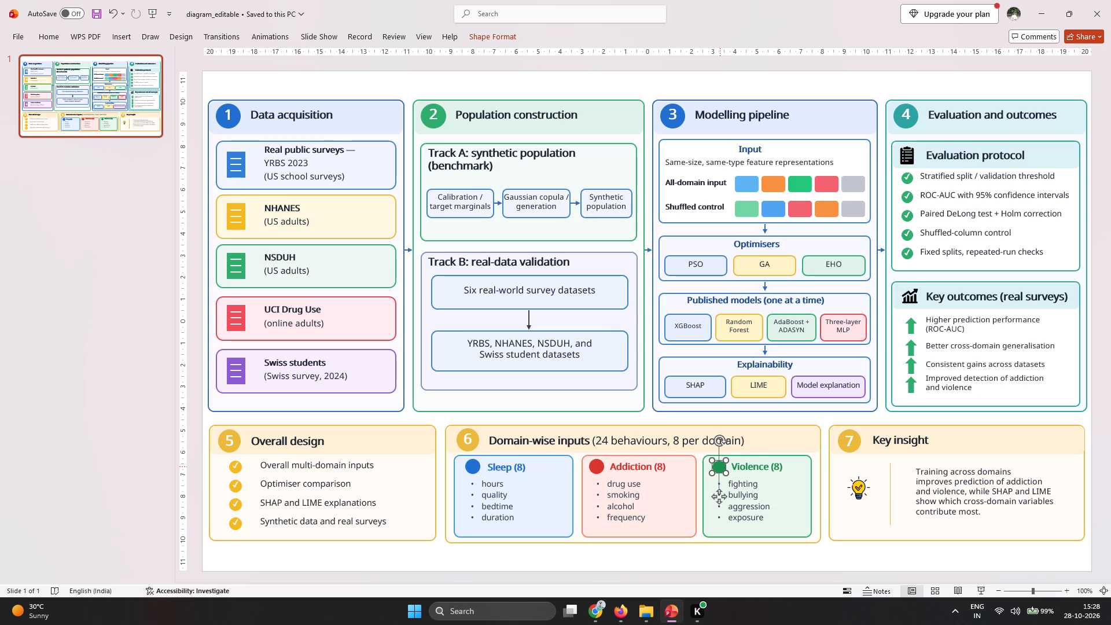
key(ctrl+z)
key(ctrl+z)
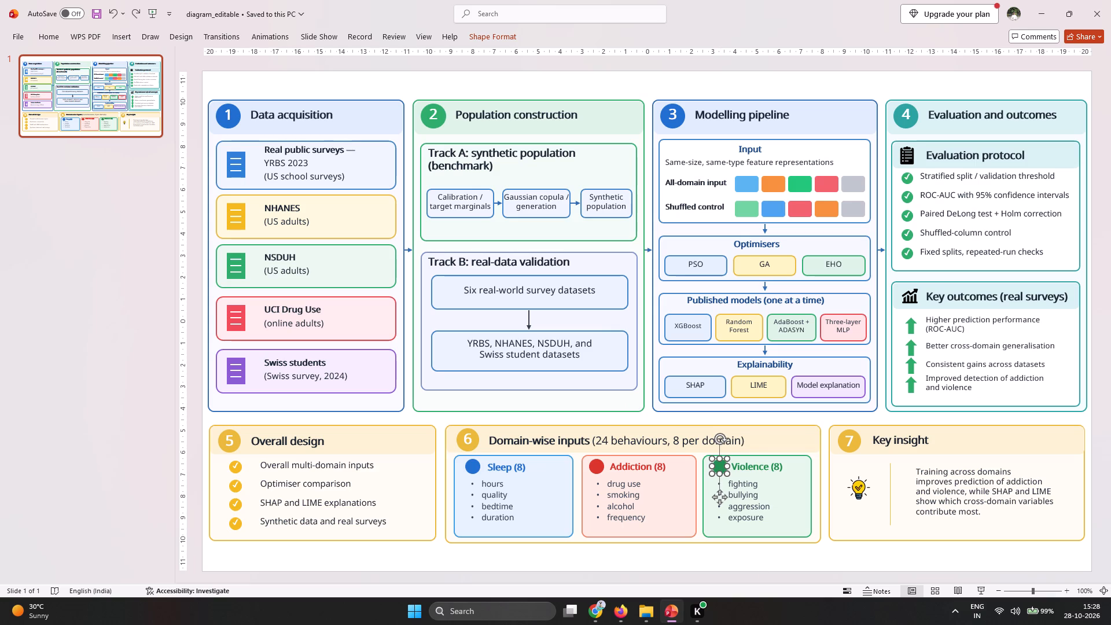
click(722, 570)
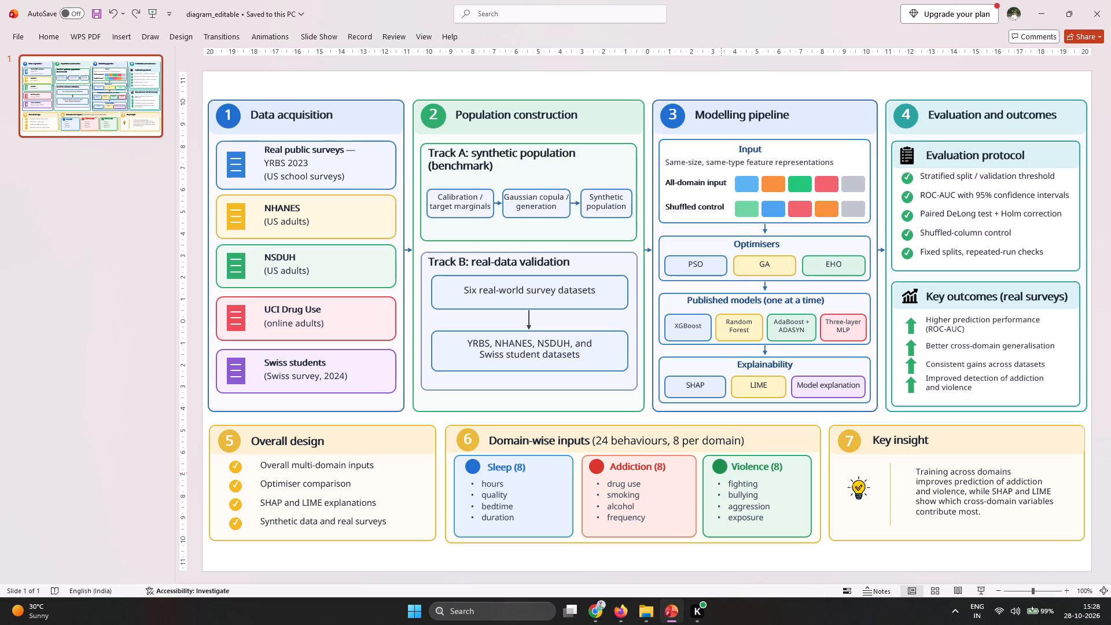
Slightly adjust the size of the red and blue circles beside the Addiction and Sleep headings in section 6.
click(720, 471)
click(597, 470)
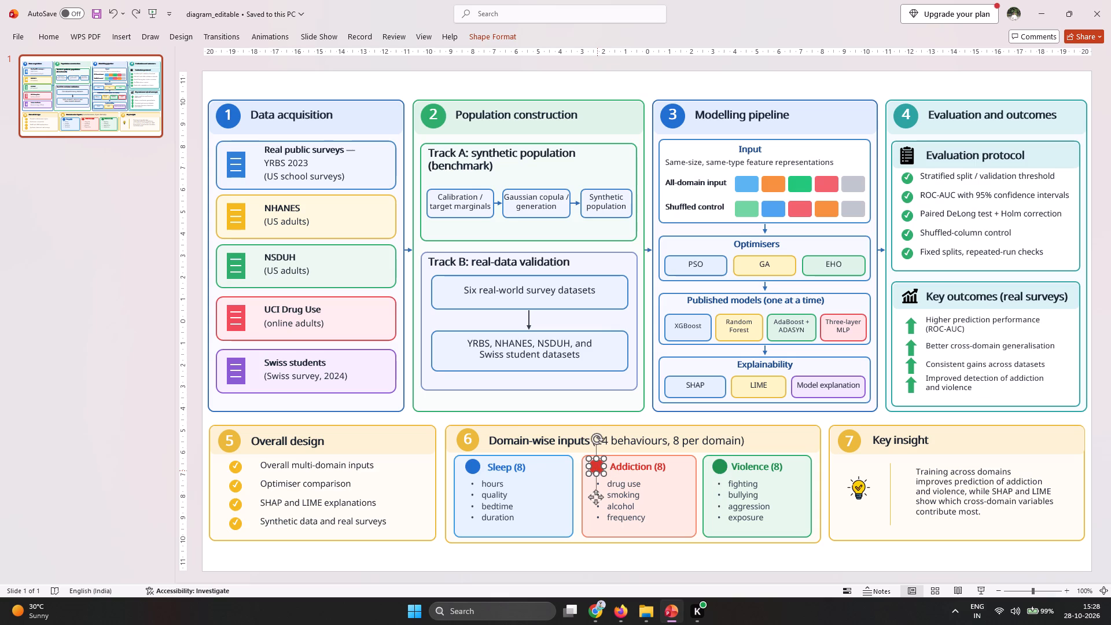
click(604, 473)
click(595, 501)
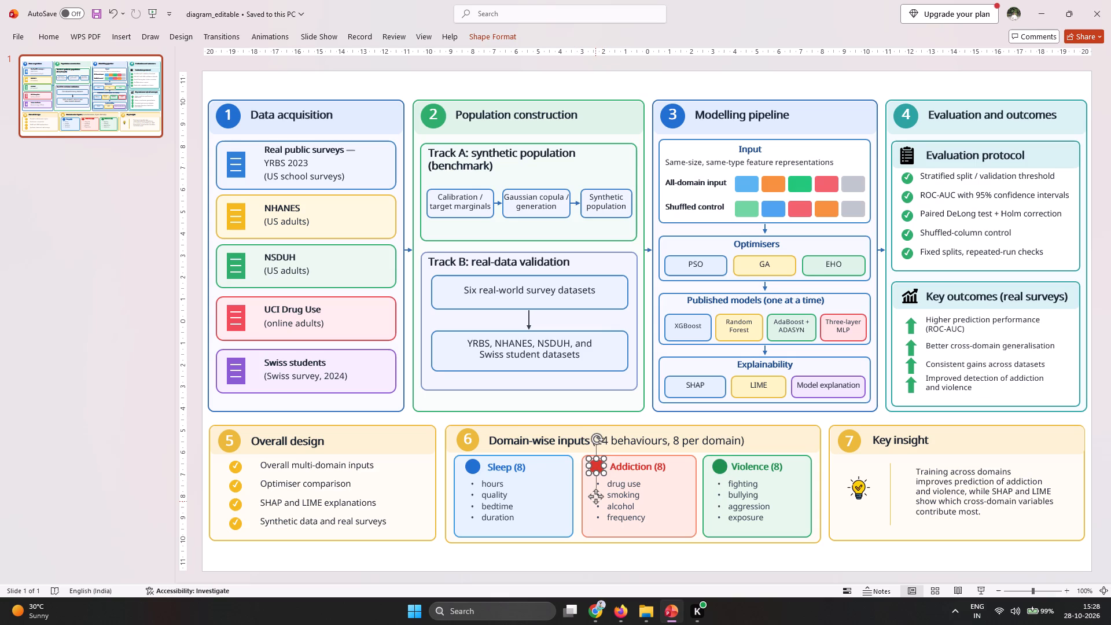
click(574, 567)
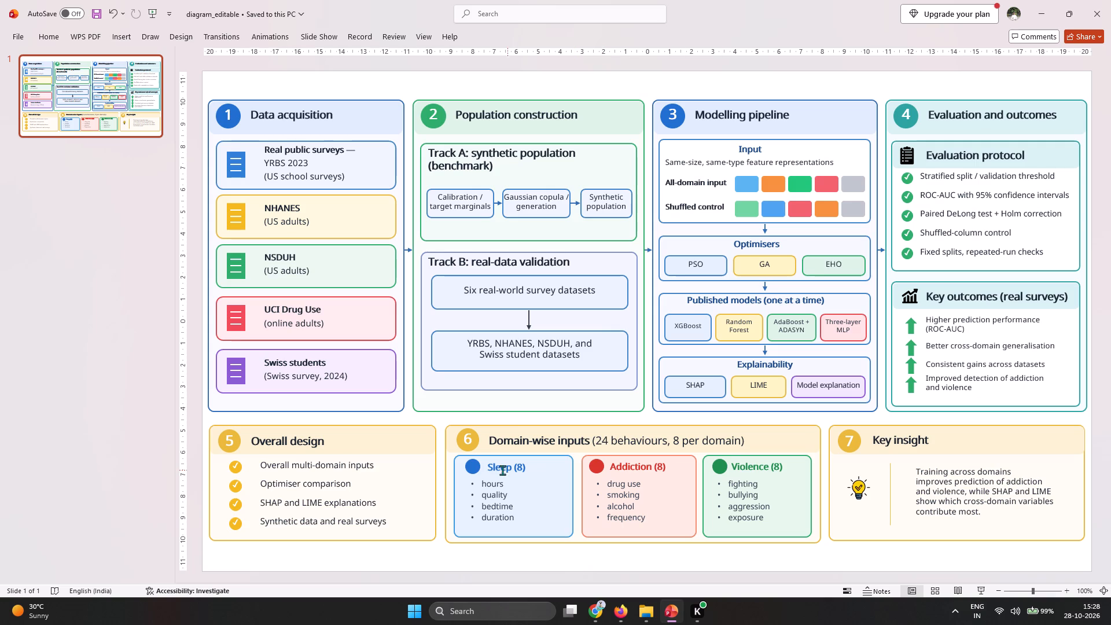
click(478, 468)
click(480, 473)
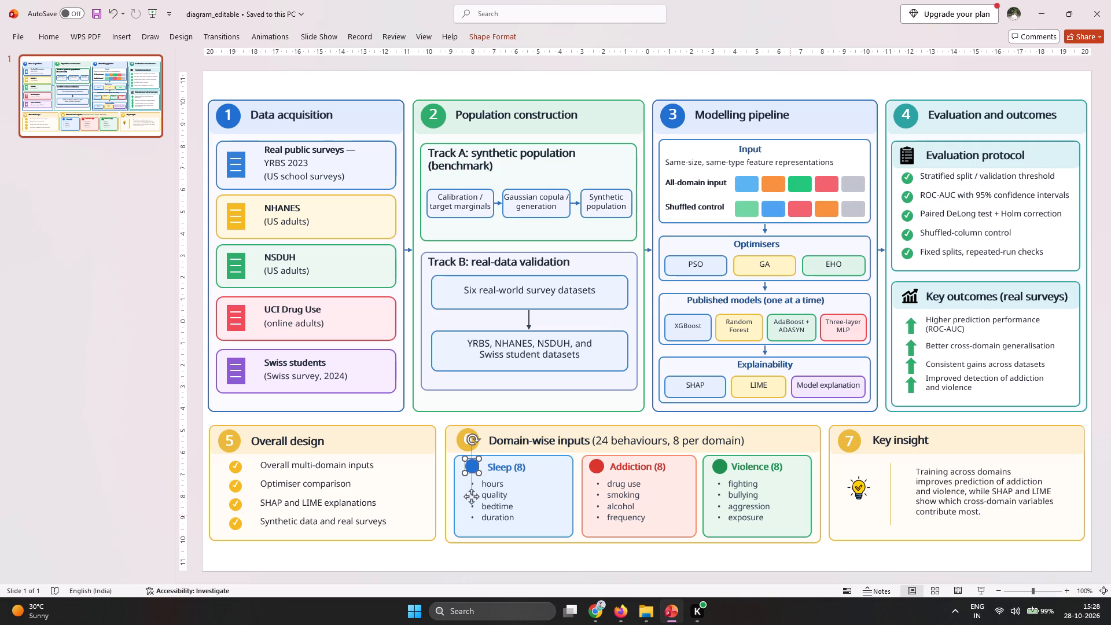
Resize the green circle in section 6 slightly and nudge it down, level with the Violence heading.
click(719, 476)
click(720, 470)
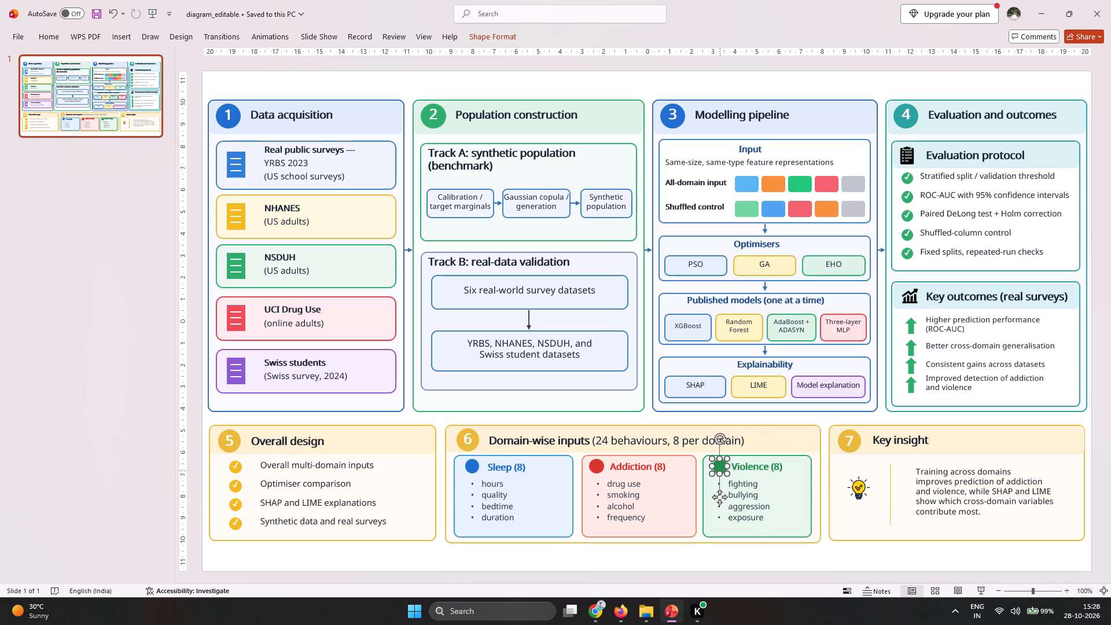
click(727, 473)
click(691, 555)
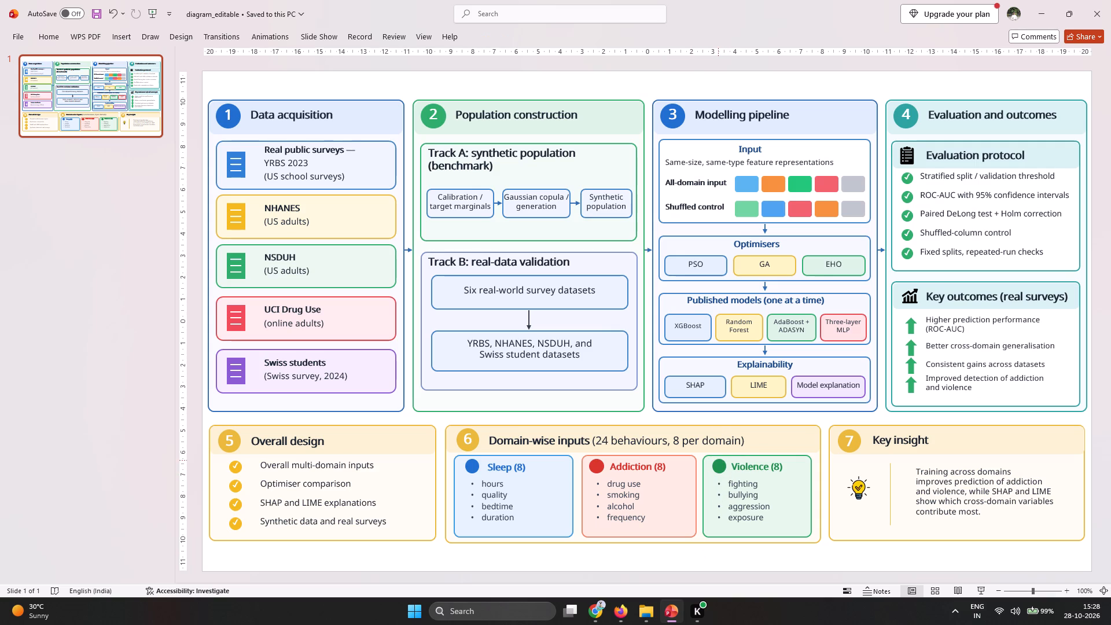
click(718, 463)
click(721, 496)
Fine-tune the size and position of the red and blue circles in section 6 to match the green one.
click(594, 464)
click(605, 472)
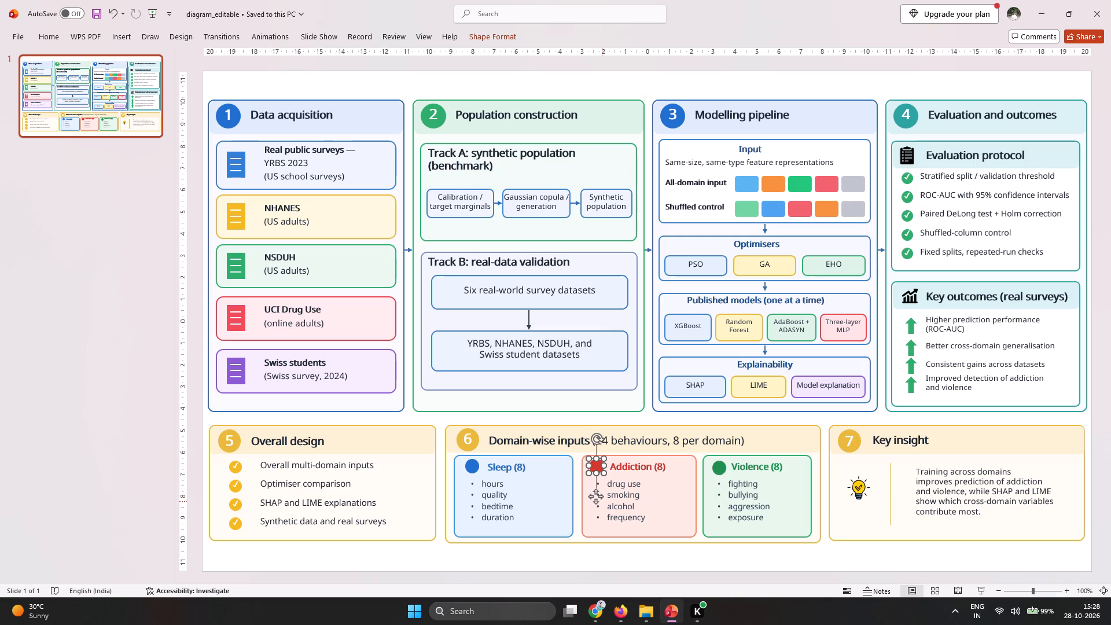
click(598, 499)
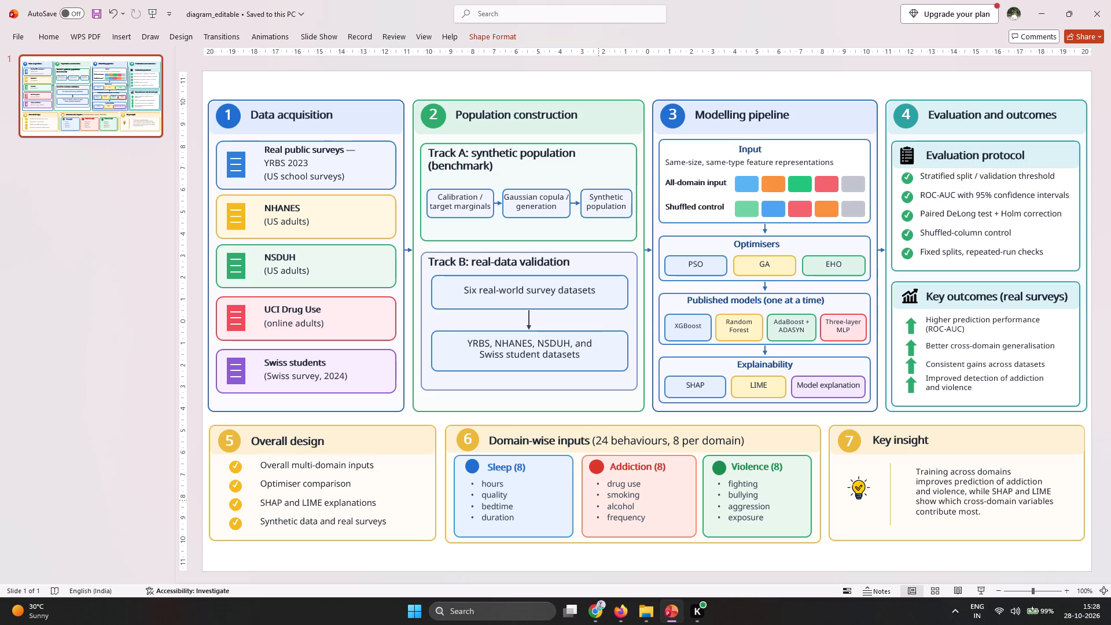
click(604, 474)
click(474, 471)
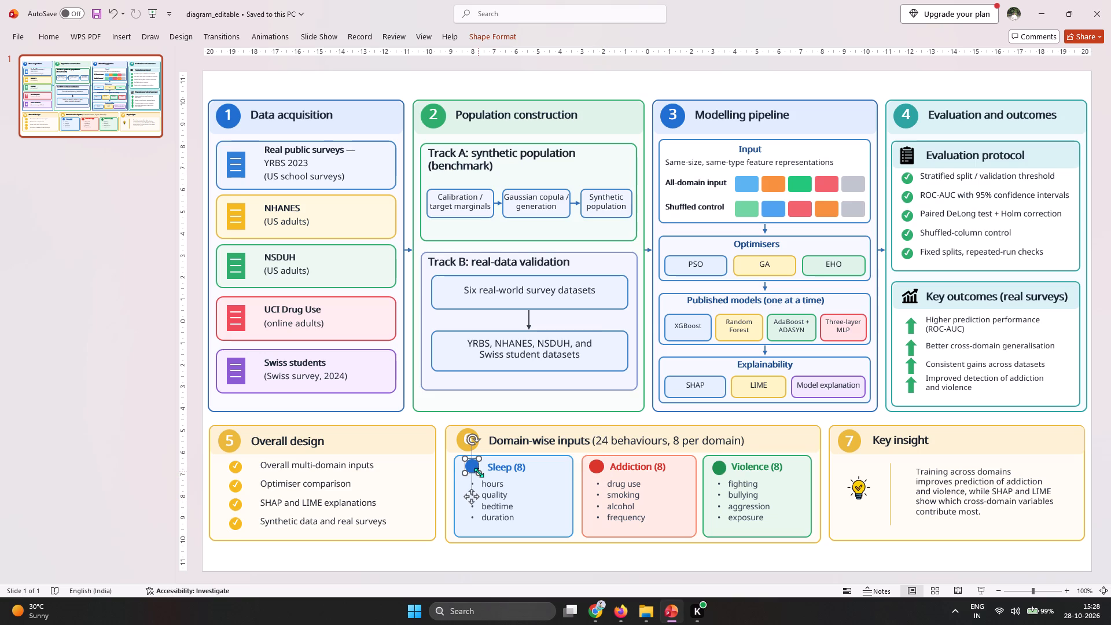
click(479, 472)
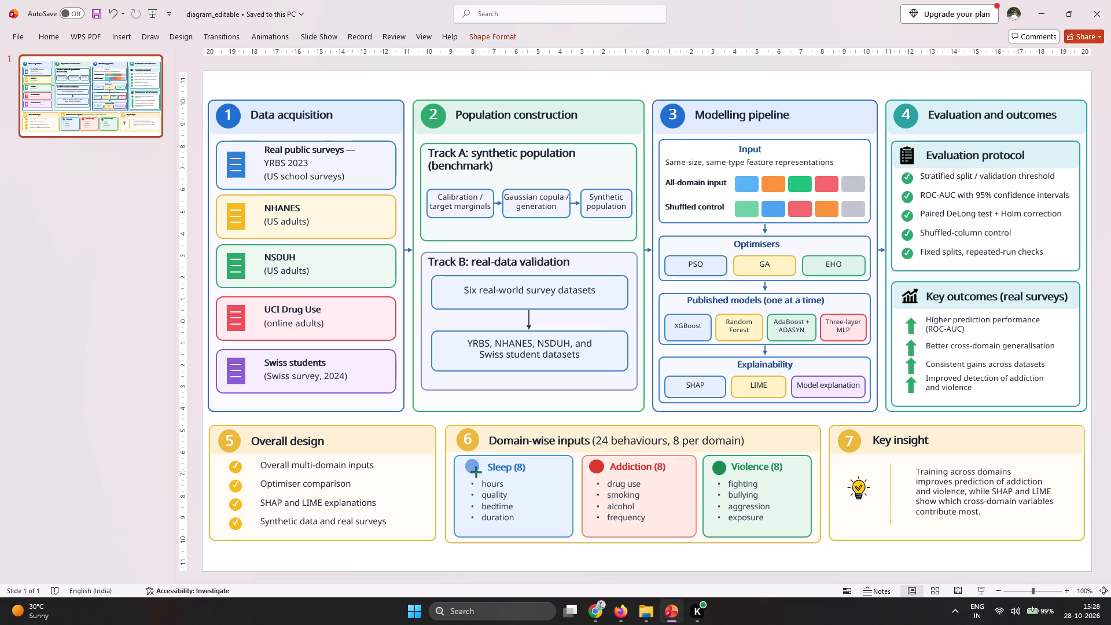
click(474, 506)
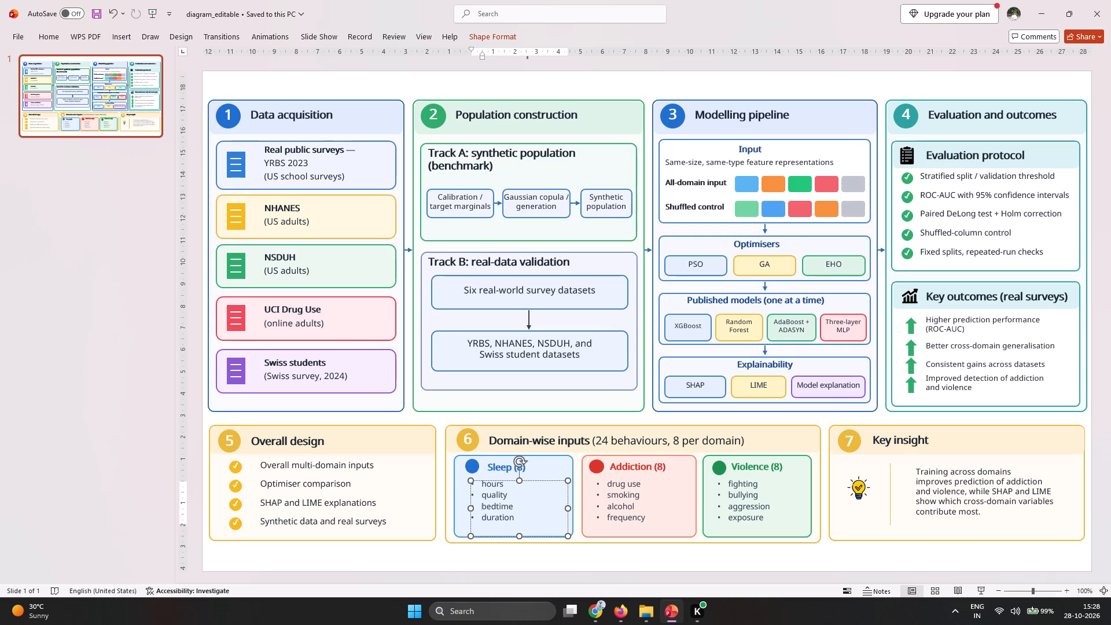
click(474, 470)
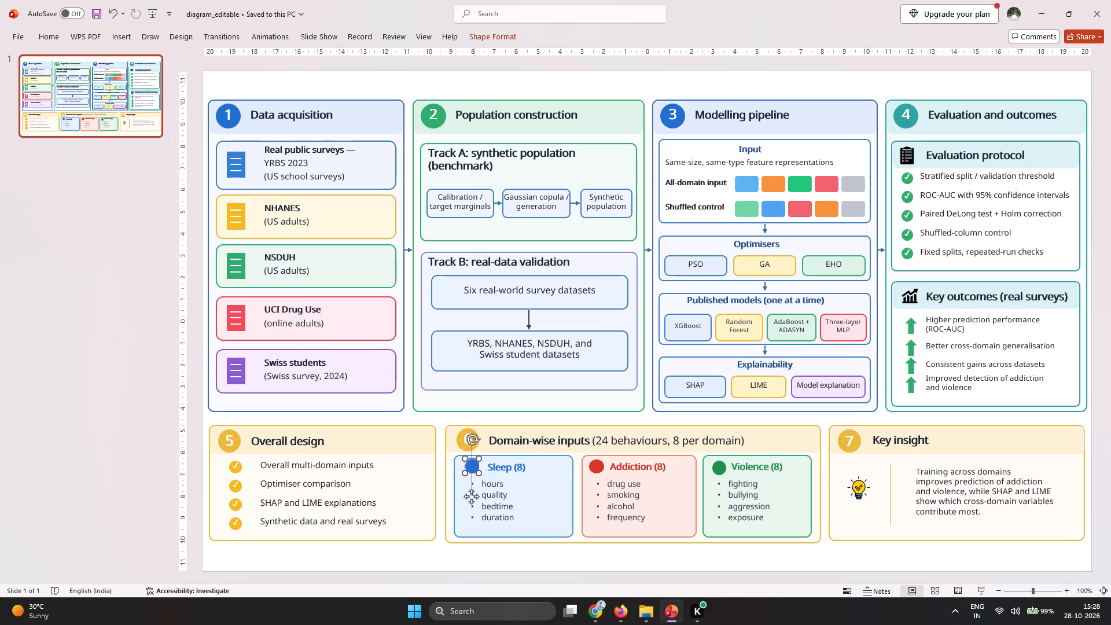
click(488, 545)
Narrow the text box of the Sleep (8) heading in section 6 so it fits closely around its text.
click(488, 469)
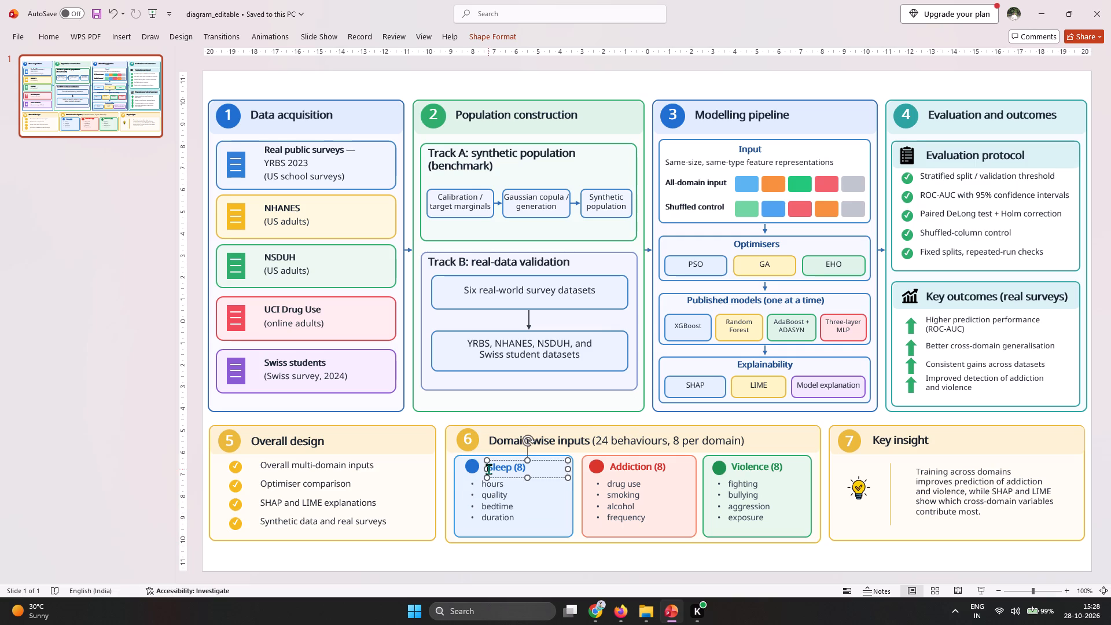
click(485, 472)
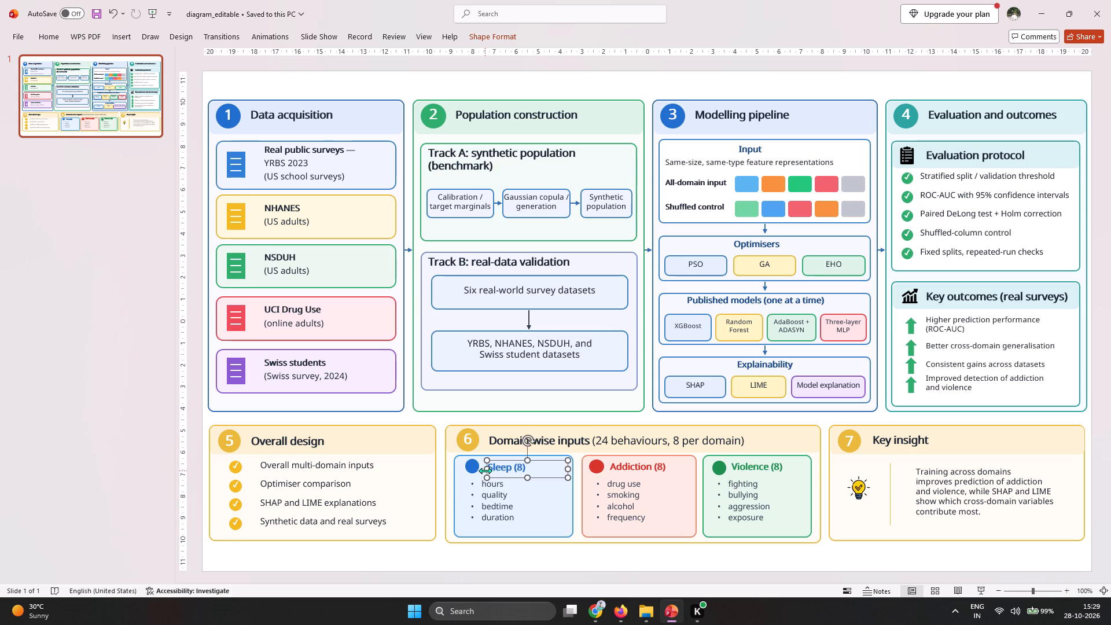
drag(564, 470, 532, 470)
click(488, 470)
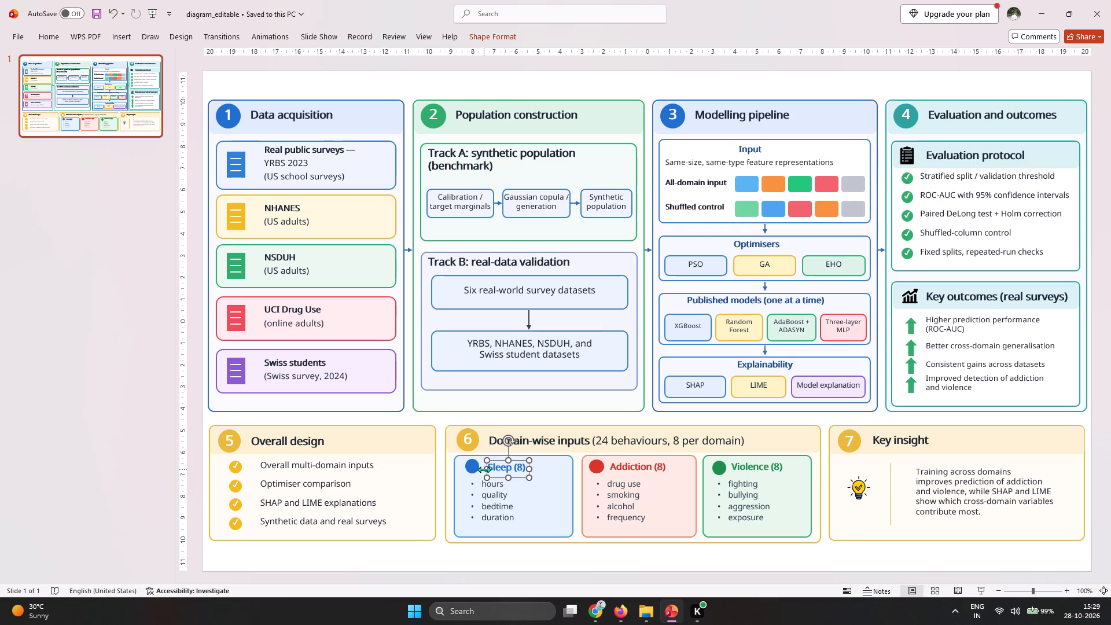
drag(525, 468, 534, 468)
Insert two spaces before the text of the Sleep (8) heading in section 6.
click(496, 472)
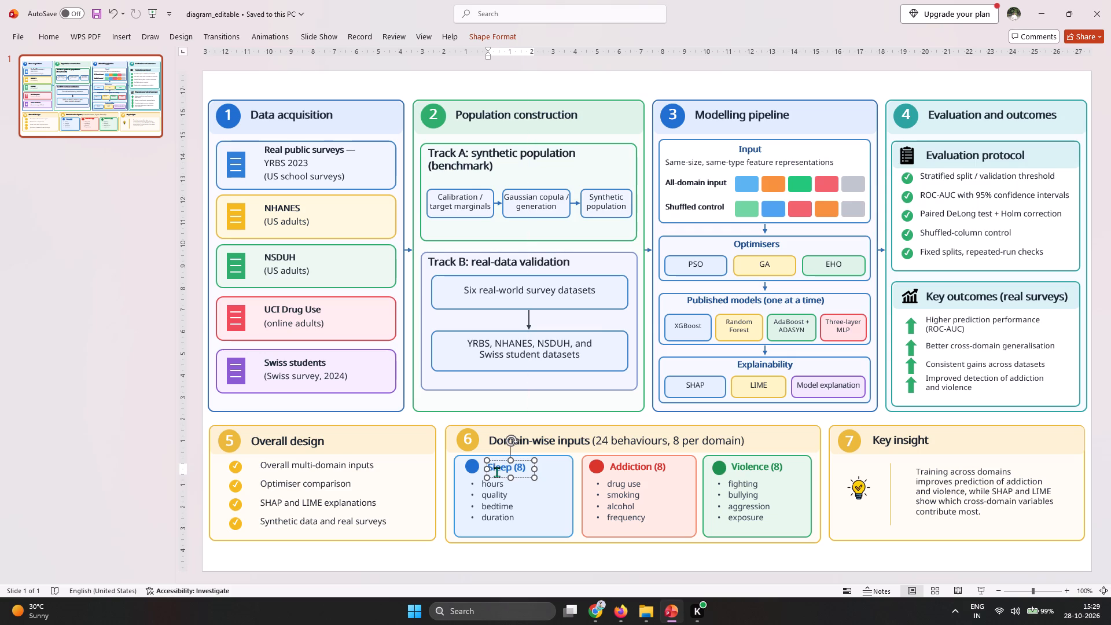
key(Left)
key(Left)
key(space)
key(space)
Move the Sleep (8) heading slightly left, closer to the blue circle in section 6, and deselect it.
drag(524, 477, 517, 477)
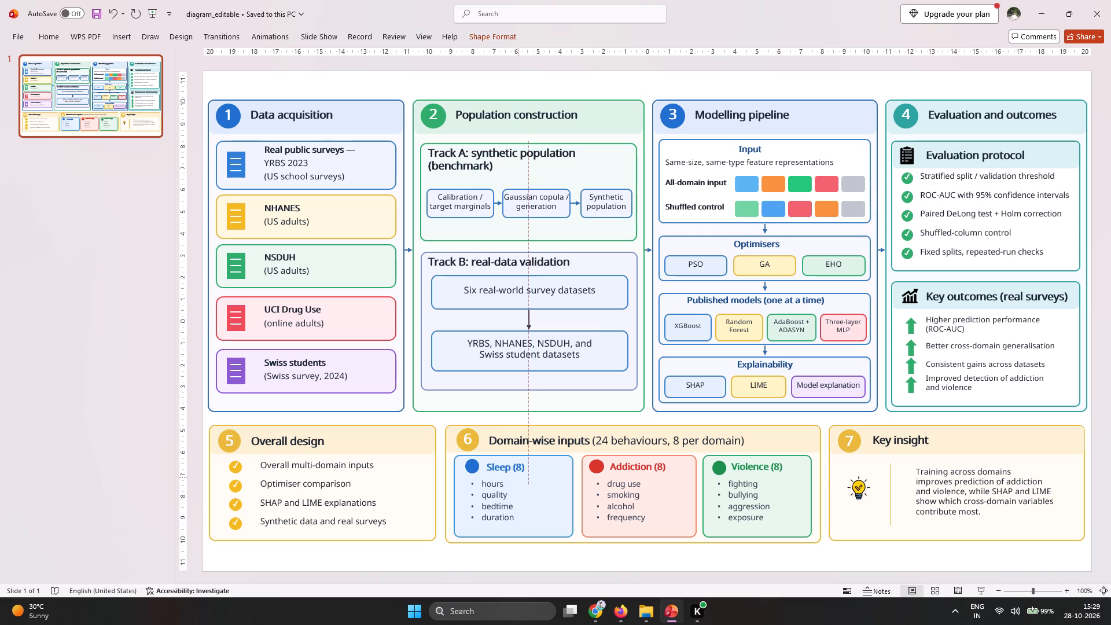
drag(517, 477, 516, 477)
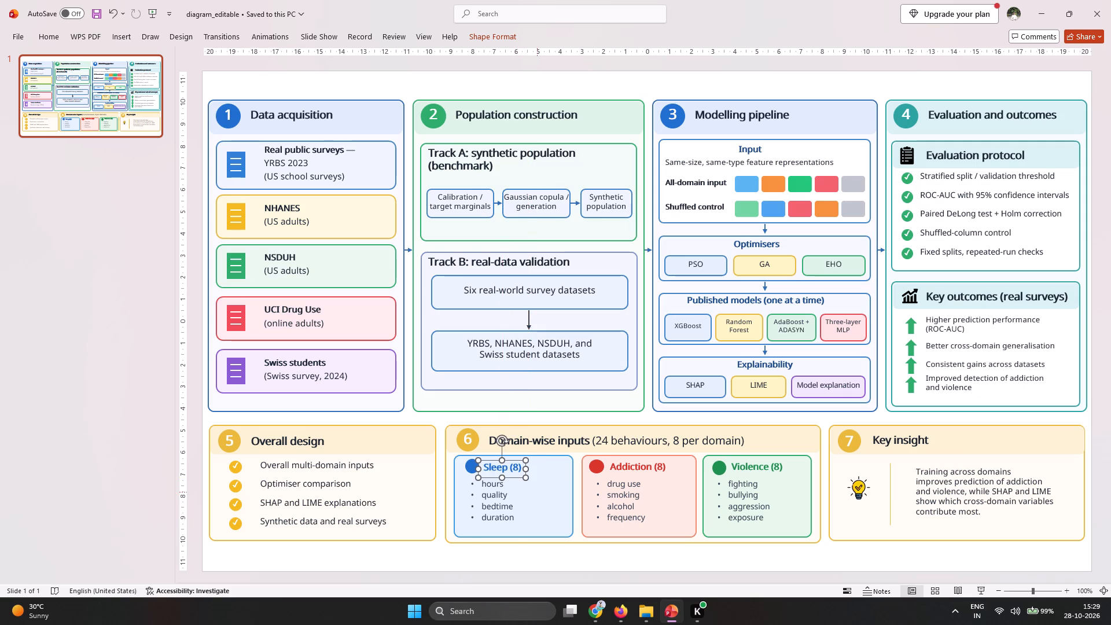
click(549, 499)
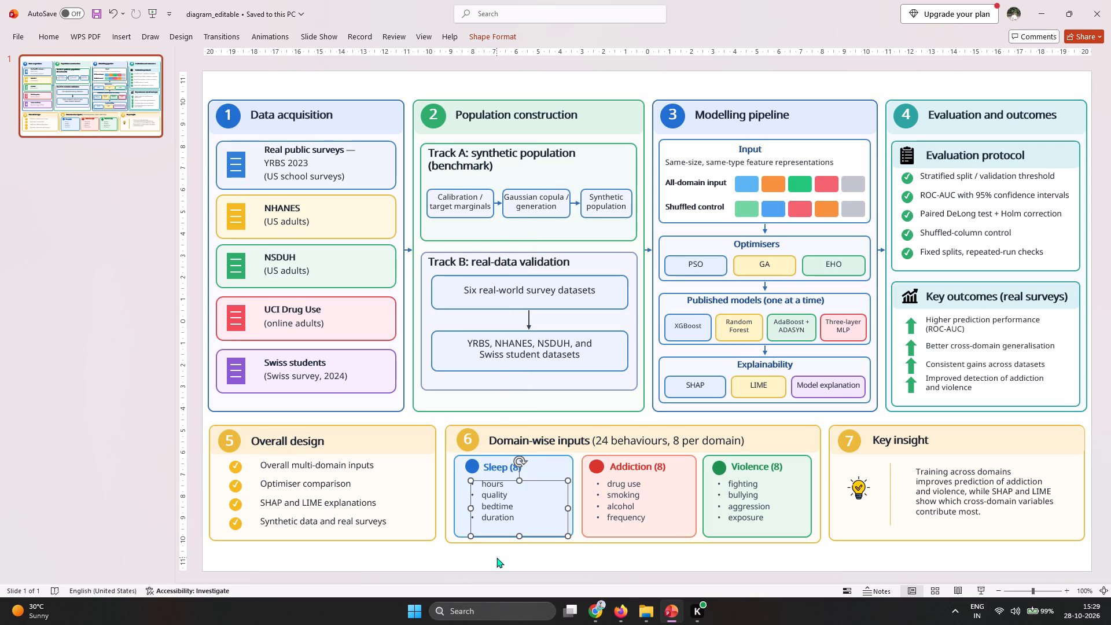
click(496, 557)
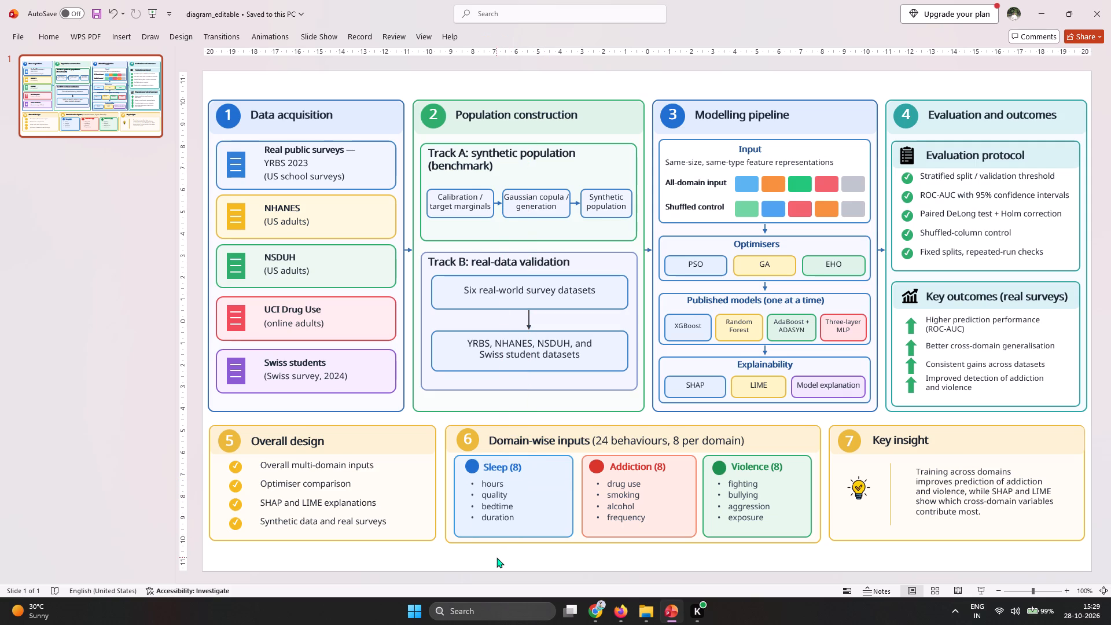
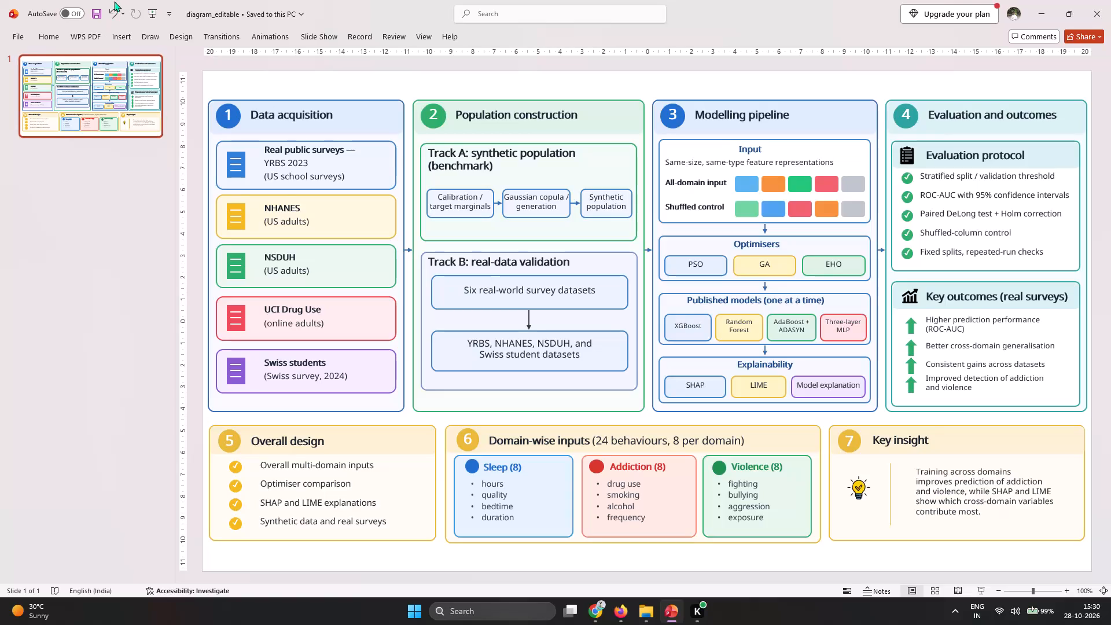
Save the edited diagram_editable presentation.
click(97, 8)
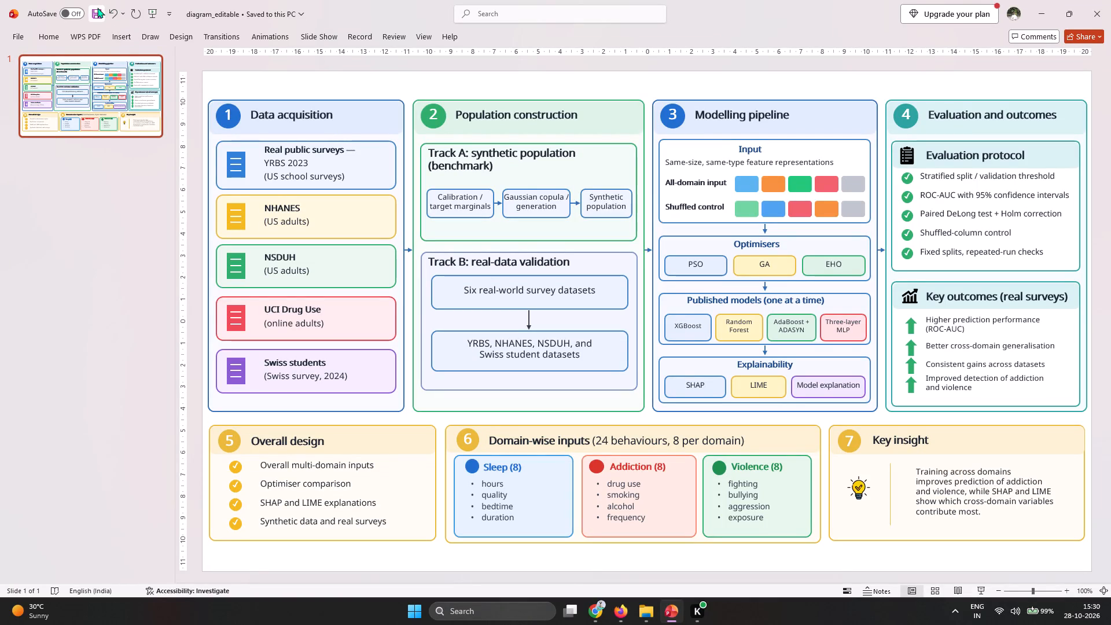
click(97, 8)
click(97, 14)
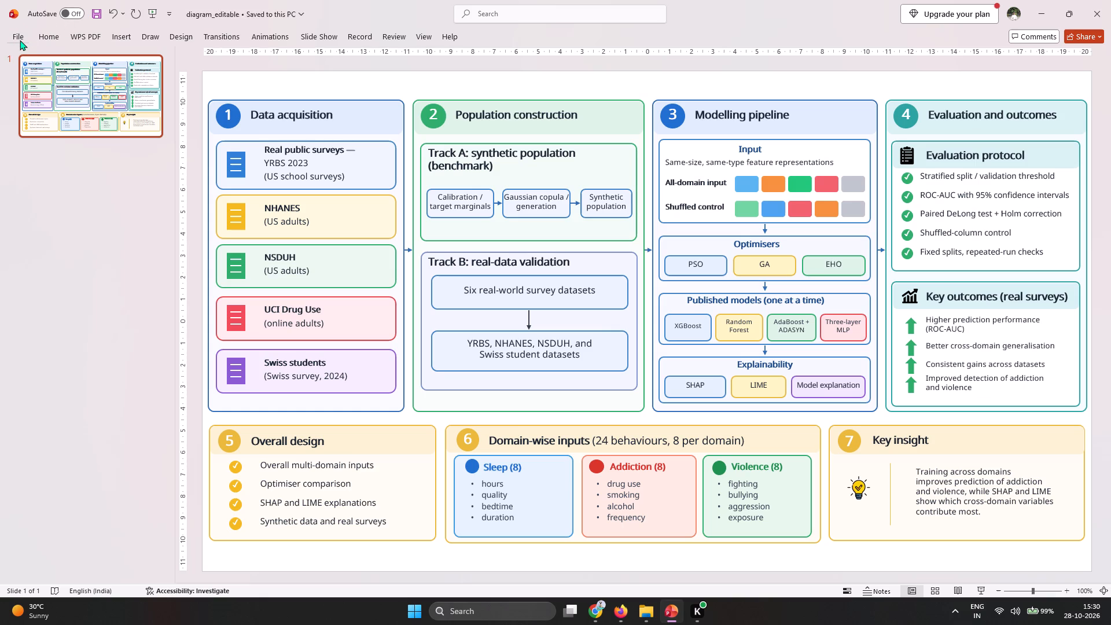
Start exporting the presentation with its file type changed to PNG Portable Network Graphics.
click(20, 40)
click(39, 376)
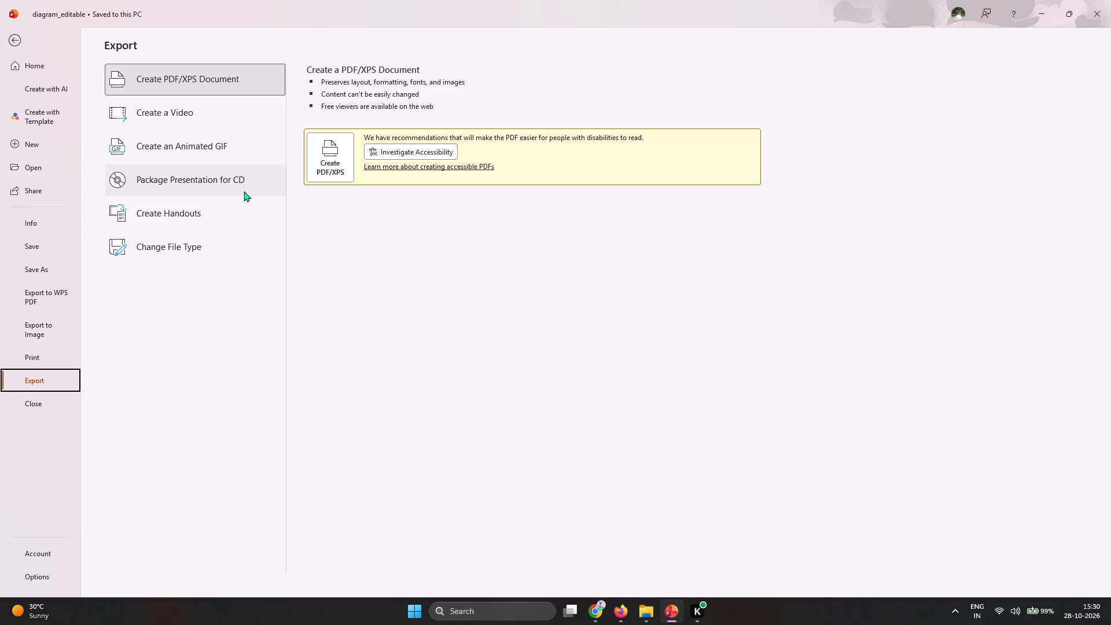
click(200, 245)
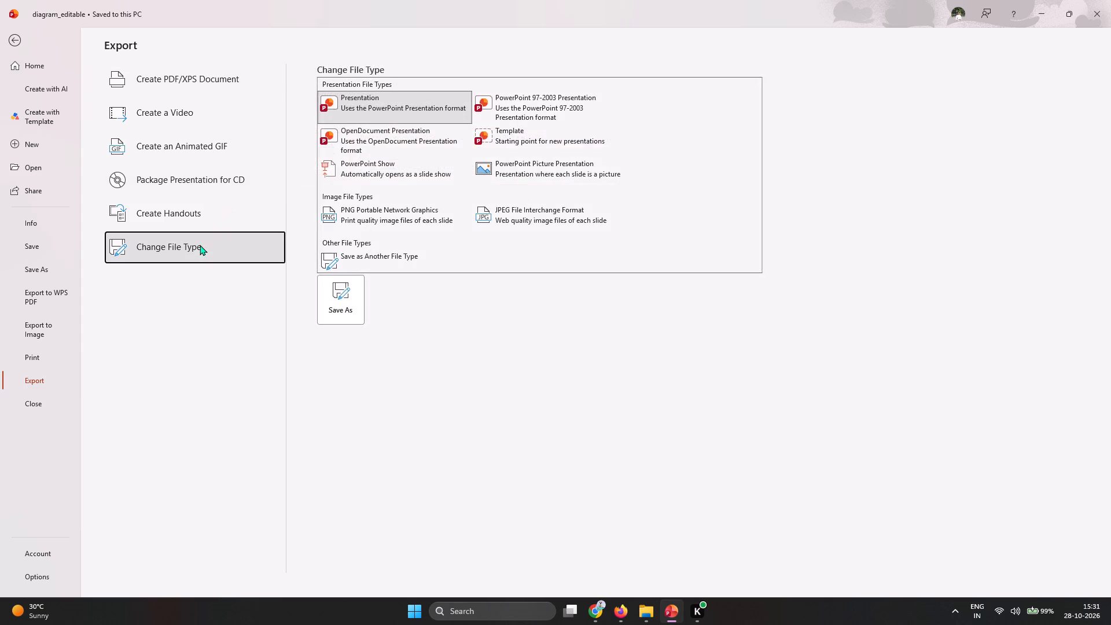
click(409, 226)
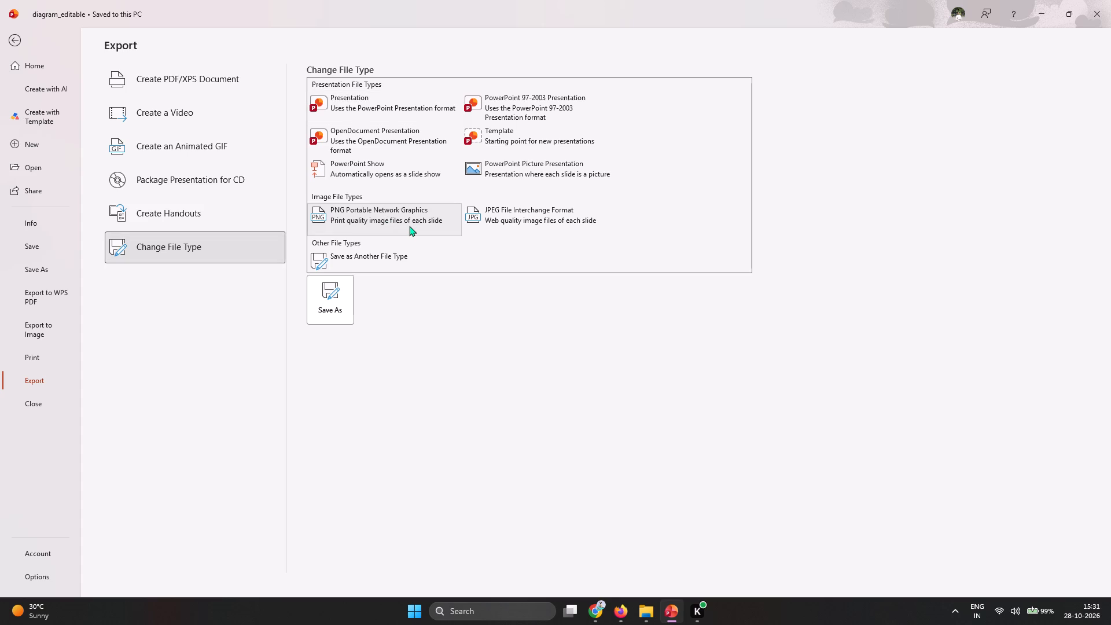
click(339, 302)
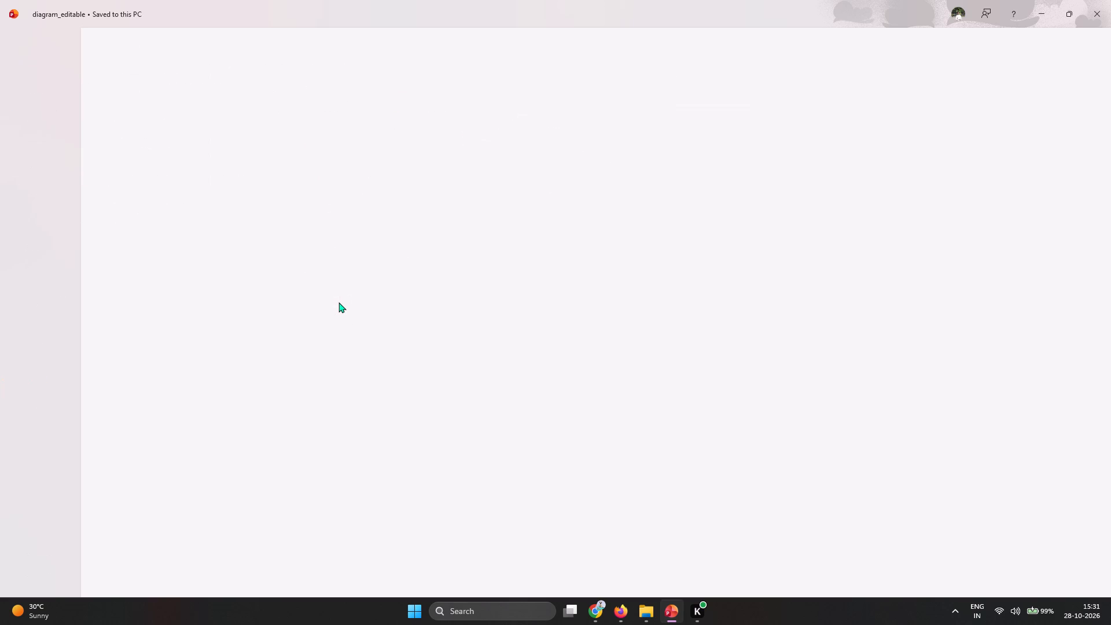
Save the PNG export to the Desktop folder with the file name AIML, exporting just the current slide.
scroll(176, 234, left, 1)
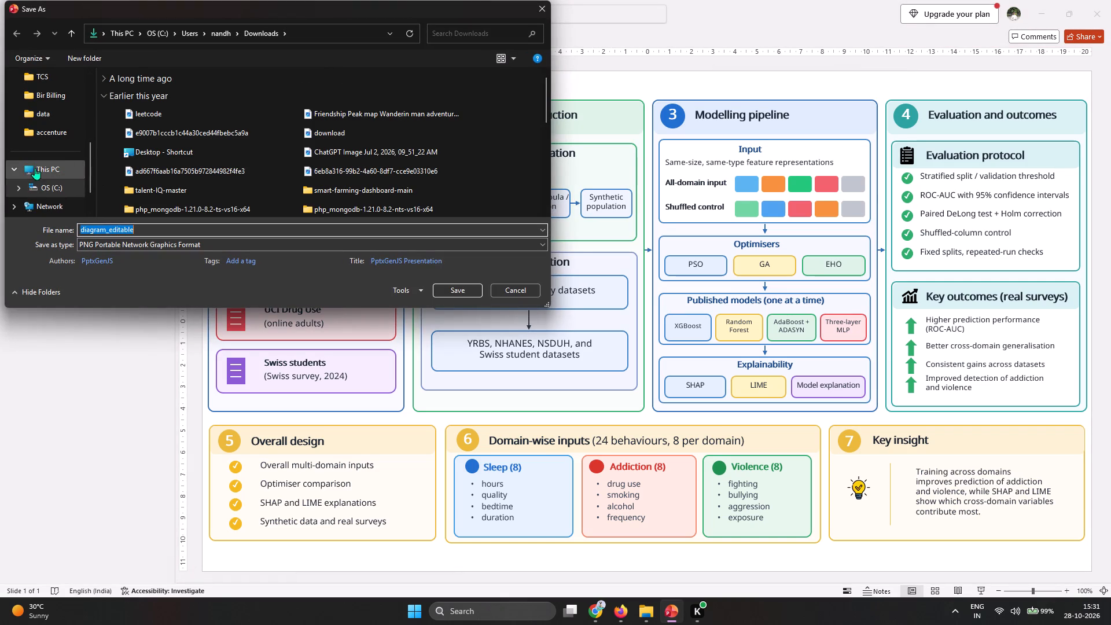
scroll(39, 144, up, 2)
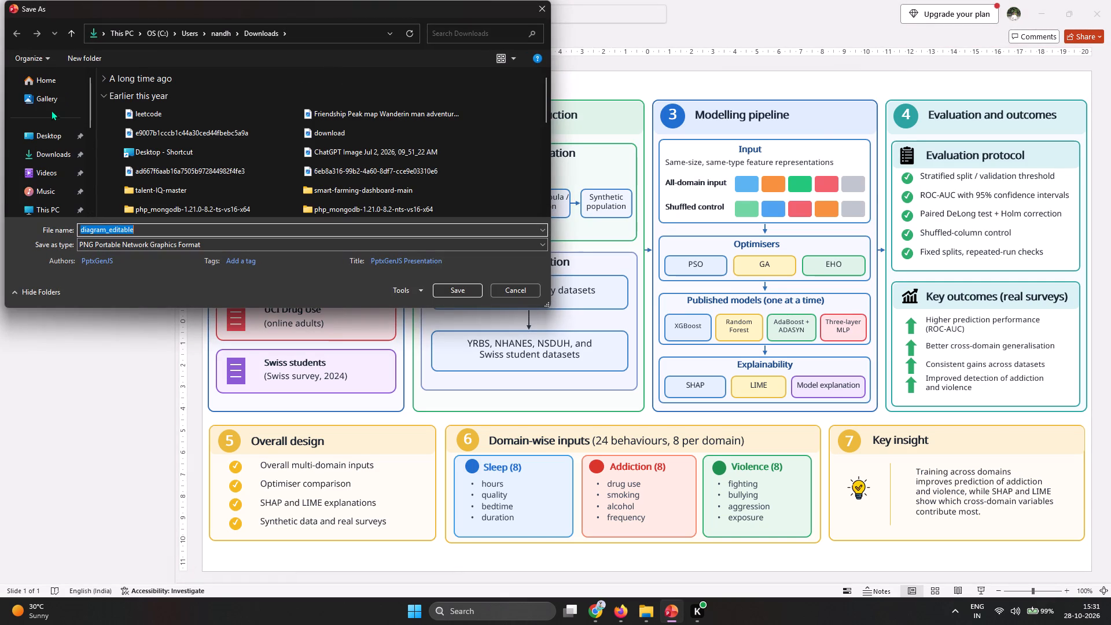
click(46, 137)
scroll(318, 146, down, 3)
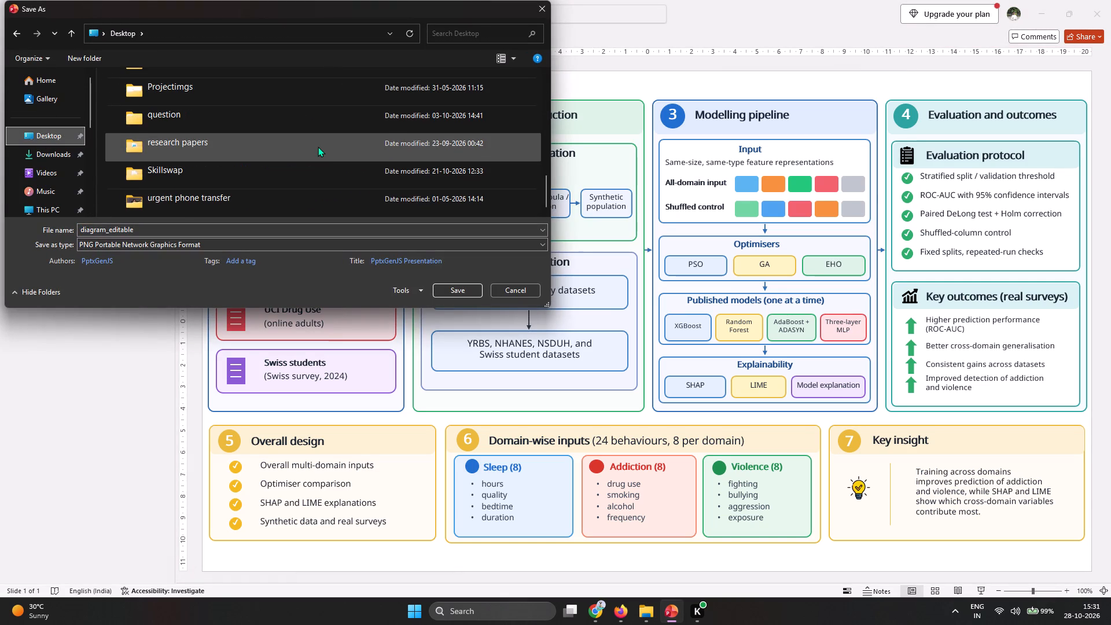
scroll(318, 146, down, 8)
click(204, 234)
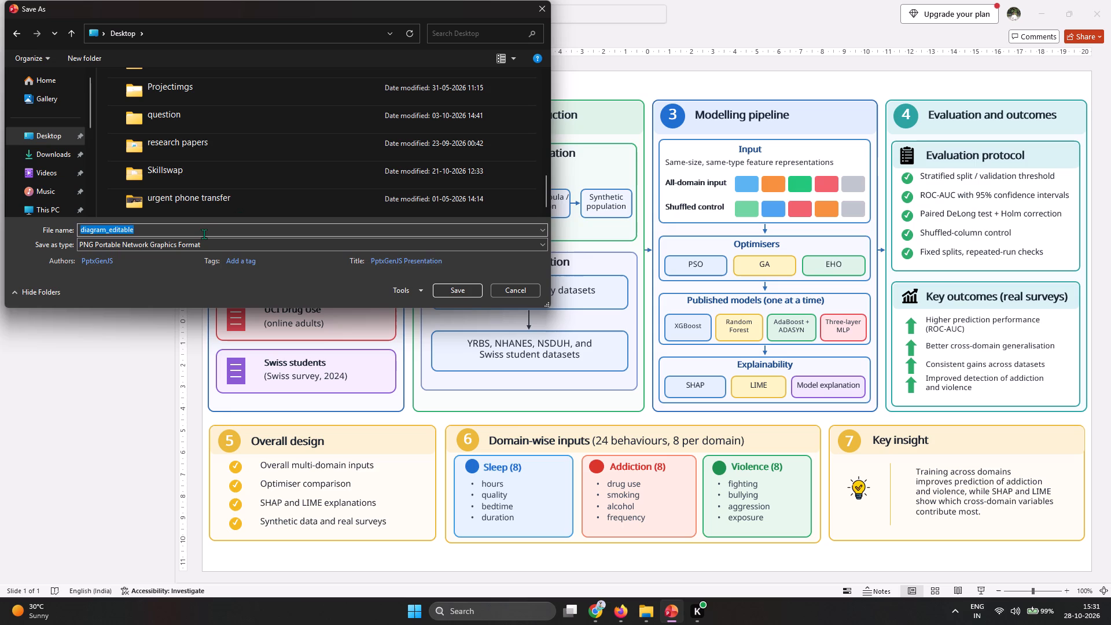
key(BackSpace)
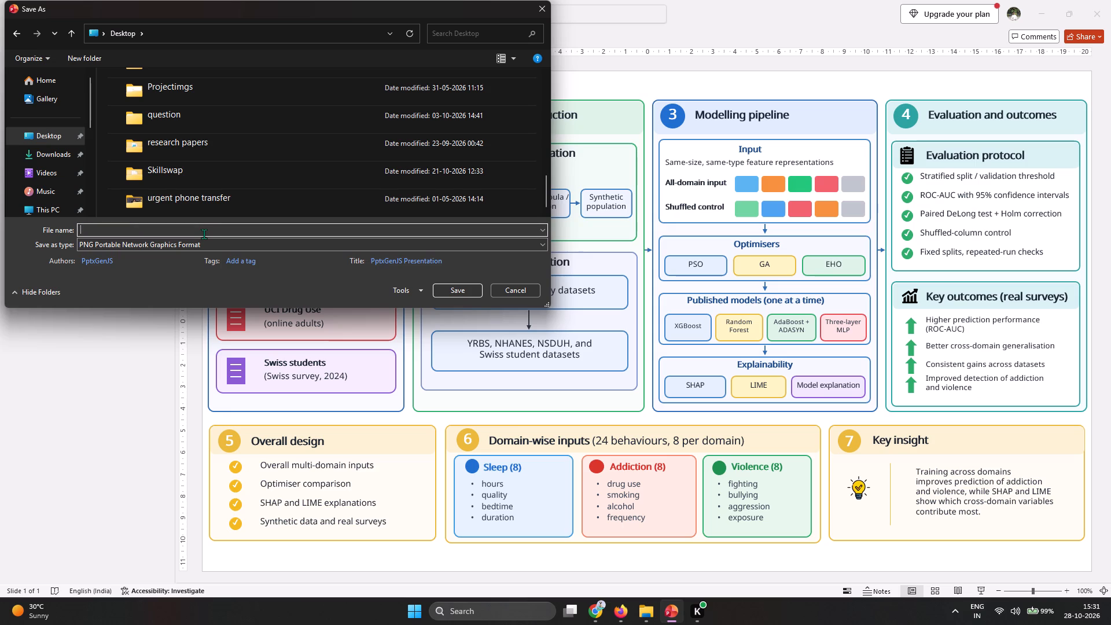
key(BackSpace)
key(BackSpace)
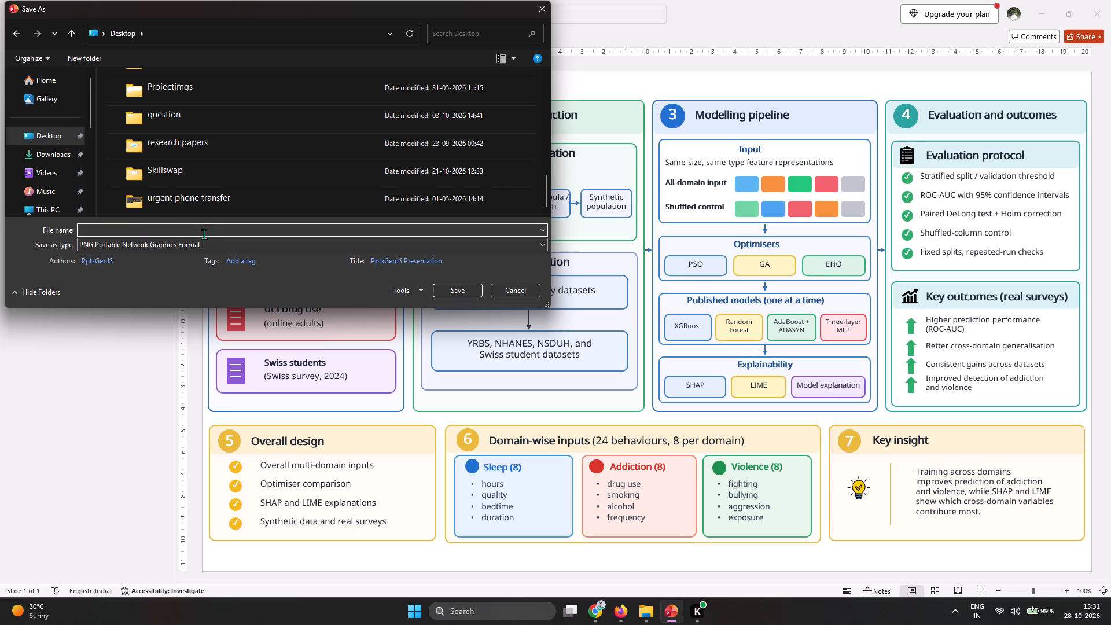
text(AIML)
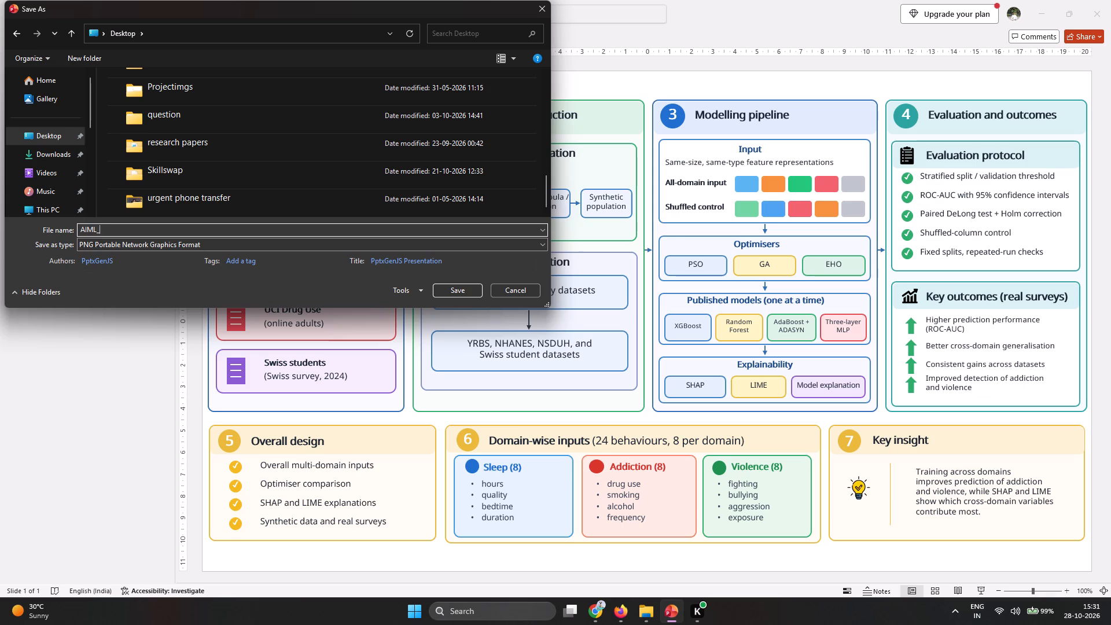
click(454, 291)
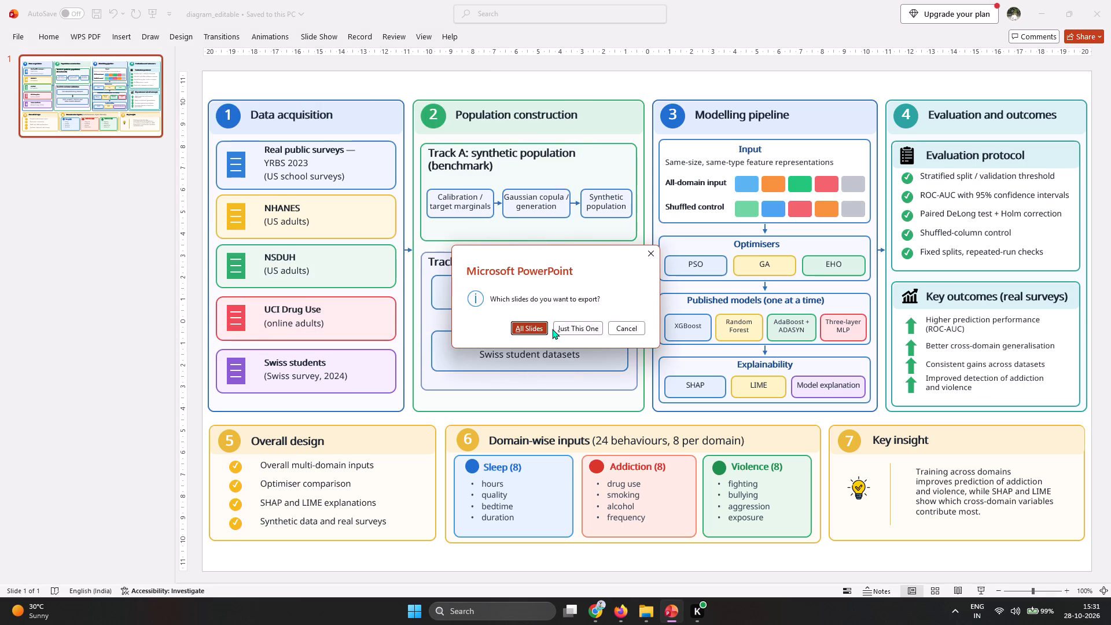
click(562, 328)
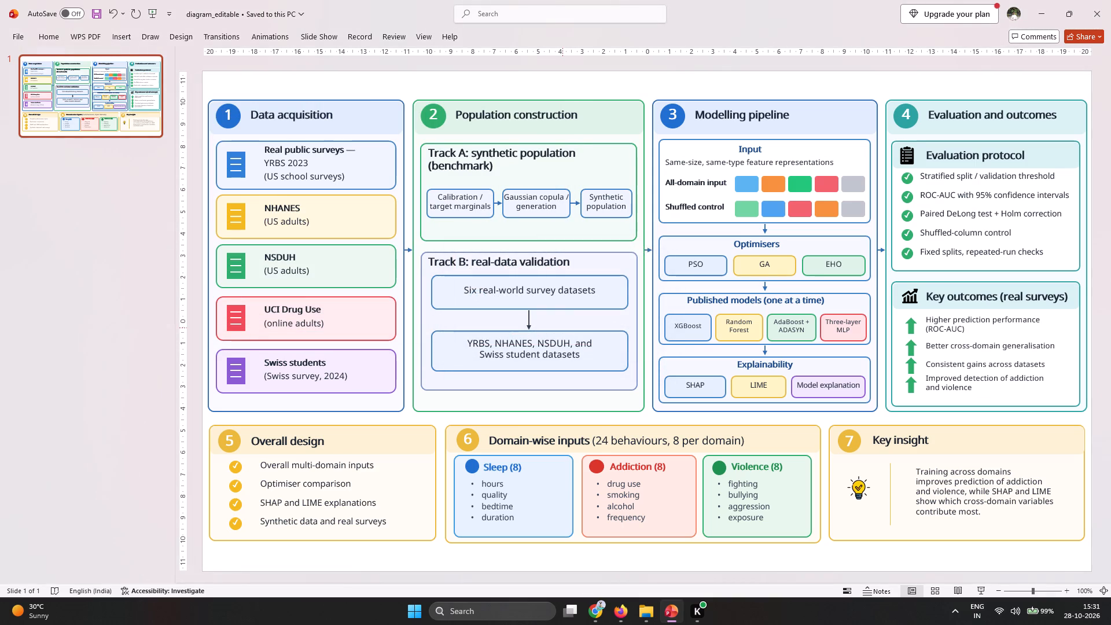
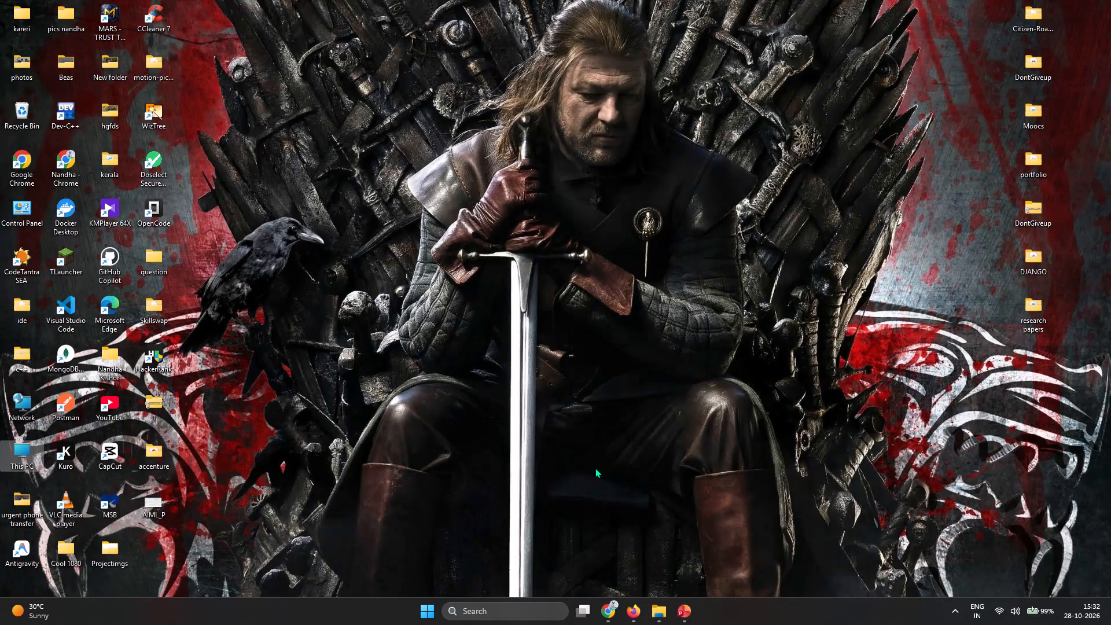
Open the exported AIML_P image from the desktop in Photos to check the diagram.
right_click(156, 497)
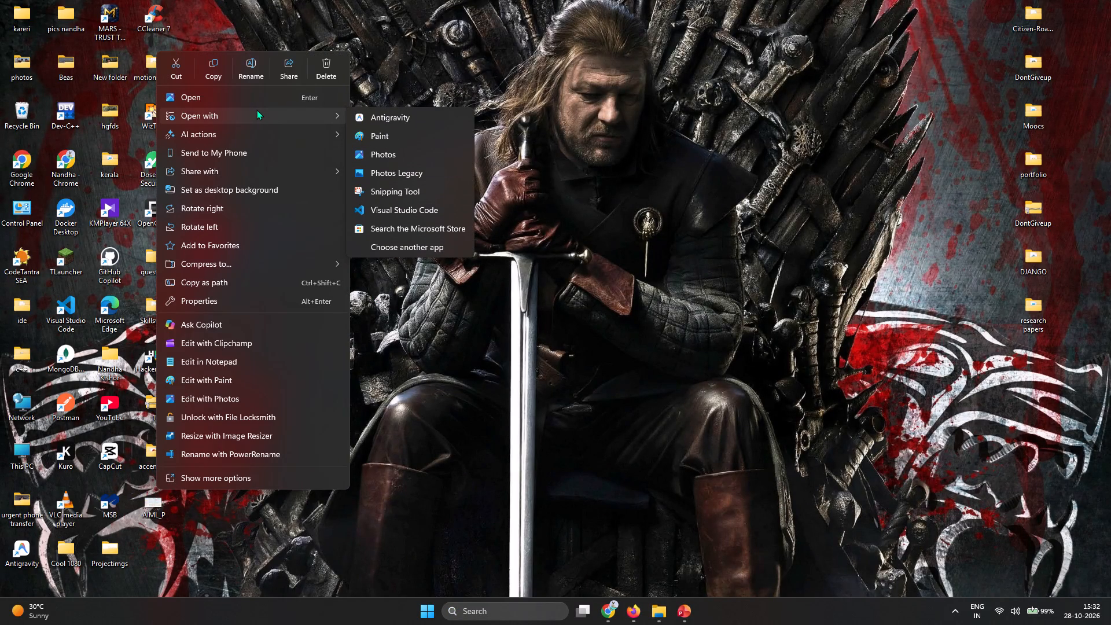
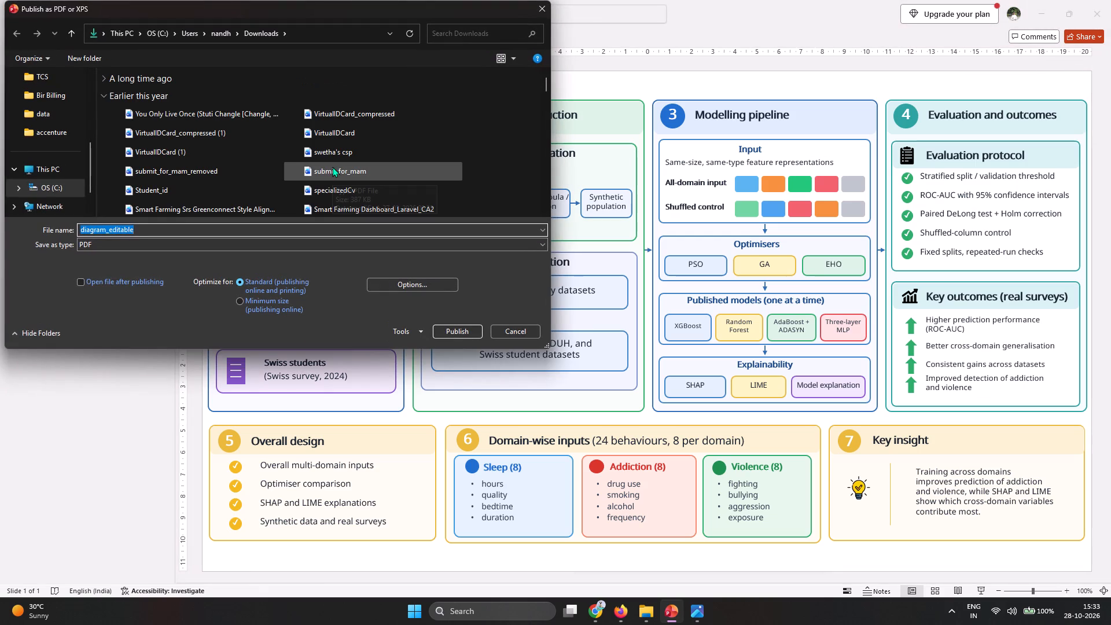
Dismiss the PDF publishing and export diagram_editable as a PowerPoint Presentation file, choosing the Desktop as its save location.
click(538, 16)
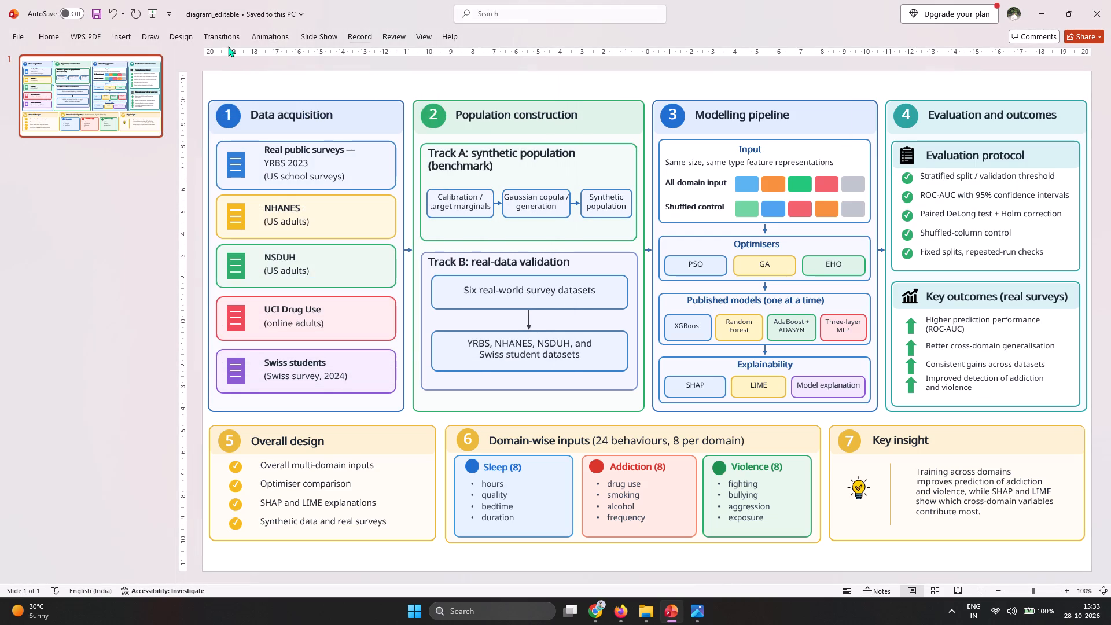
click(12, 38)
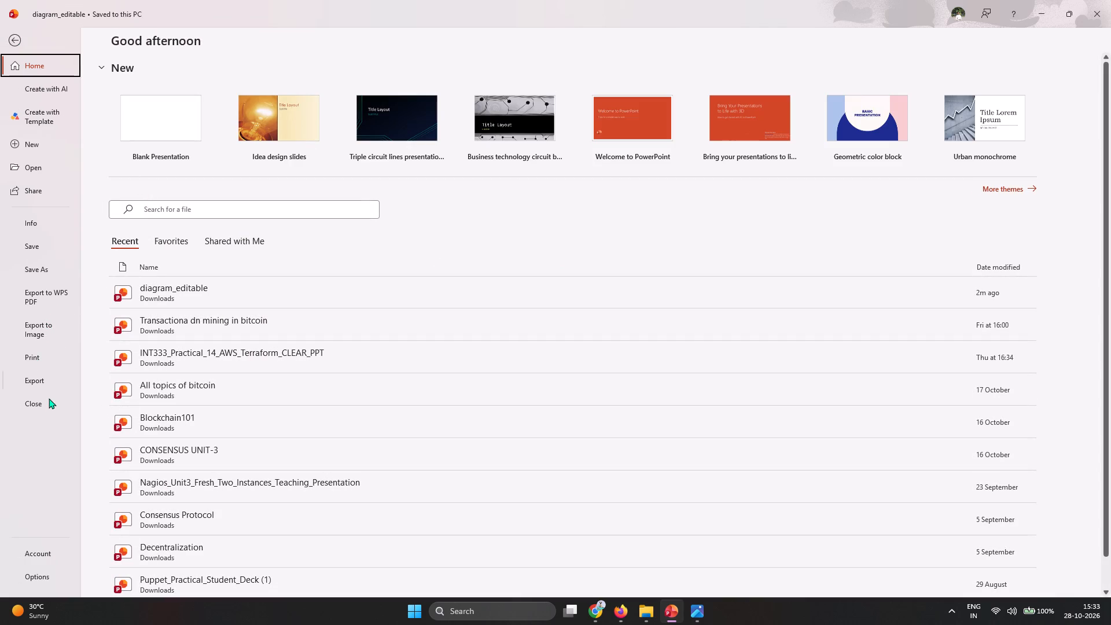
click(43, 374)
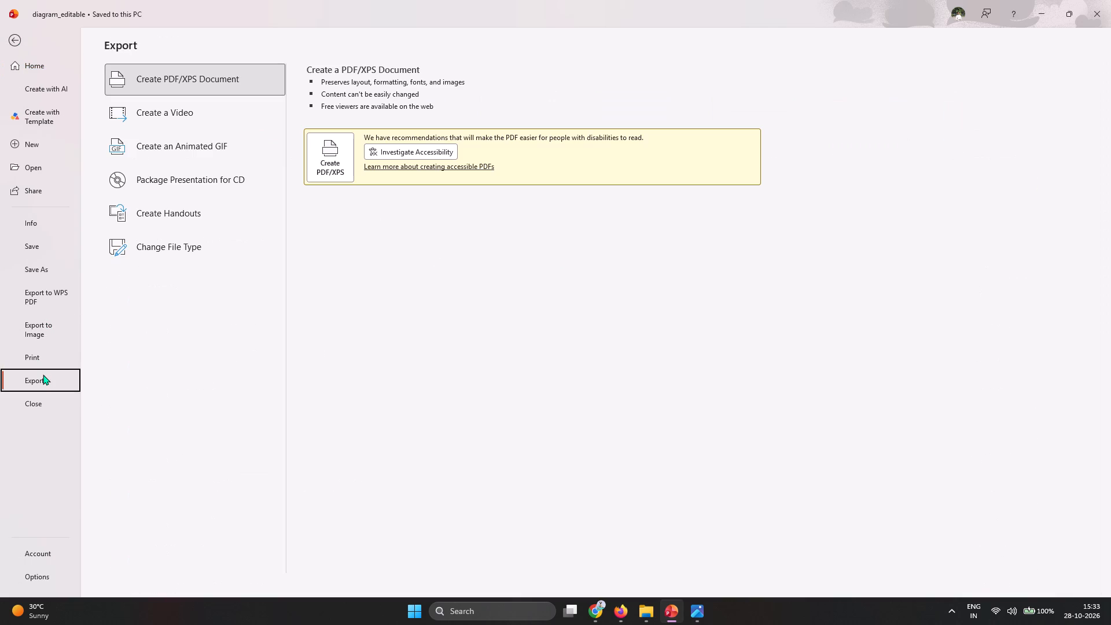
click(186, 183)
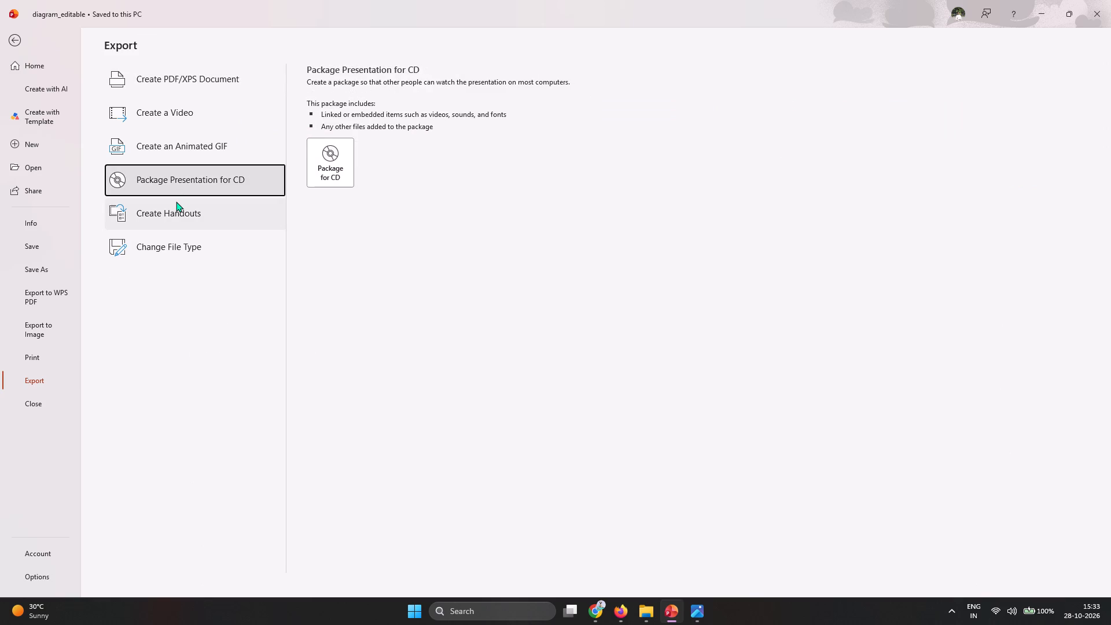
click(173, 230)
click(167, 245)
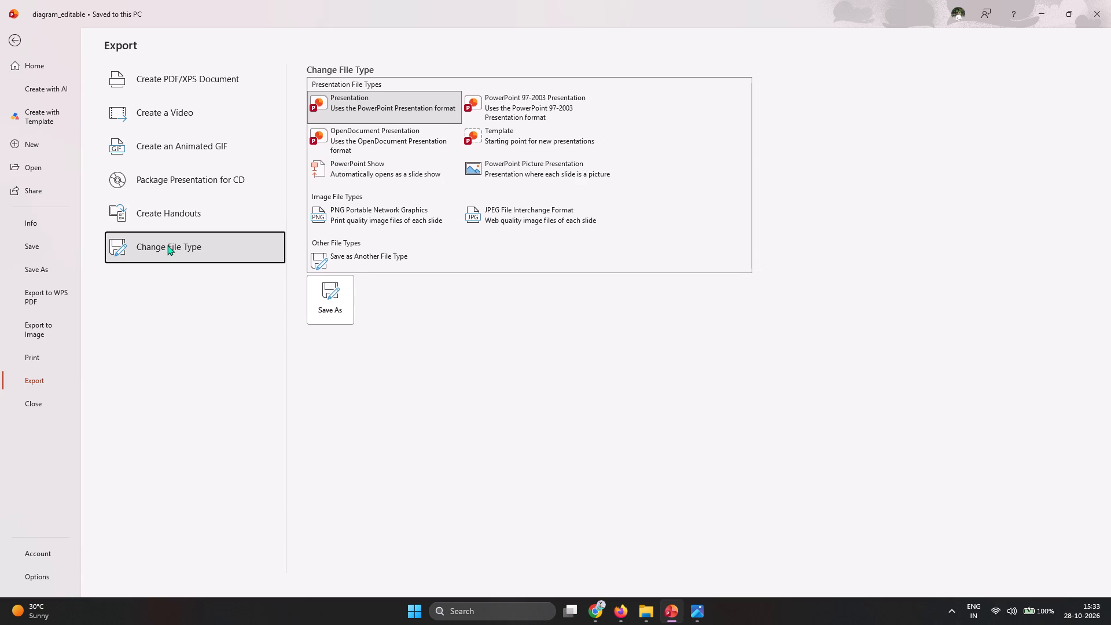
click(348, 97)
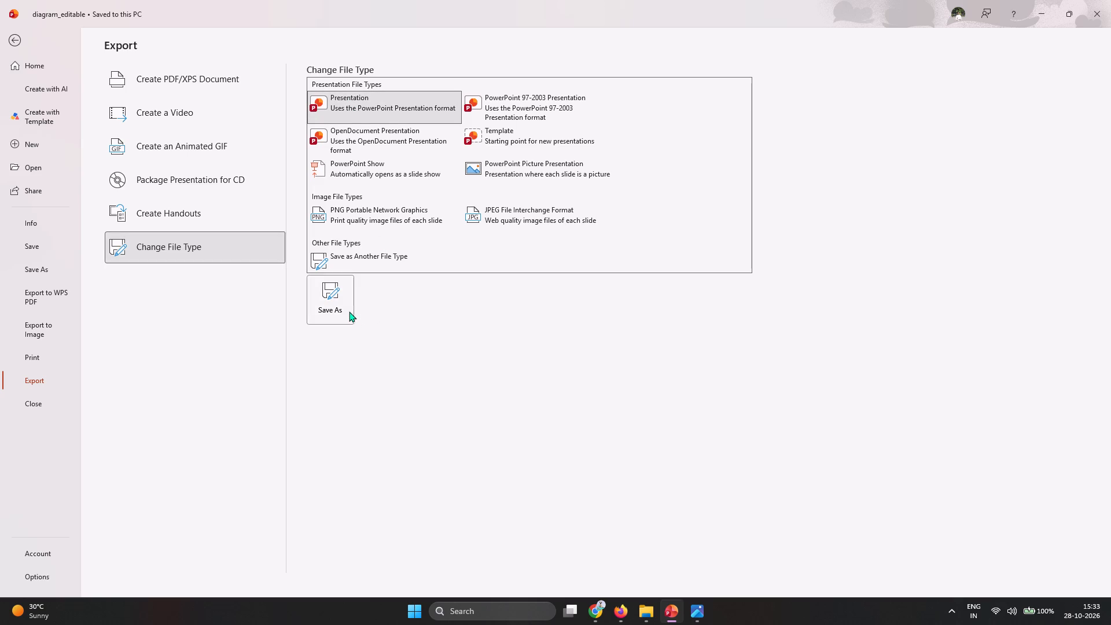
click(348, 311)
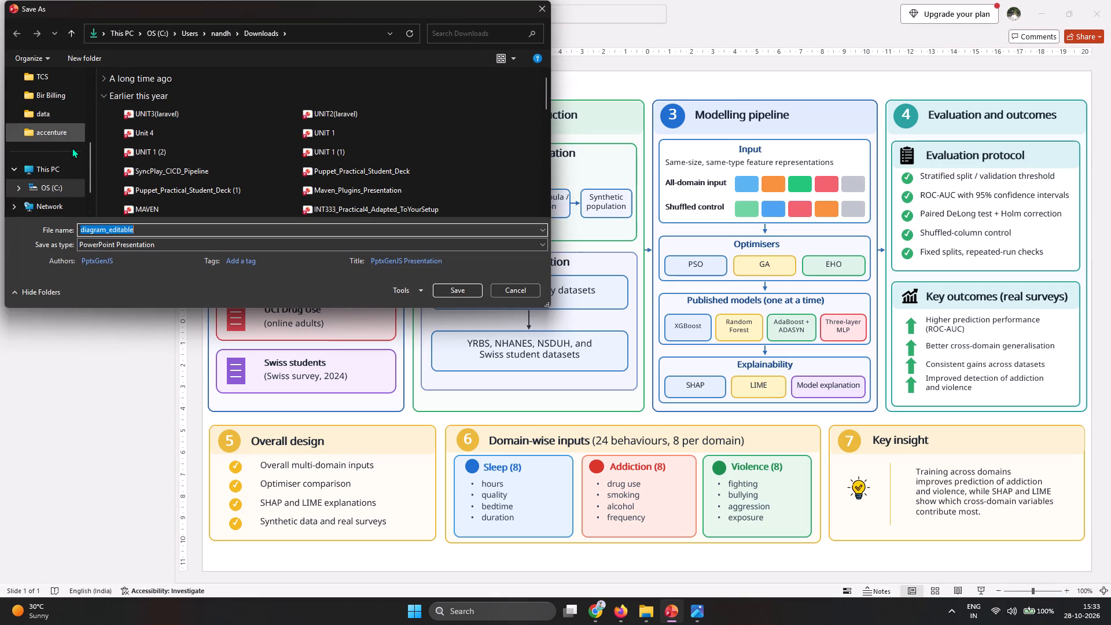
scroll(72, 148, up, 1)
click(47, 137)
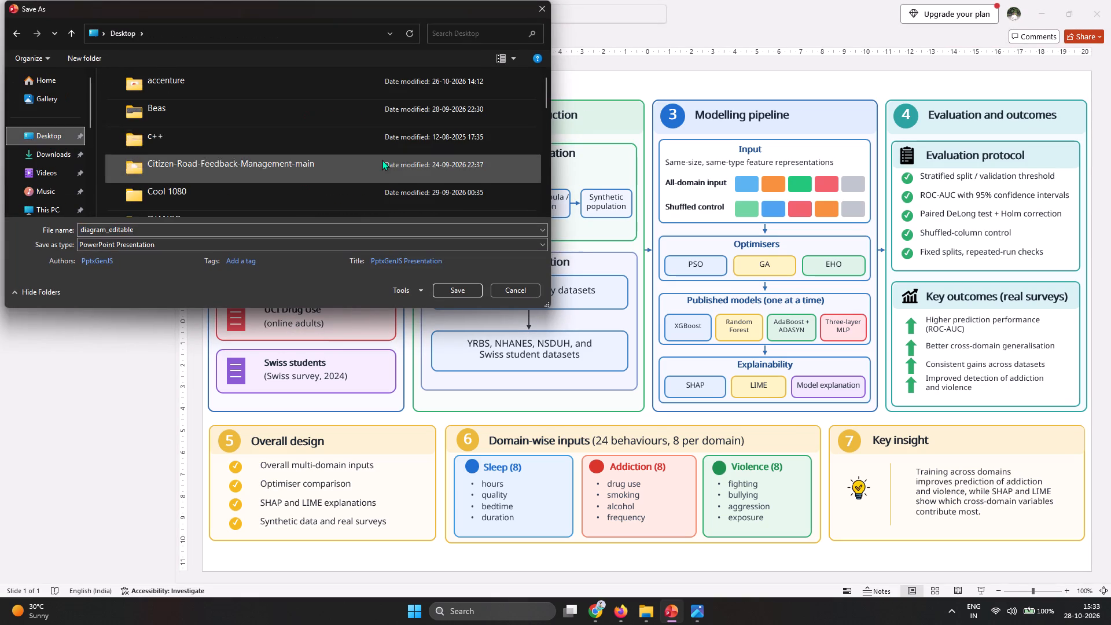
Save the presentation to the Desktop folder as diagram_editable in PowerPoint Presentation format.
scroll(382, 160, down, 7)
click(463, 295)
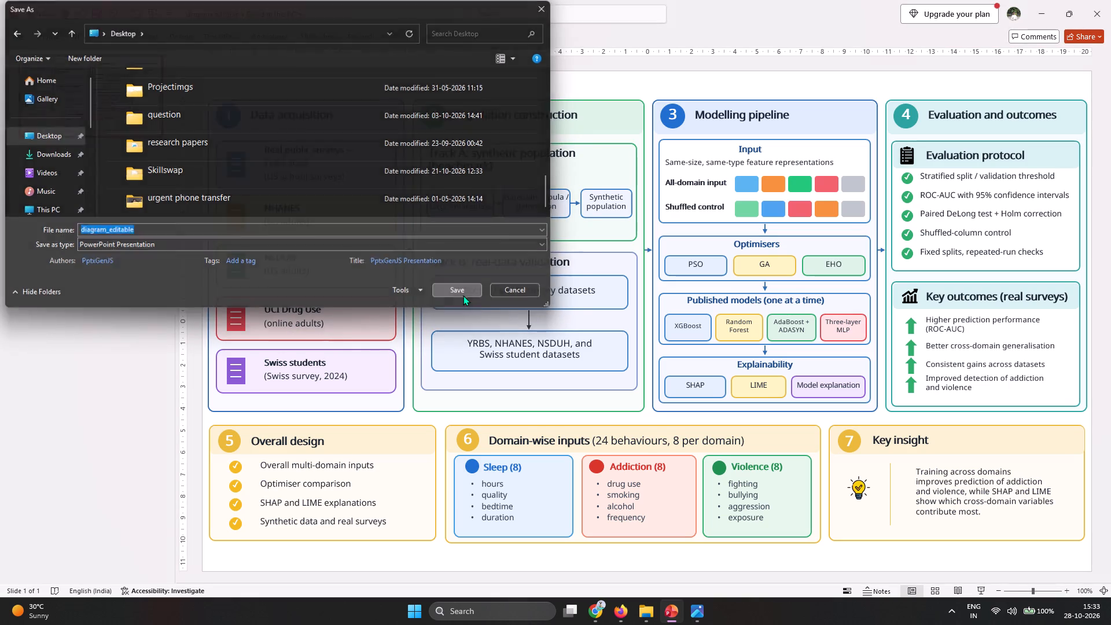
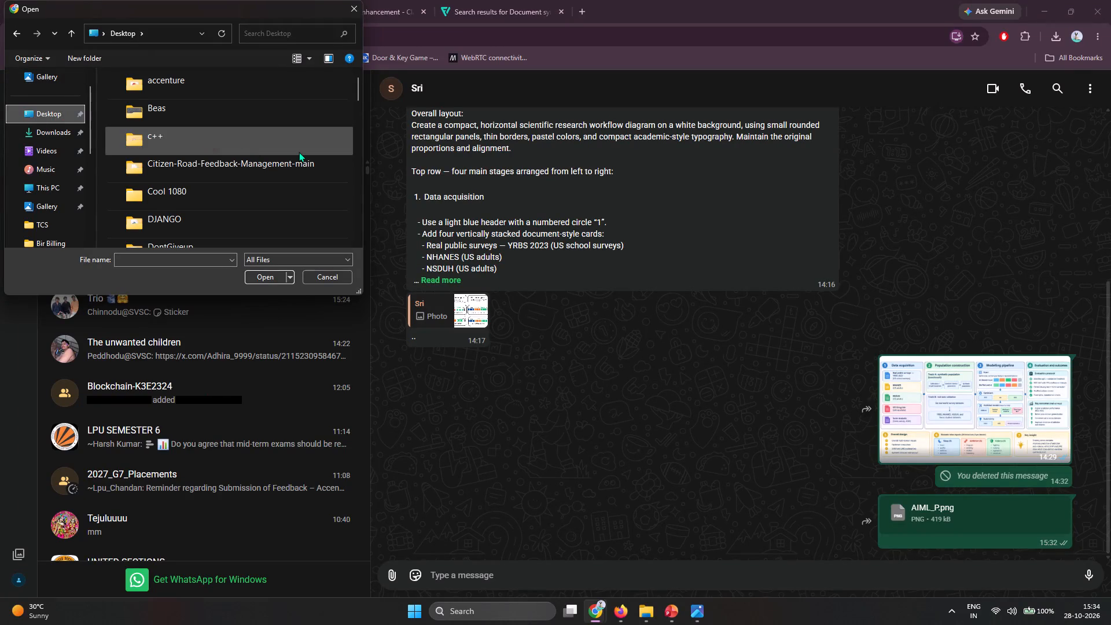
Look through the Desktop folder for the exported diagram_editable presentation to attach to the open WhatsApp chat.
scroll(299, 152, down, 4)
scroll(299, 152, up, 1)
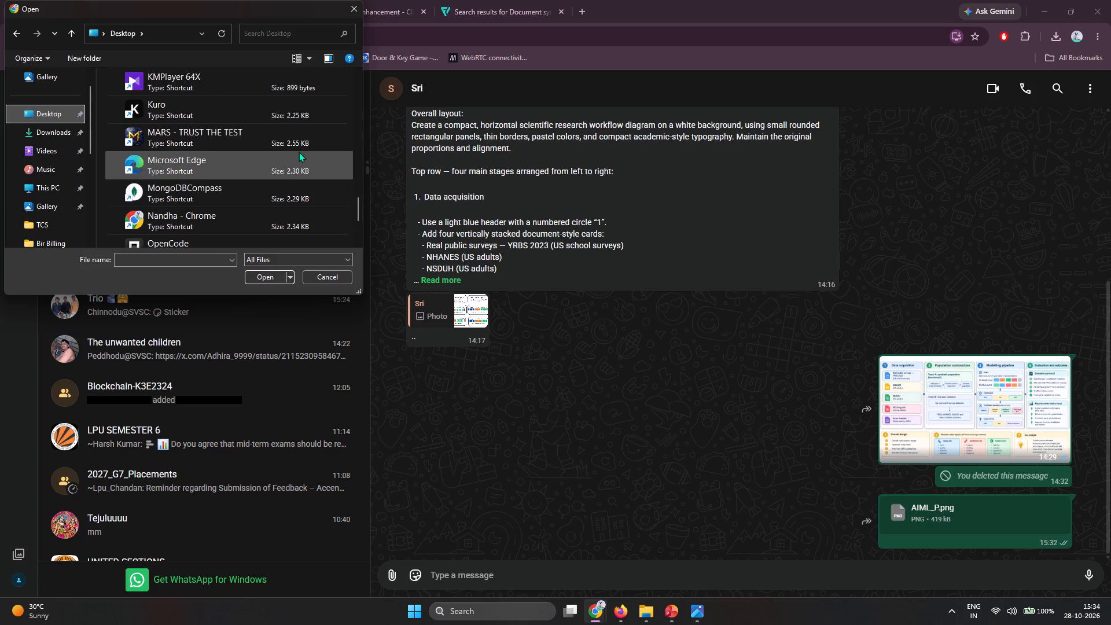
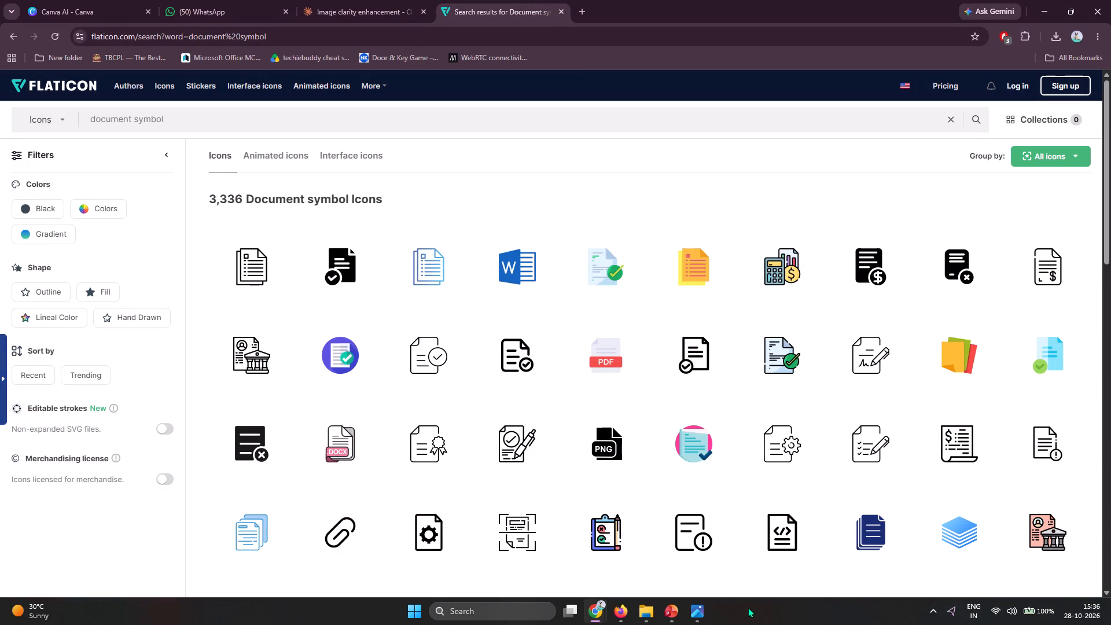
Return to Chrome after glancing at the PowerPoint diagram and copy the web address of the Flaticon "document symbol" search page.
click(675, 609)
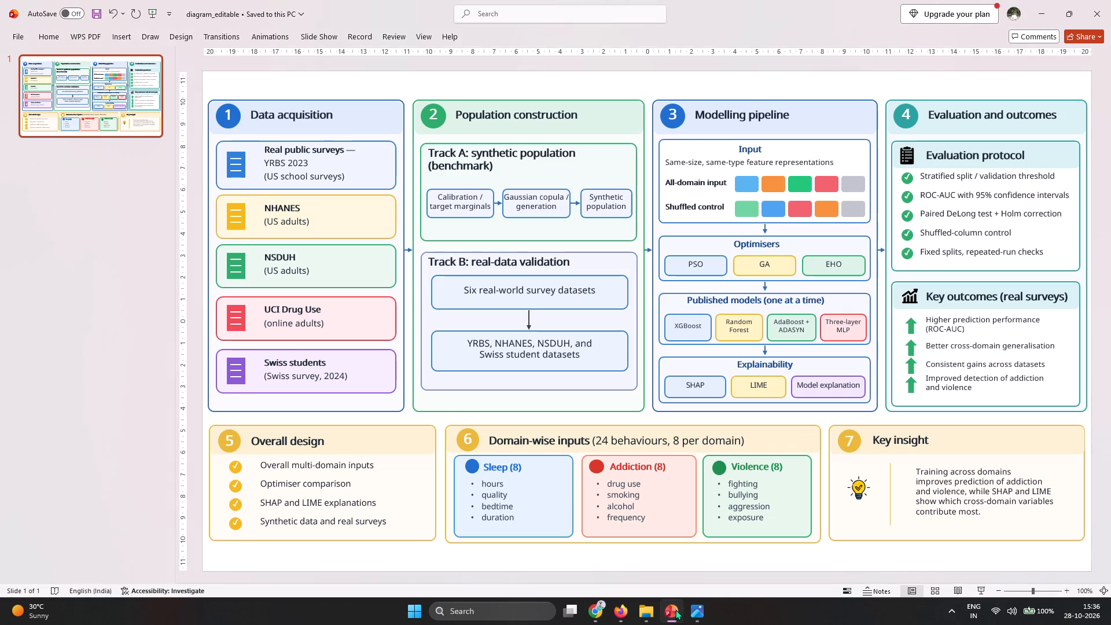
click(588, 607)
click(565, 570)
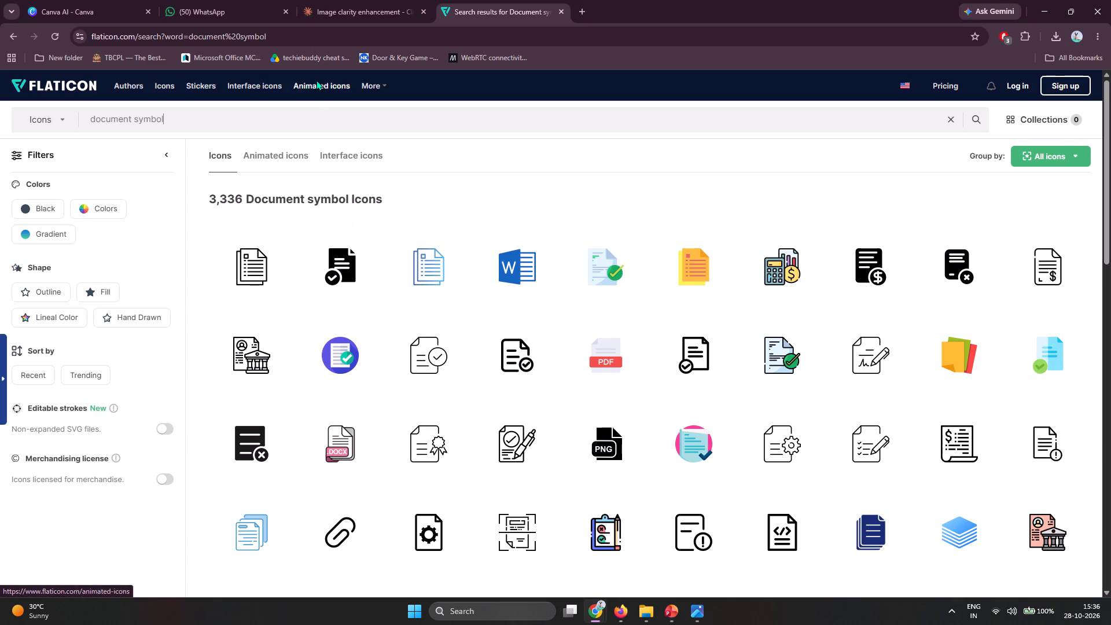
click(308, 32)
key(ctrl+a)
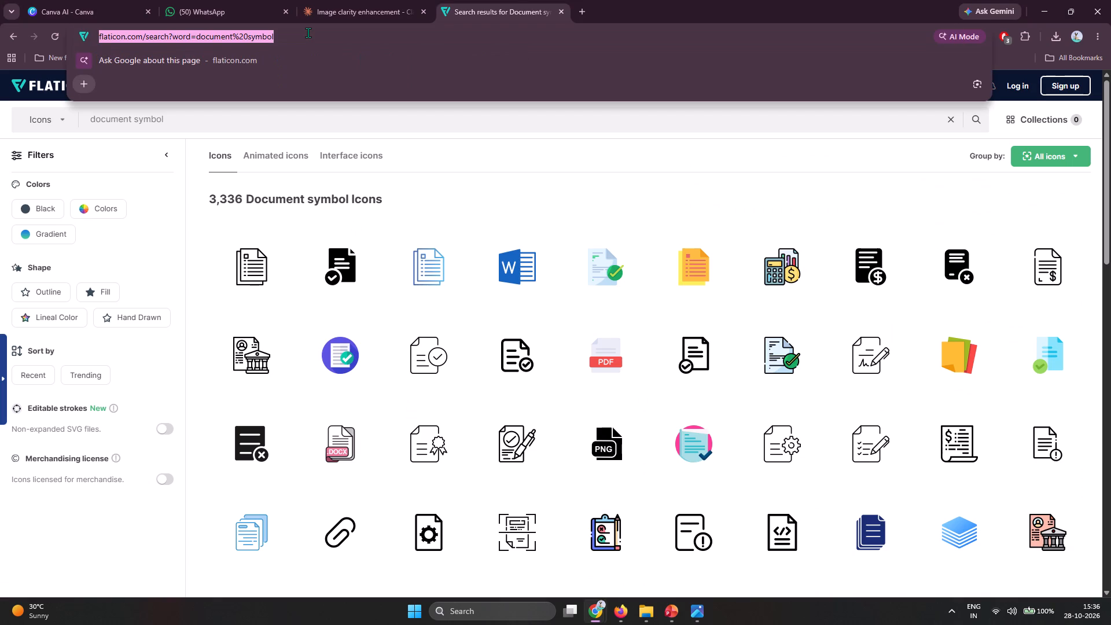
key(ctrl+c)
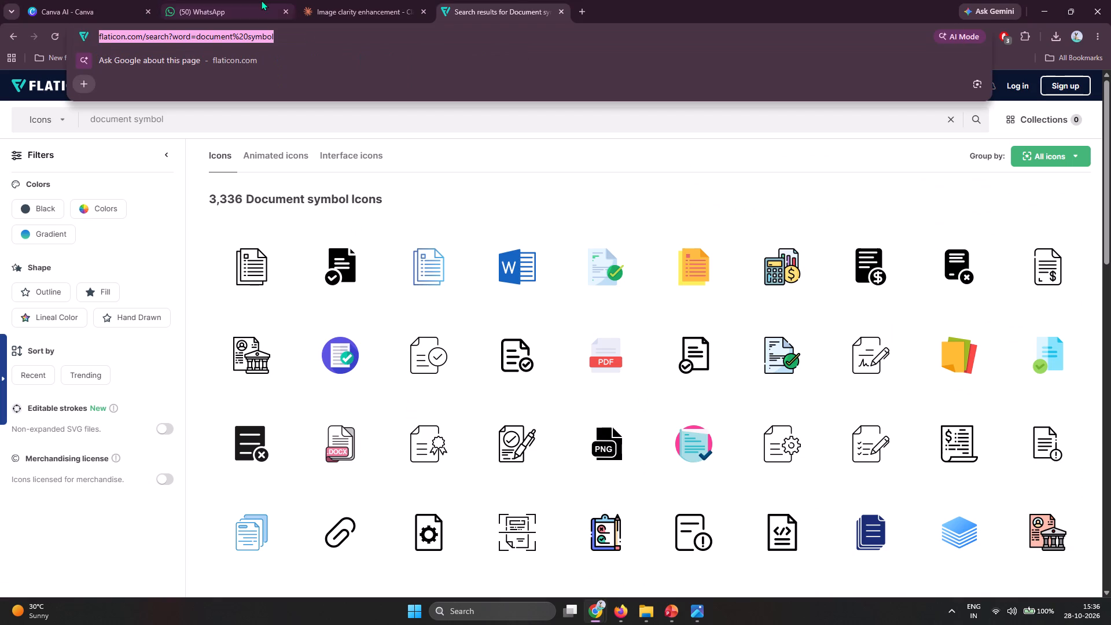